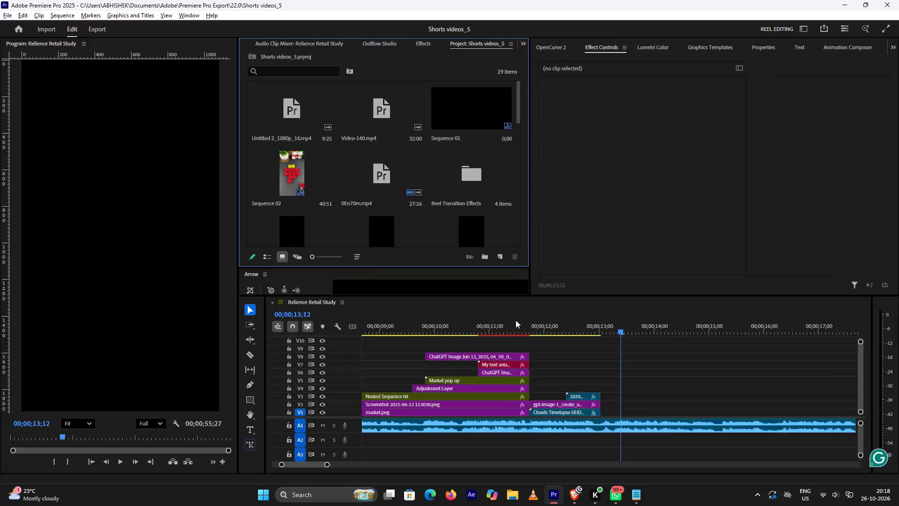
# Play the Relience Retail Study sequence from its start past the last edited clip, scrubbing around the map-to-article transition.
pyautogui.scroll(-4, 516, 320)
pyautogui.moveTo(503, 324); pyautogui.dragTo(202, 323)
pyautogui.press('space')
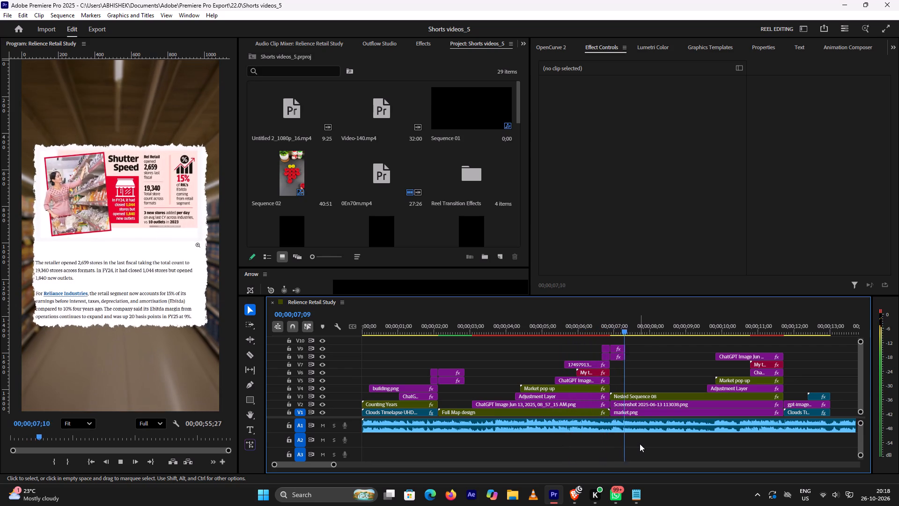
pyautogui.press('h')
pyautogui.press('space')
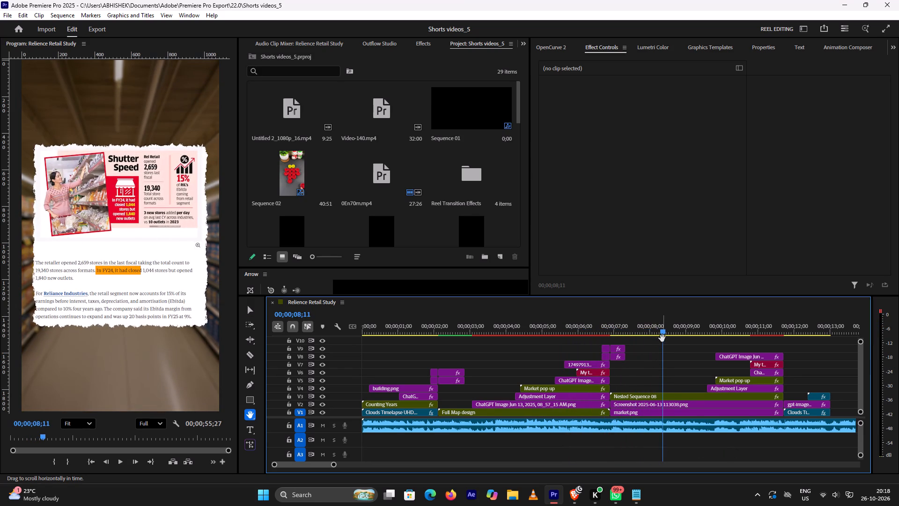
pyautogui.moveTo(662, 333); pyautogui.dragTo(623, 337)
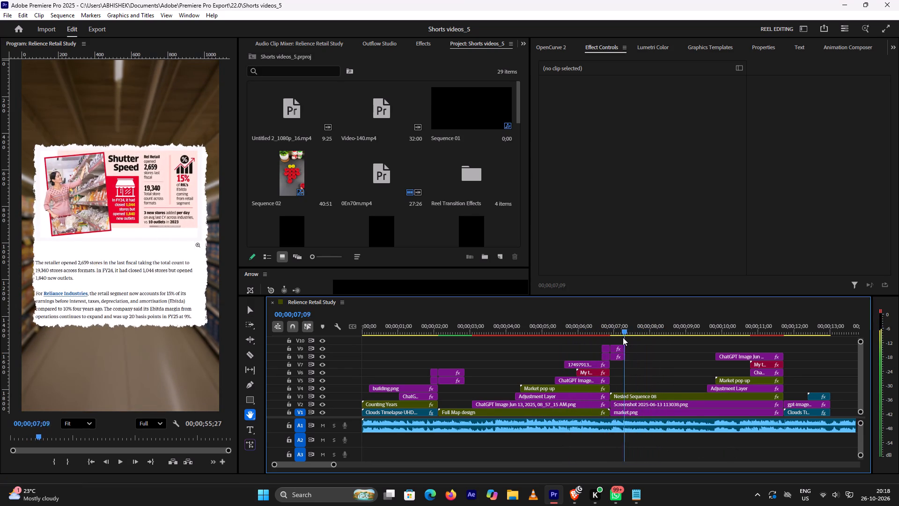
pyautogui.moveTo(623, 337); pyautogui.dragTo(570, 349)
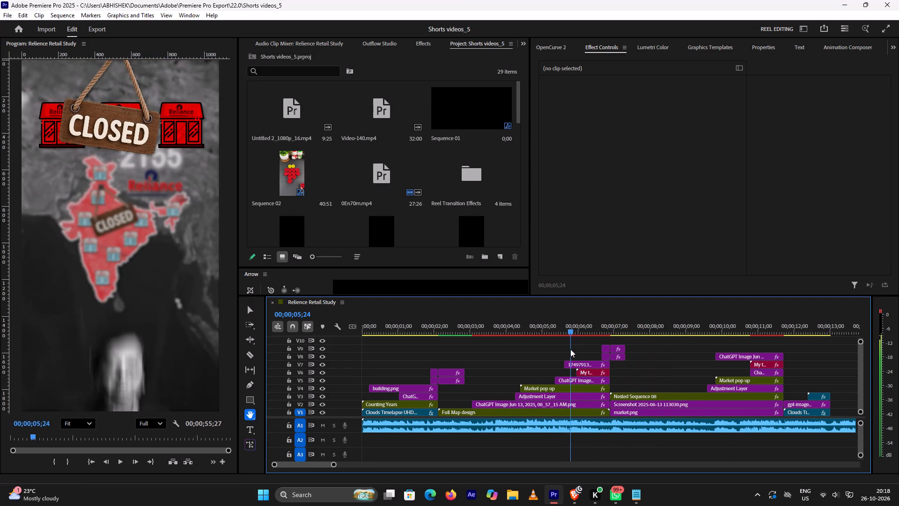
pyautogui.moveTo(570, 349); pyautogui.dragTo(594, 344)
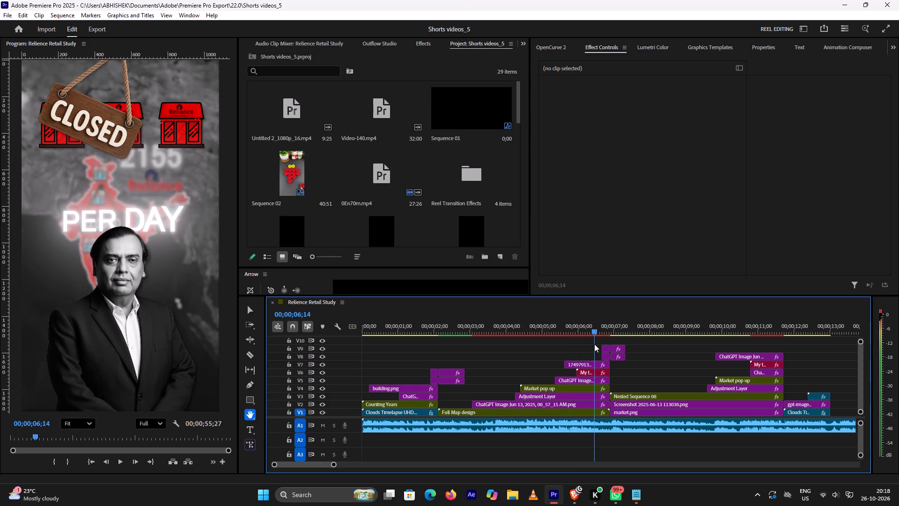
pyautogui.moveTo(594, 344); pyautogui.dragTo(609, 343)
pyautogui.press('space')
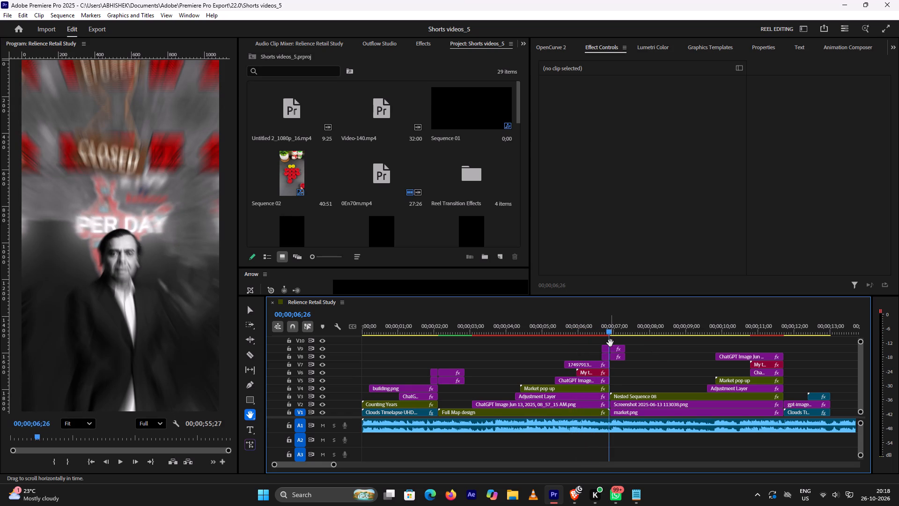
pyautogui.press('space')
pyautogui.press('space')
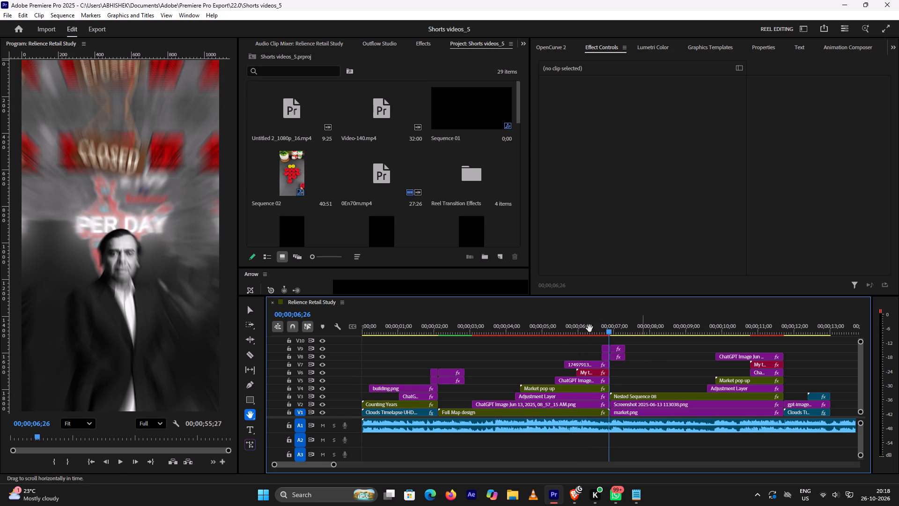
pyautogui.click(590, 329)
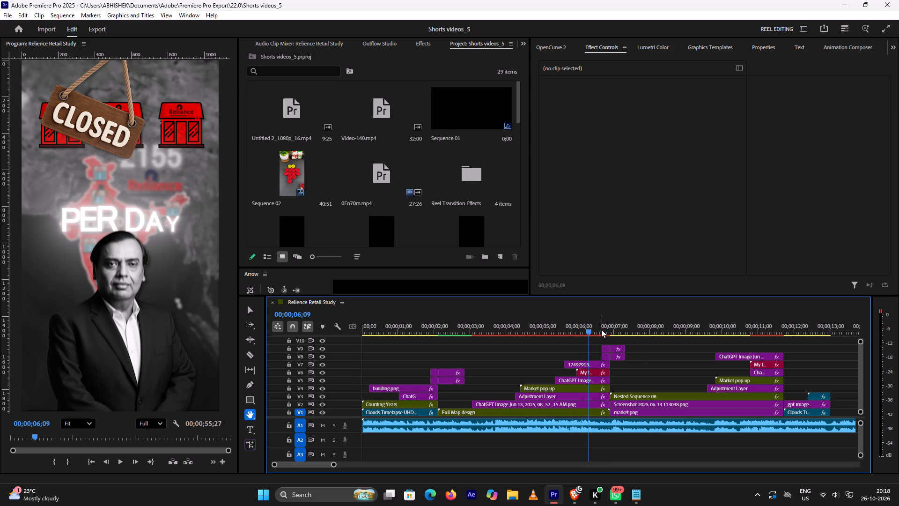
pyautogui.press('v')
pyautogui.click(601, 329)
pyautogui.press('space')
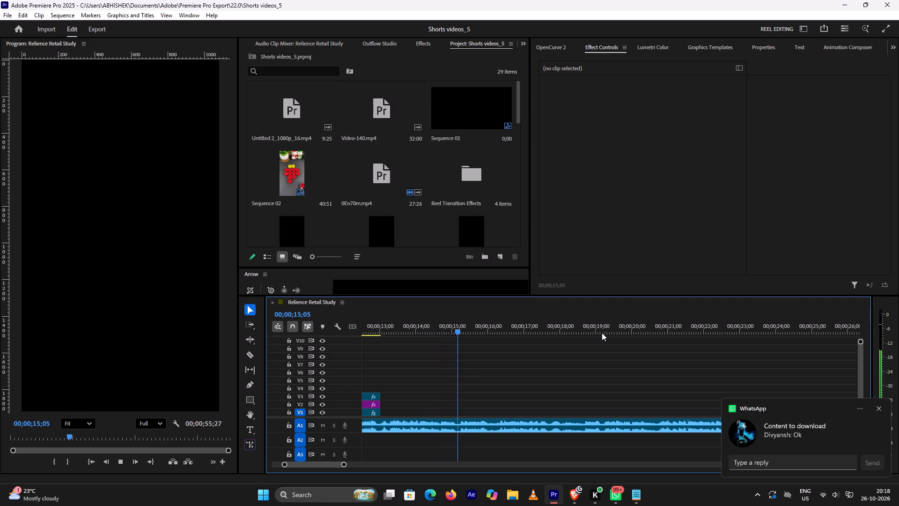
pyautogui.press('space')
# Replay the edited clips from the closed-store map scene and from the highlighted article to the second "PER DAY" scene.
pyautogui.scroll(8, 548, 402)
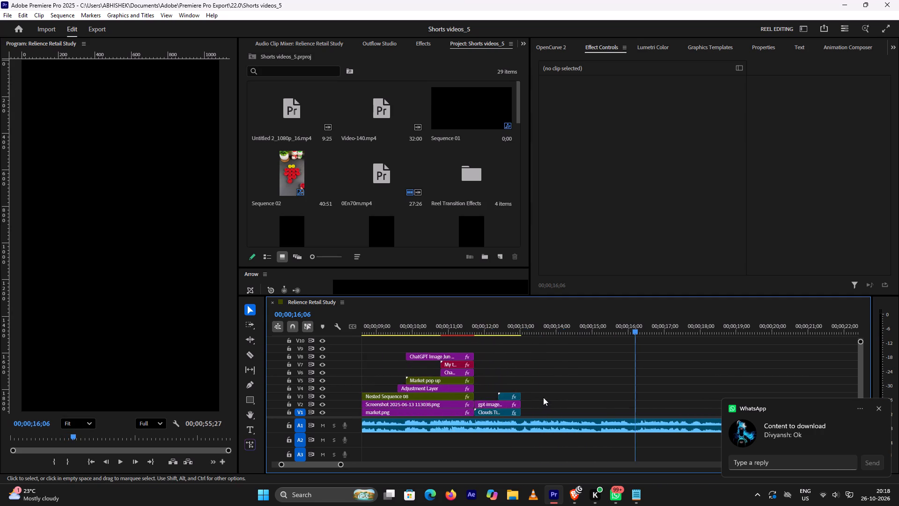
pyautogui.scroll(13, 543, 397)
pyautogui.scroll(1, 500, 376)
pyautogui.keyDown('alt'); pyautogui.scroll(-5, 500, 376); pyautogui.keyUp('alt')
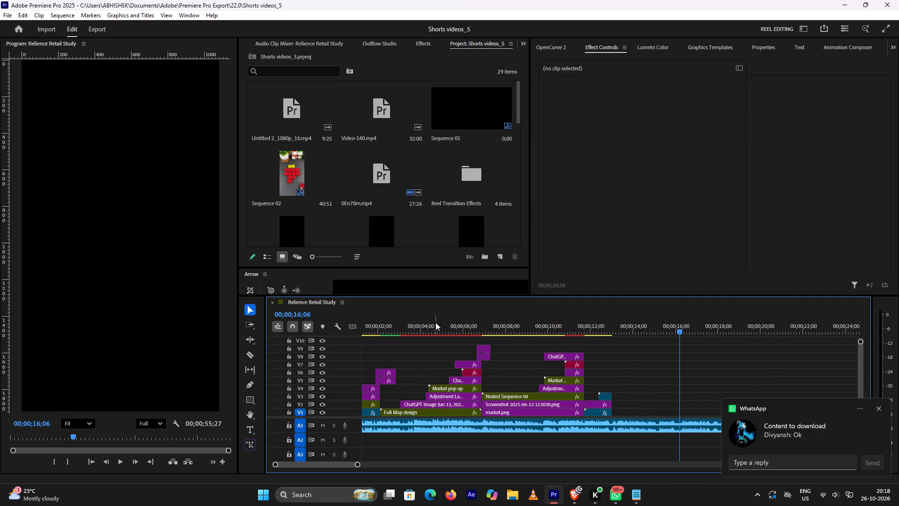
pyautogui.click(435, 322)
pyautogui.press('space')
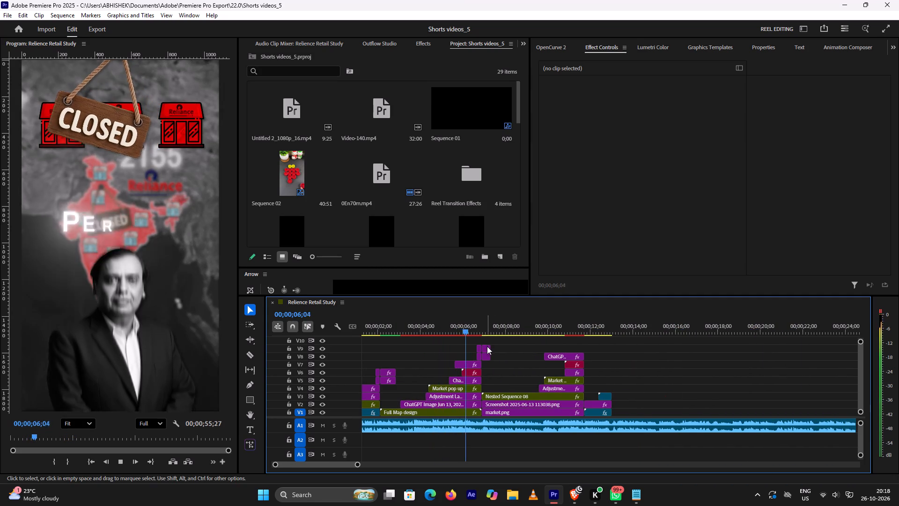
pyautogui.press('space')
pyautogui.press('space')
pyautogui.click(536, 327)
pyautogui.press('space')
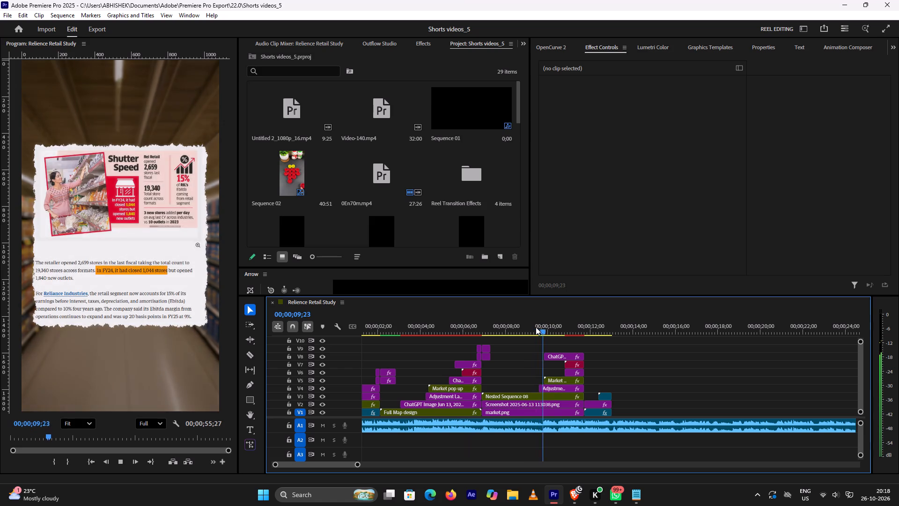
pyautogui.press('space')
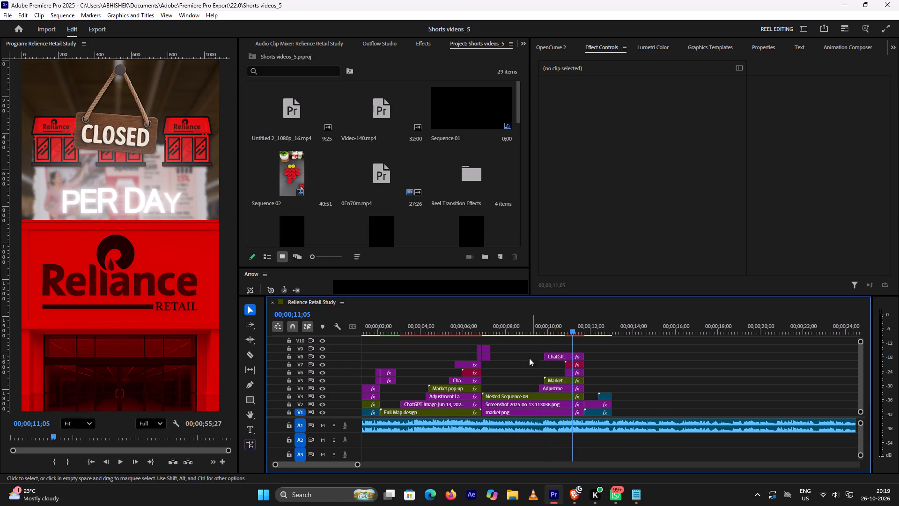
# Review the newspaper article section from about 7 seconds through the Reliance storefront "PER DAY" scene at about 11 seconds.
pyautogui.keyDown('alt'); pyautogui.scroll(8, 514, 344); pyautogui.keyUp('alt')
pyautogui.scroll(6, 514, 344)
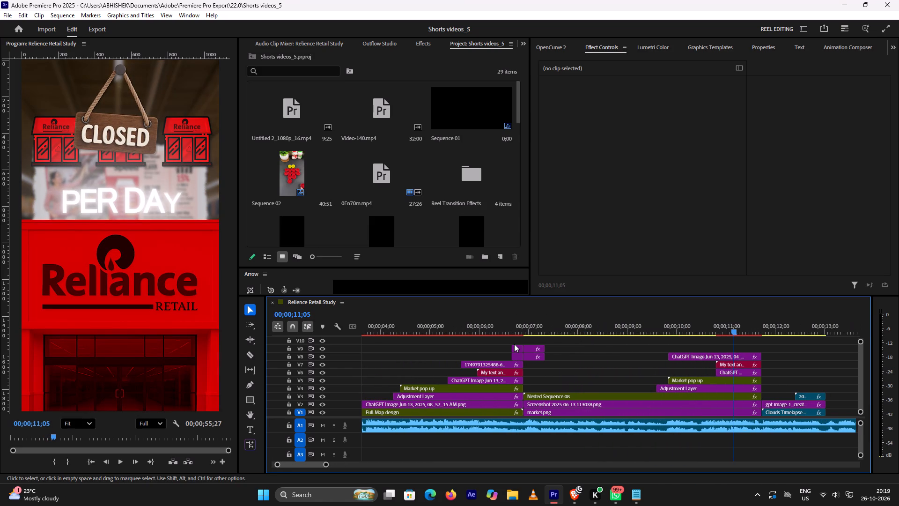
pyautogui.scroll(3, 514, 344)
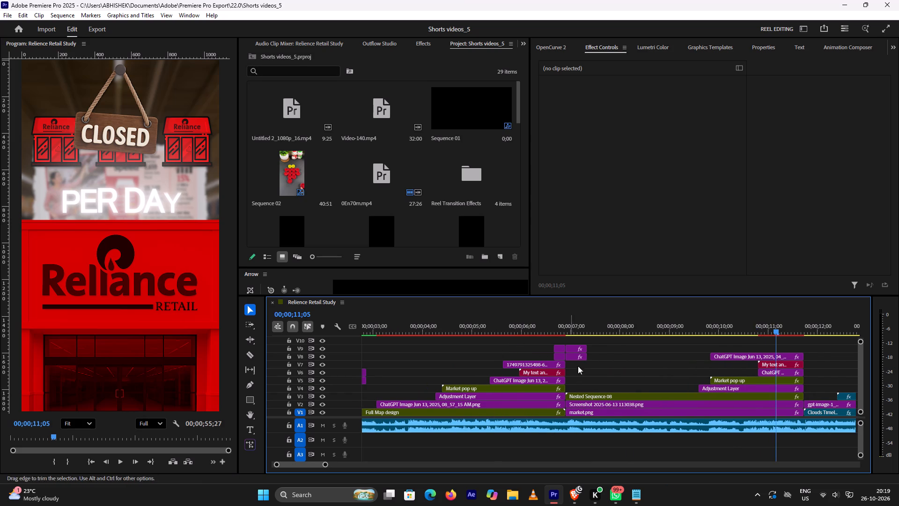
pyautogui.click(571, 322)
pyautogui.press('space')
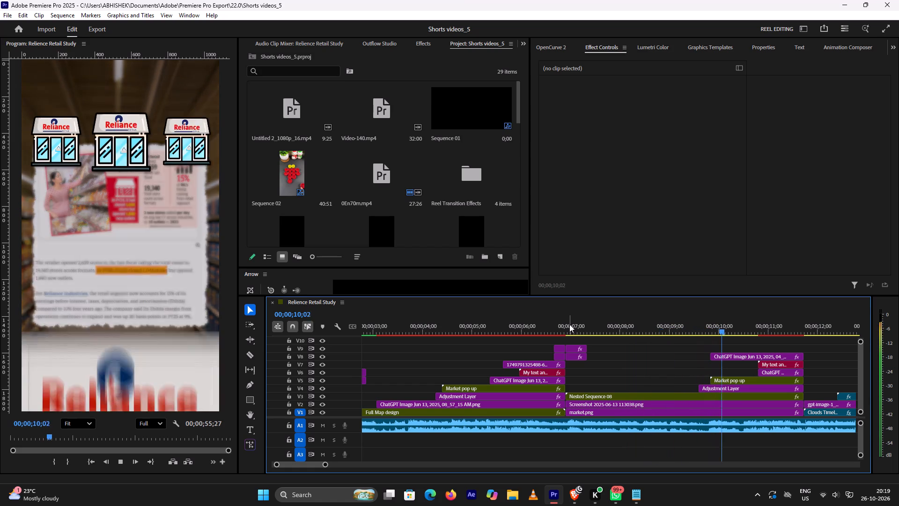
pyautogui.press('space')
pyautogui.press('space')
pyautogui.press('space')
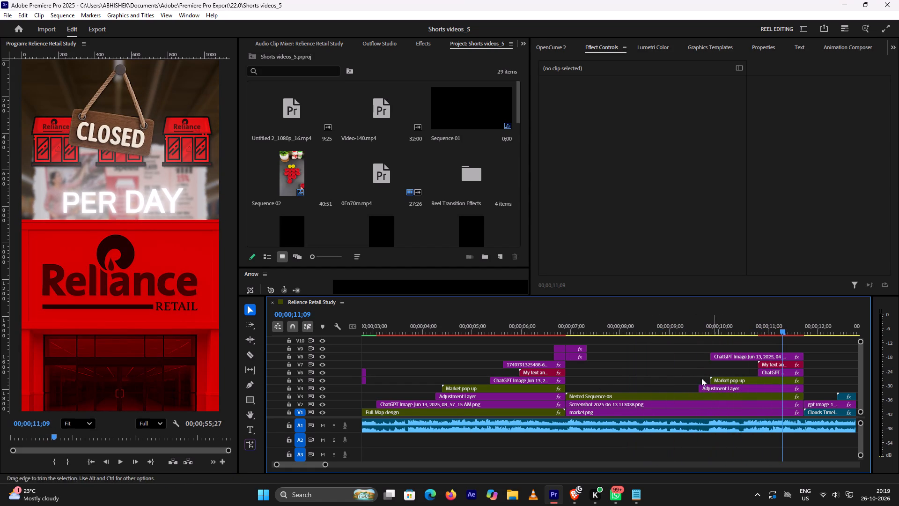
# Open the first Market pop up nested sequence of the main timeline to reach its supermarket.png clips.
pyautogui.doubleClick(520, 386)
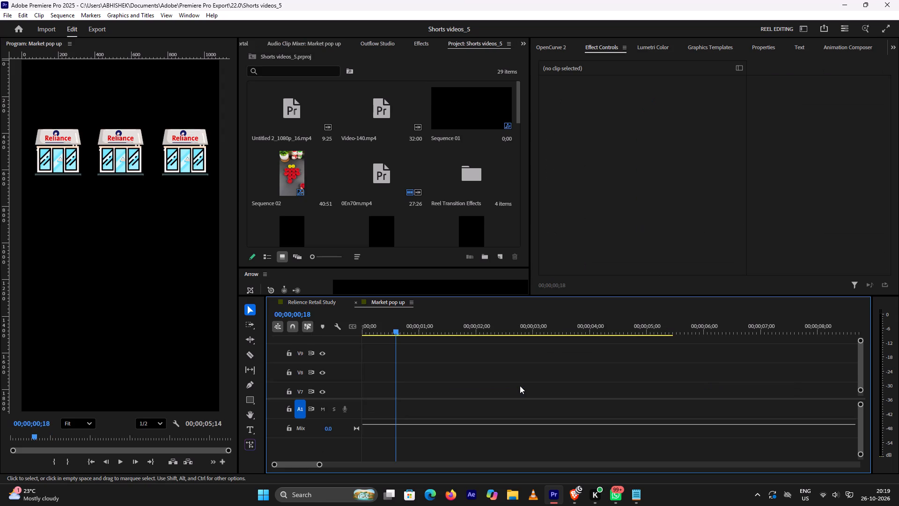
pyautogui.keyDown('ctrl'); pyautogui.scroll(10, 420, 363); pyautogui.keyUp('ctrl')
pyautogui.keyDown('alt'); pyautogui.scroll(4, 435, 370); pyautogui.keyUp('alt')
pyautogui.keyDown('alt'); pyautogui.scroll(-5, 435, 370); pyautogui.keyUp('alt')
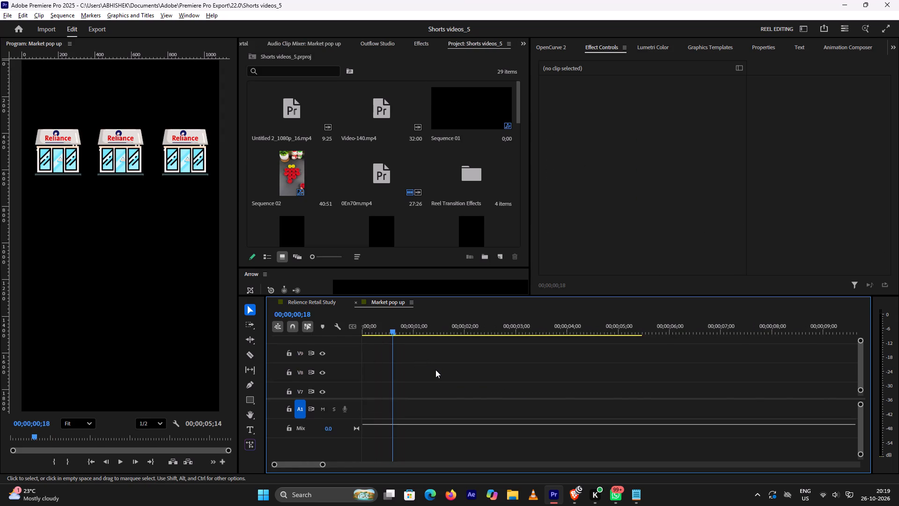
pyautogui.keyDown('alt'); pyautogui.scroll(-6, 435, 370); pyautogui.keyUp('alt')
pyautogui.keyDown('shift'); pyautogui.scroll(9, 435, 370); pyautogui.keyUp('shift')
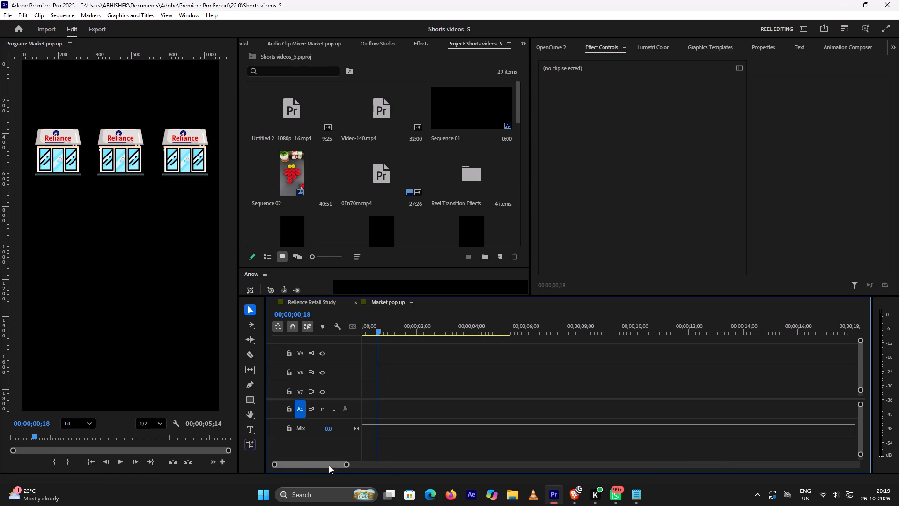
pyautogui.moveTo(329, 465); pyautogui.dragTo(301, 457)
pyautogui.keyDown('ctrl'); pyautogui.scroll(-5, 411, 402); pyautogui.keyUp('ctrl')
pyautogui.keyDown('ctrl'); pyautogui.scroll(5, 411, 402); pyautogui.keyUp('ctrl')
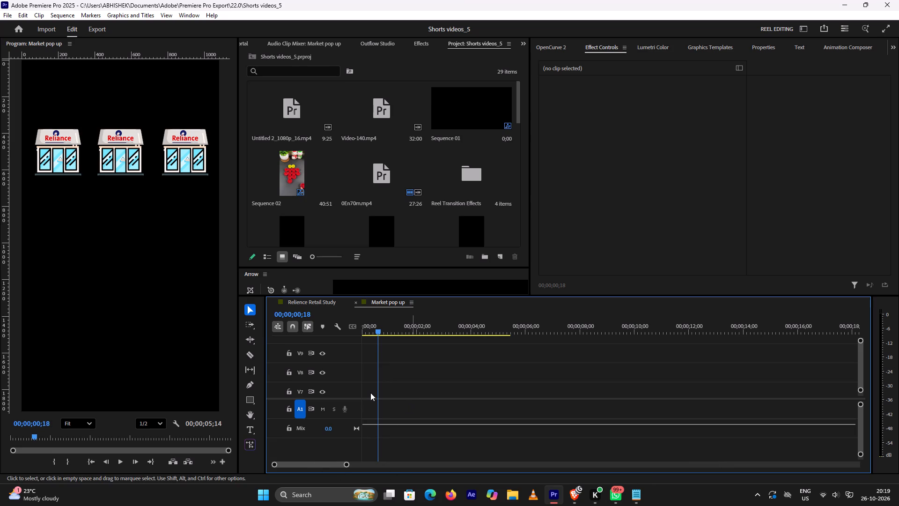
pyautogui.keyDown('ctrl'); pyautogui.scroll(3, 369, 391); pyautogui.keyUp('ctrl')
pyautogui.keyDown('ctrl'); pyautogui.scroll(-17, 369, 390); pyautogui.keyUp('ctrl')
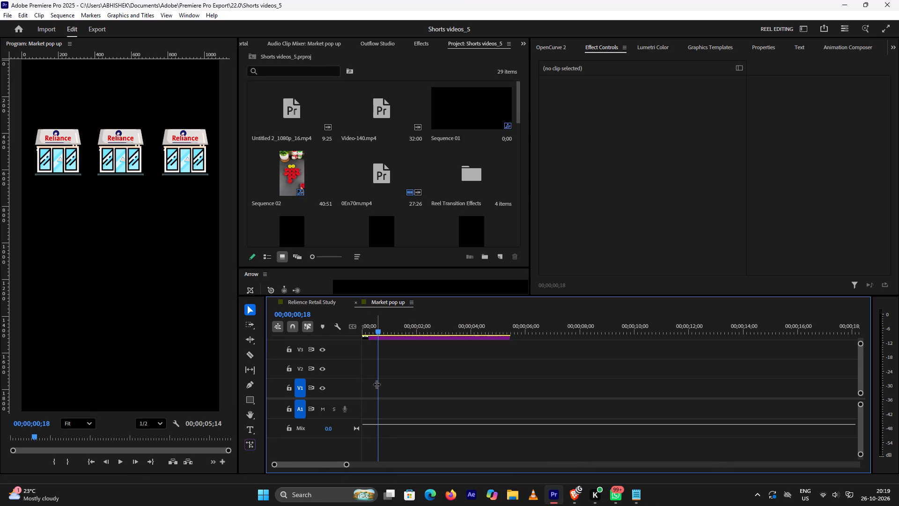
pyautogui.keyDown('ctrl'); pyautogui.scroll(-12, 376, 384); pyautogui.keyUp('ctrl')
pyautogui.keyDown('ctrl'); pyautogui.scroll(10, 376, 384); pyautogui.keyUp('ctrl')
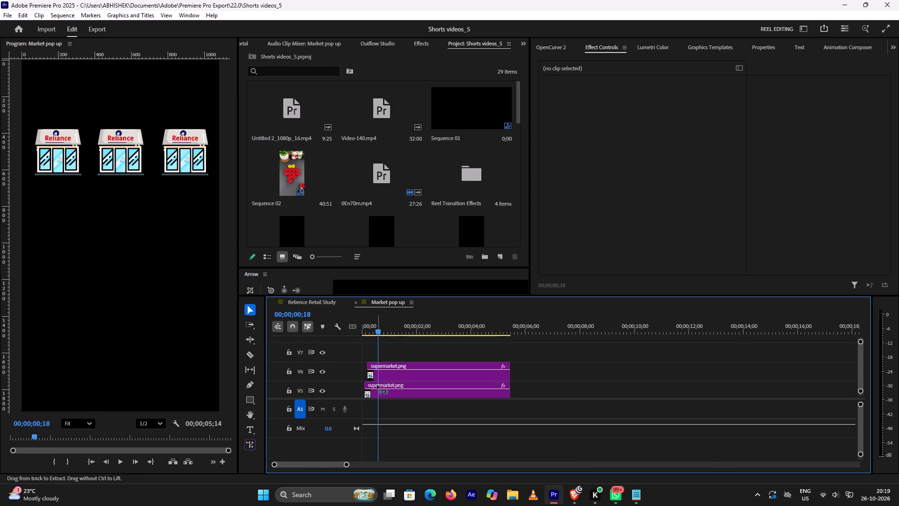
pyautogui.keyDown('ctrl'); pyautogui.scroll(12, 377, 385); pyautogui.keyUp('ctrl')
pyautogui.keyDown('ctrl'); pyautogui.scroll(-5, 377, 385); pyautogui.keyUp('ctrl')
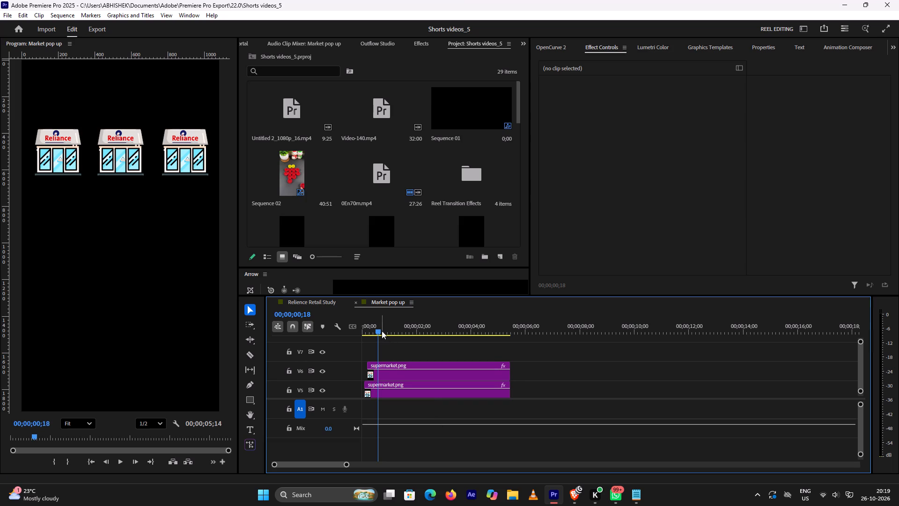
# Review the Market pop up animation from its beginning and inspect the stacked supermarket.png clips on V4 to V6.
pyautogui.moveTo(377, 331); pyautogui.dragTo(319, 335)
pyautogui.press('space')
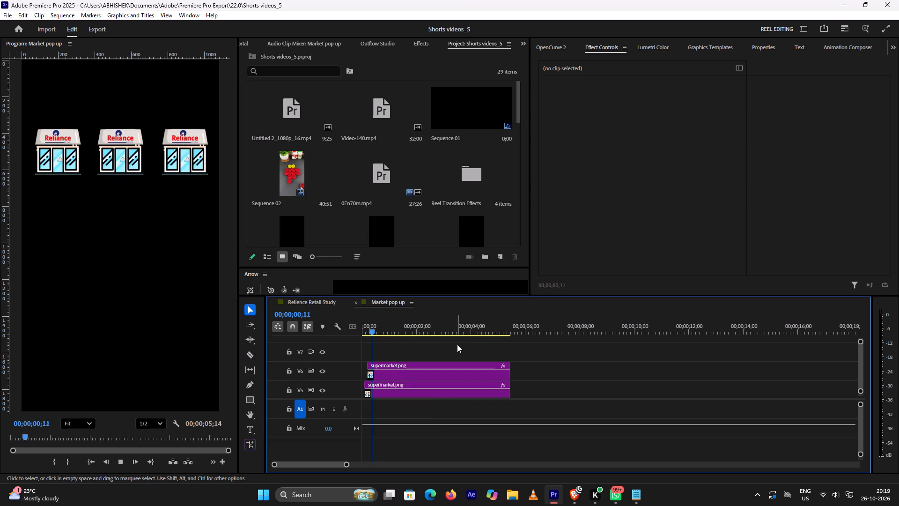
pyautogui.press('space')
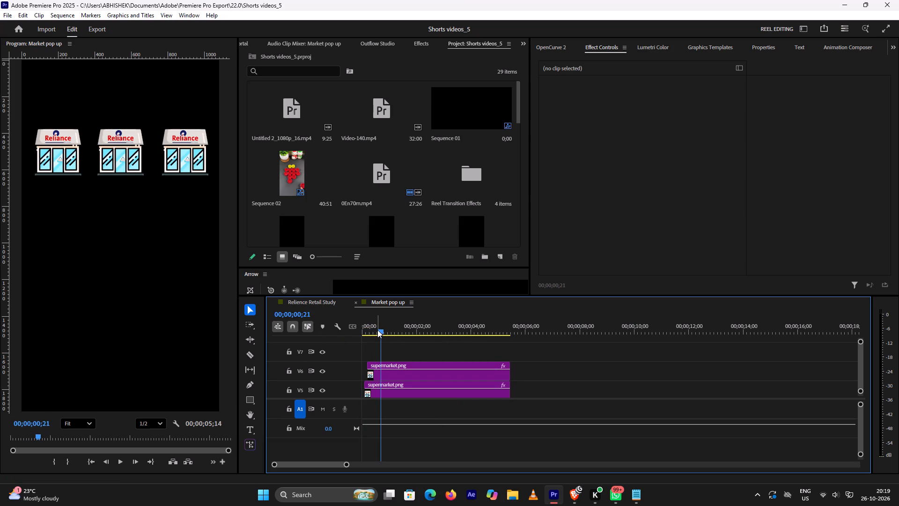
pyautogui.moveTo(377, 330); pyautogui.dragTo(364, 336)
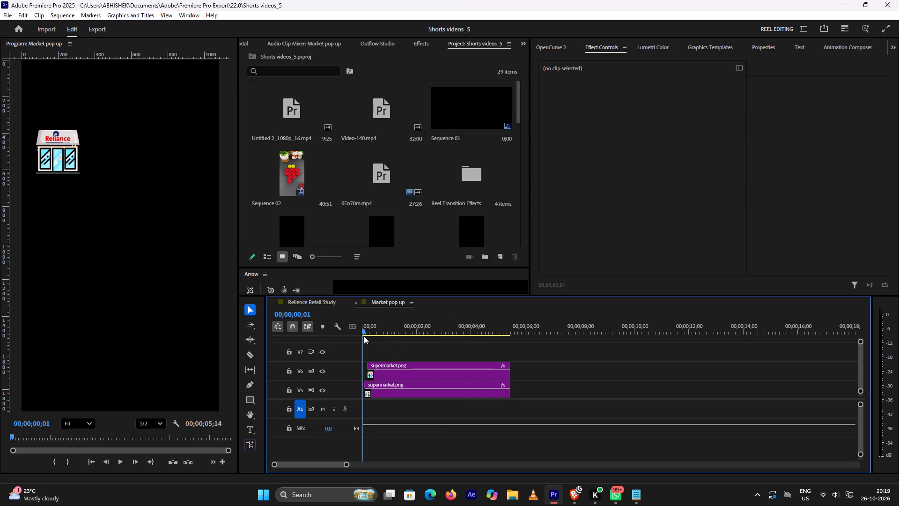
pyautogui.moveTo(364, 336); pyautogui.dragTo(339, 330)
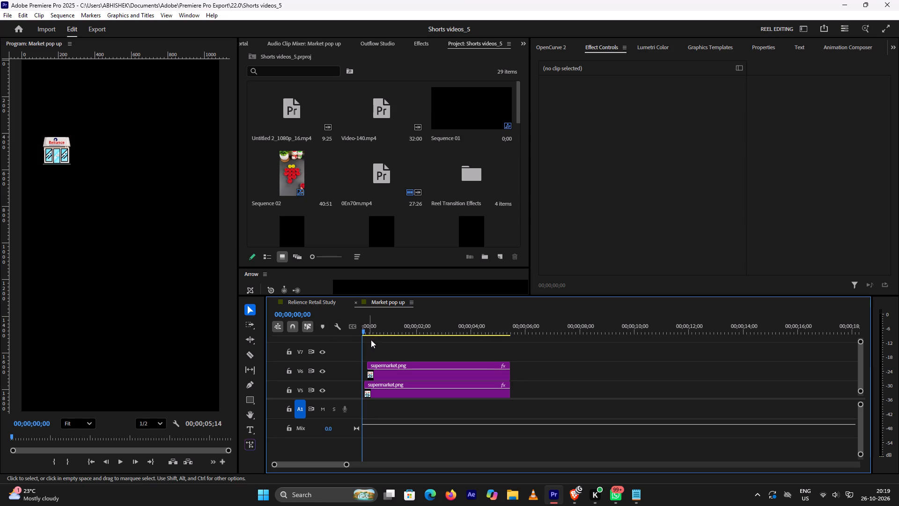
pyautogui.press('Left')
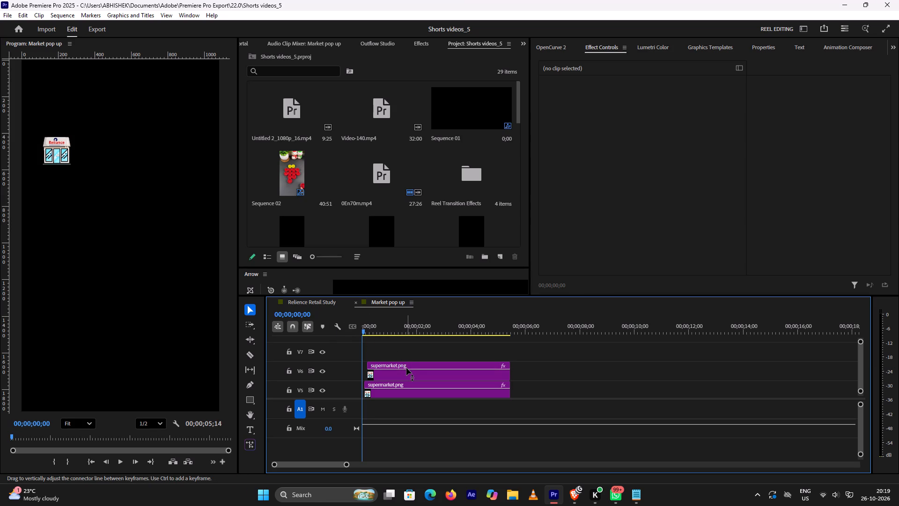
pyautogui.press('Down')
pyautogui.press('Down')
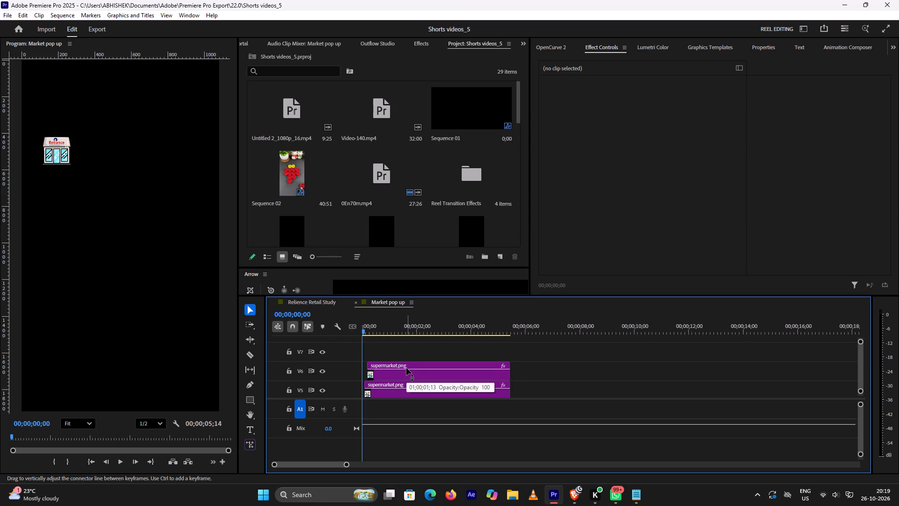
pyautogui.scroll(-10, 416, 404)
pyautogui.scroll(6, 399, 385)
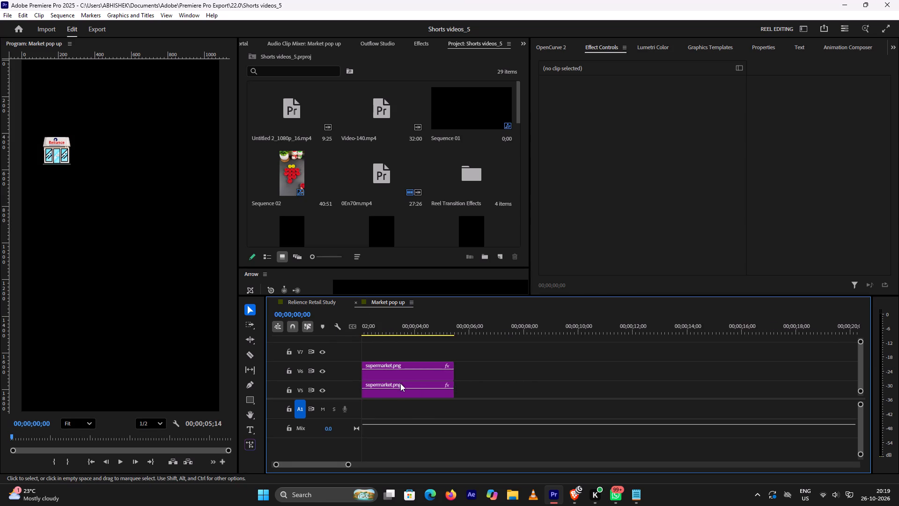
pyautogui.scroll(7, 400, 383)
pyautogui.keyDown('alt'); pyautogui.scroll(4, 401, 382); pyautogui.keyUp('alt')
pyautogui.keyDown('alt'); pyautogui.scroll(-4, 401, 382); pyautogui.keyUp('alt')
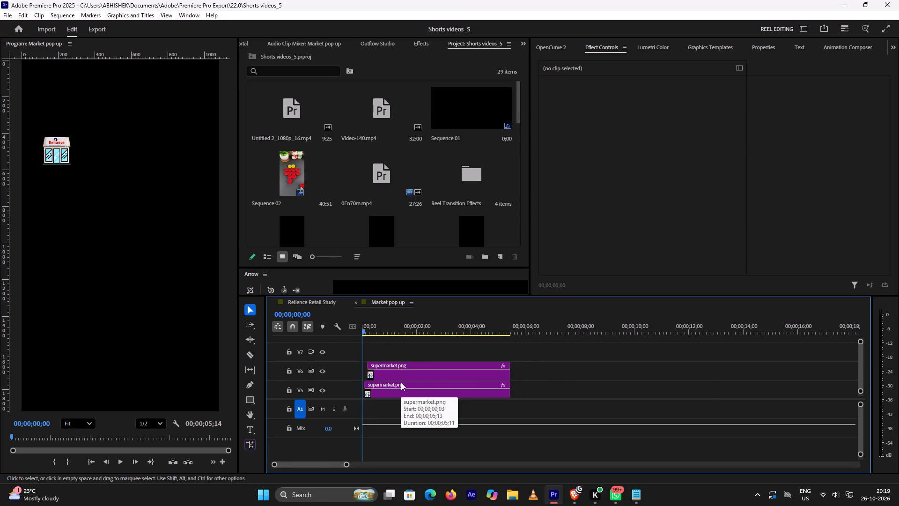
pyautogui.keyDown('ctrl'); pyautogui.scroll(6, 401, 382); pyautogui.keyUp('ctrl')
pyautogui.keyDown('ctrl'); pyautogui.scroll(-9, 401, 382); pyautogui.keyUp('ctrl')
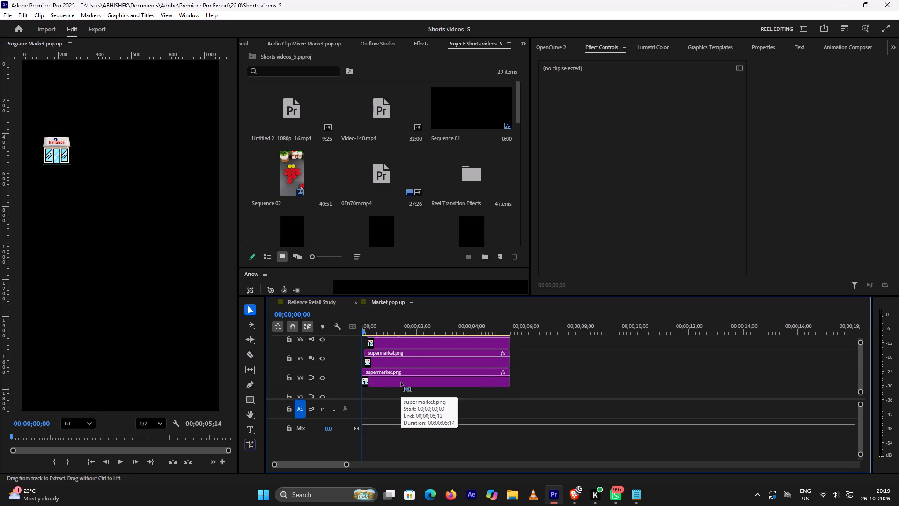
# Examine the staggered timing of the store icons frame by frame from 00;00;00;00 to 00;00;00;06.
pyautogui.press('Left')
pyautogui.press('Left')
pyautogui.press('Left')
pyautogui.press('Left')
pyautogui.press('Left')
pyautogui.press('Left')
pyautogui.press('Left')
pyautogui.press('Left')
pyautogui.press('Left')
pyautogui.press('Left')
pyautogui.press('Left')
pyautogui.press('Left')
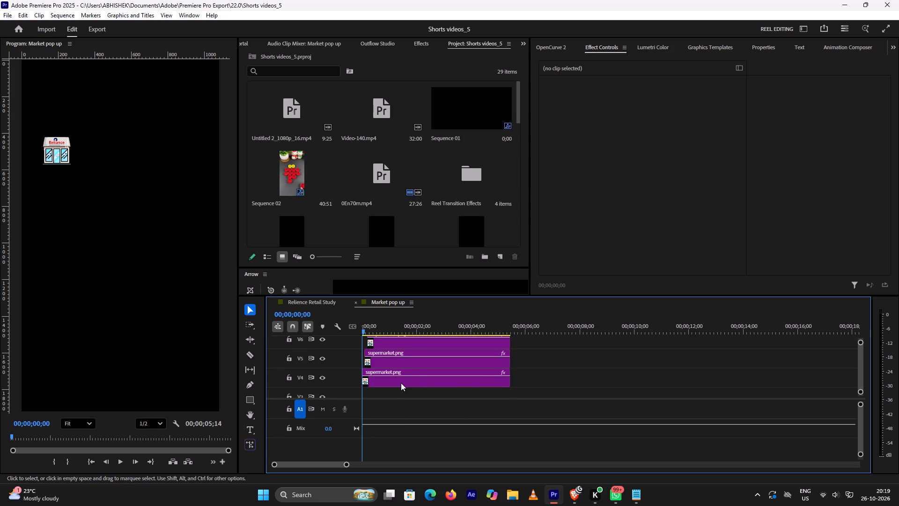
pyautogui.press('Right')
pyautogui.press('Right')
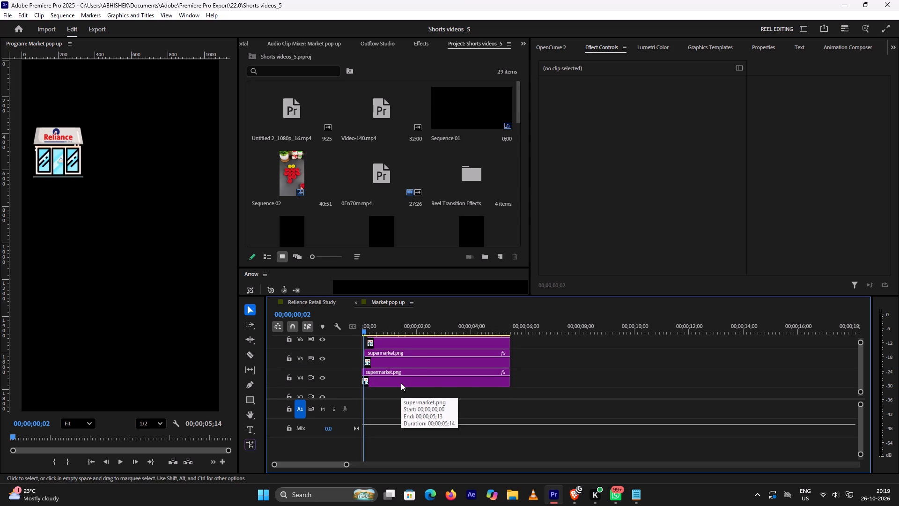
pyautogui.press('Right')
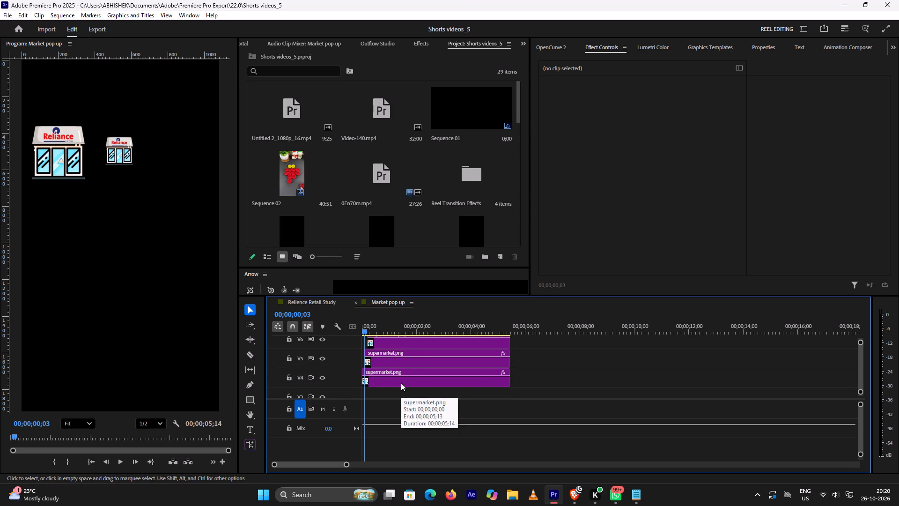
pyautogui.press('Left')
pyautogui.press('Left')
pyautogui.press('Left')
pyautogui.press('Left')
pyautogui.press('Right')
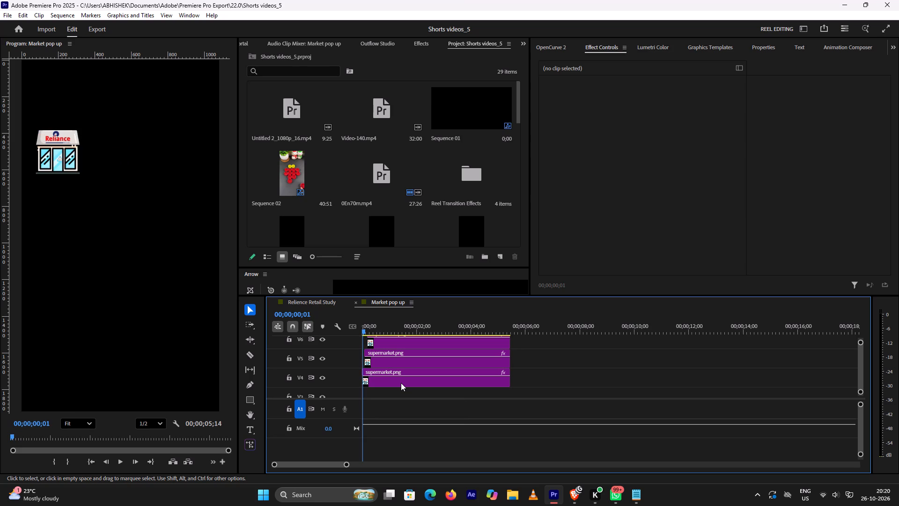
pyautogui.press('Right')
pyautogui.press('Right')
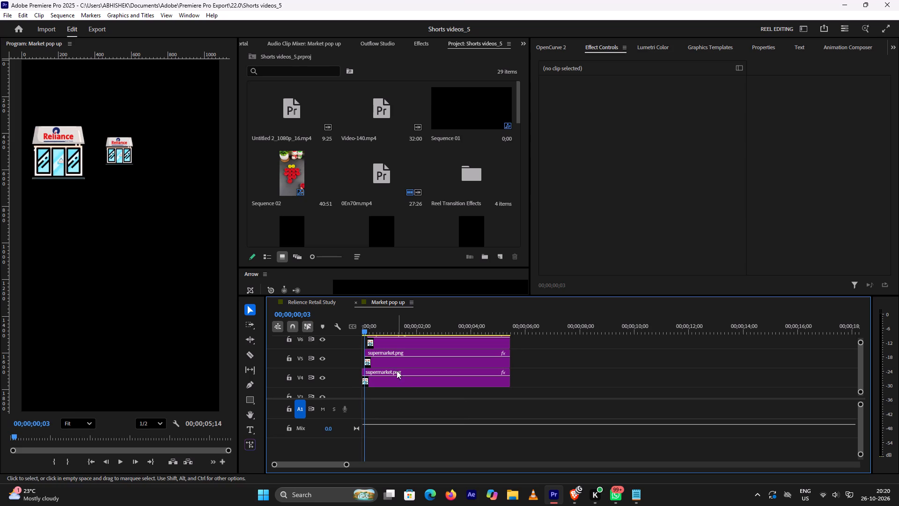
pyautogui.press('Right')
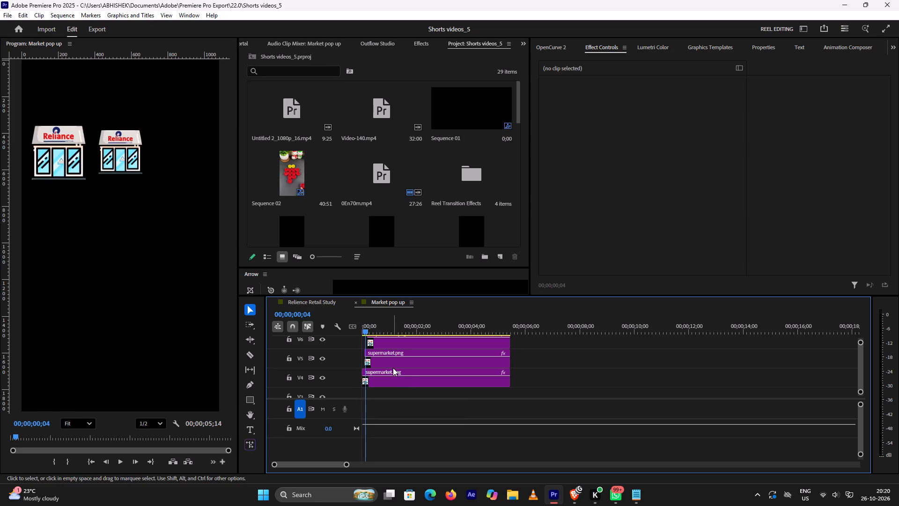
pyautogui.press('Right')
pyautogui.press('Right')
pyautogui.scroll(3, 393, 368)
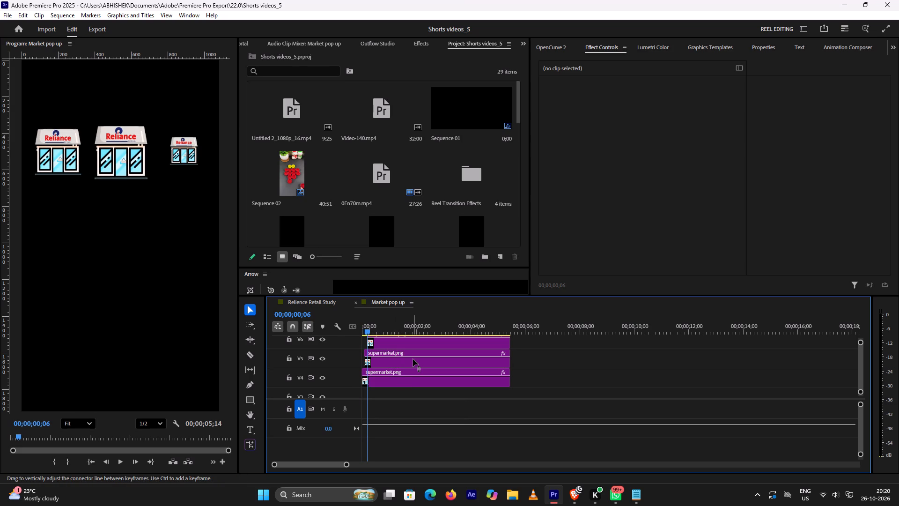
pyautogui.keyDown('ctrl'); pyautogui.scroll(3, 413, 359); pyautogui.keyUp('ctrl')
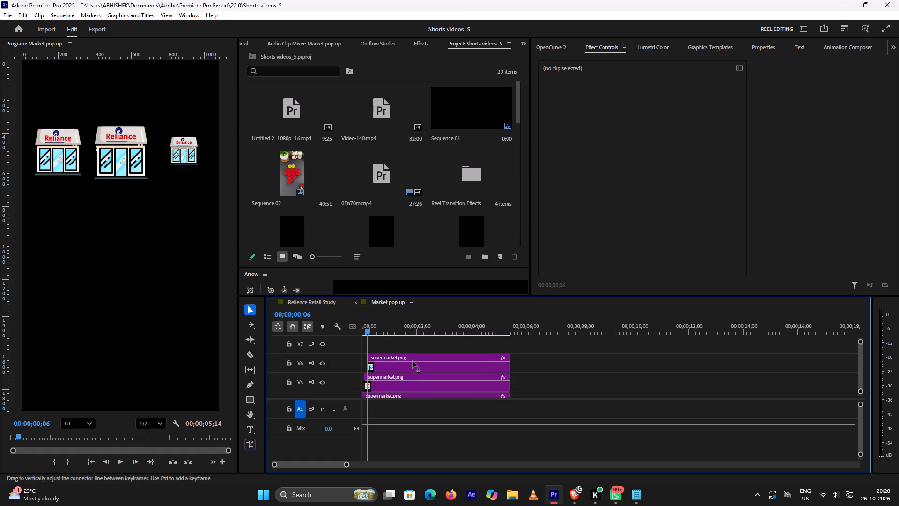
pyautogui.press('Left')
pyautogui.press('Right')
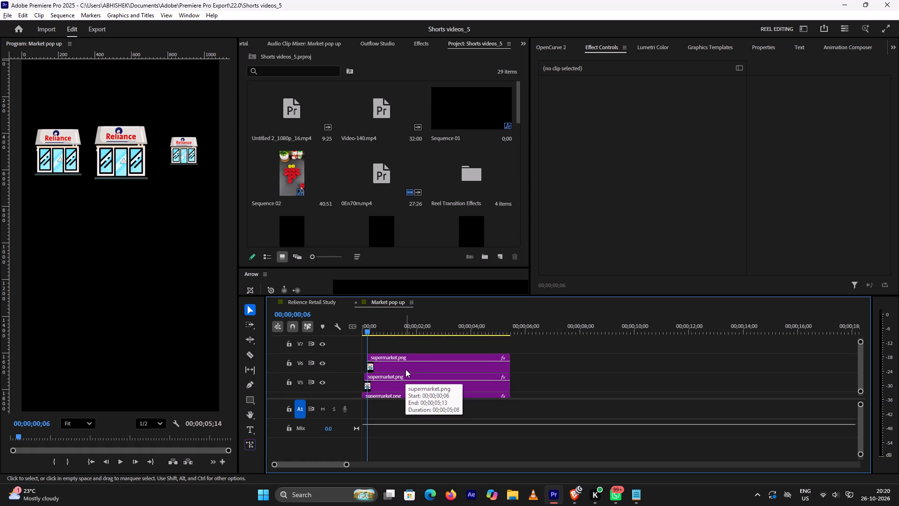
# Duplicate the V6 supermarket.png clip onto V7 and offset the copy to start at 00;00;00;09.
pyautogui.keyDown('alt'); pyautogui.moveTo(405, 369); pyautogui.dragTo(405, 350); pyautogui.keyUp('alt')
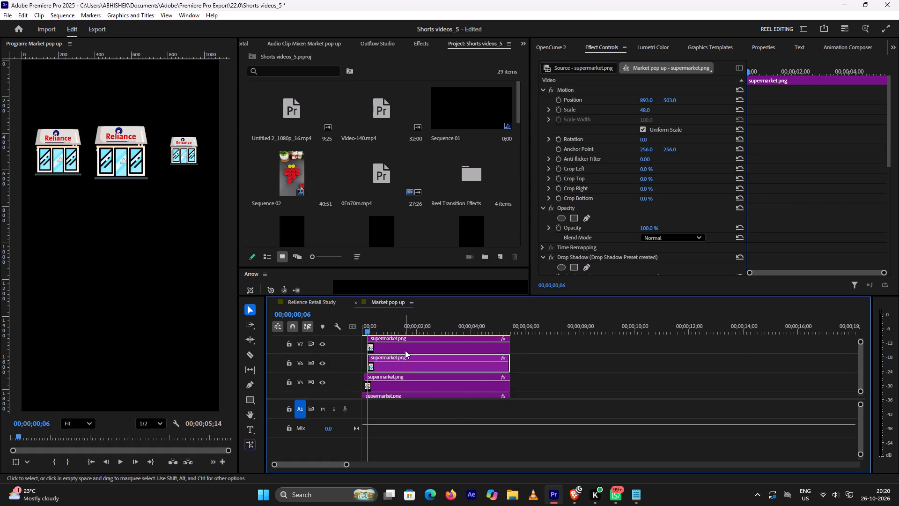
pyautogui.press('Right')
pyautogui.press('Right')
pyautogui.press('Right')
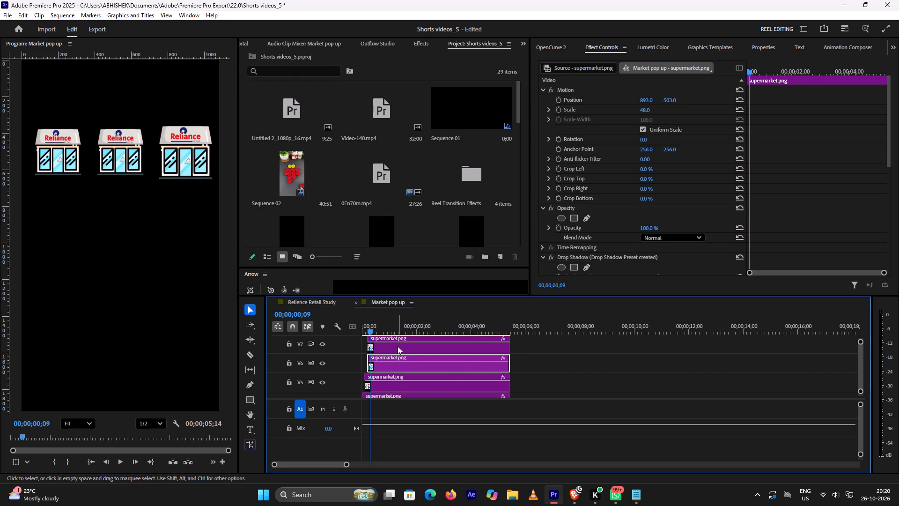
pyautogui.moveTo(398, 346); pyautogui.dragTo(405, 346)
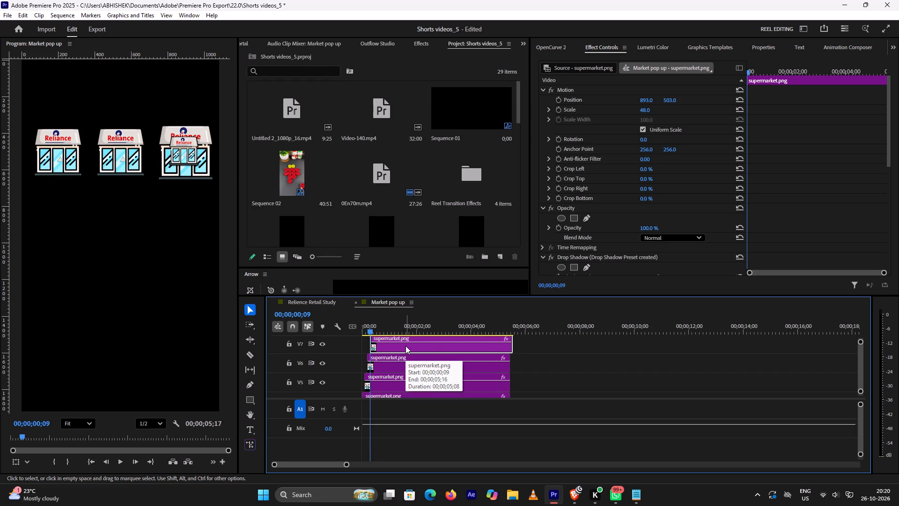
# Examine the store icons' pop-up timing frame by frame between 00;00;00;05 and 00;00;00;12.
pyautogui.press('Right')
pyautogui.press('Right')
pyautogui.press('Right')
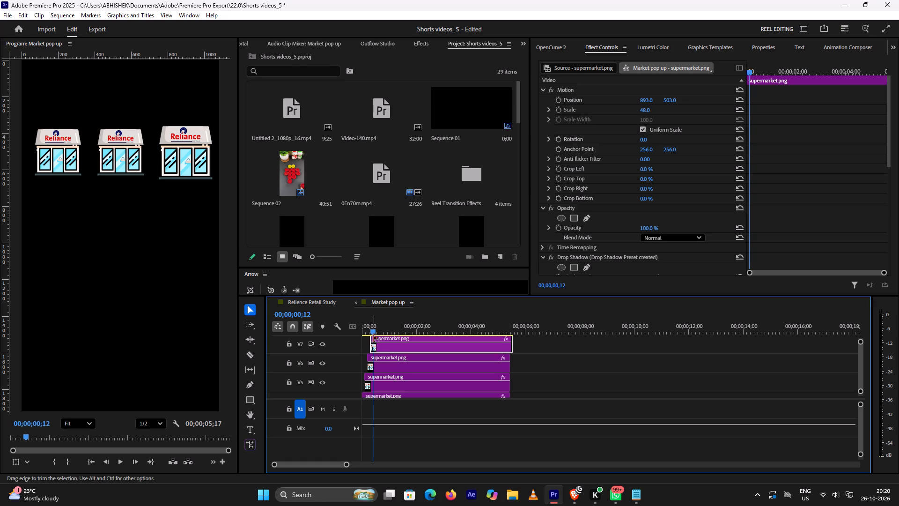
pyautogui.click(387, 364)
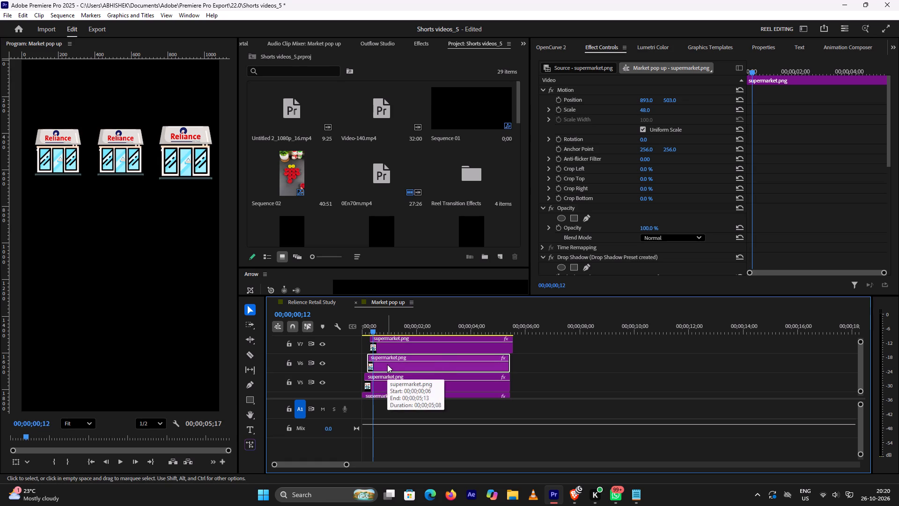
pyautogui.keyDown('ctrl'); pyautogui.click(387, 365); pyautogui.keyUp('ctrl')
pyautogui.moveTo(374, 329); pyautogui.dragTo(372, 329)
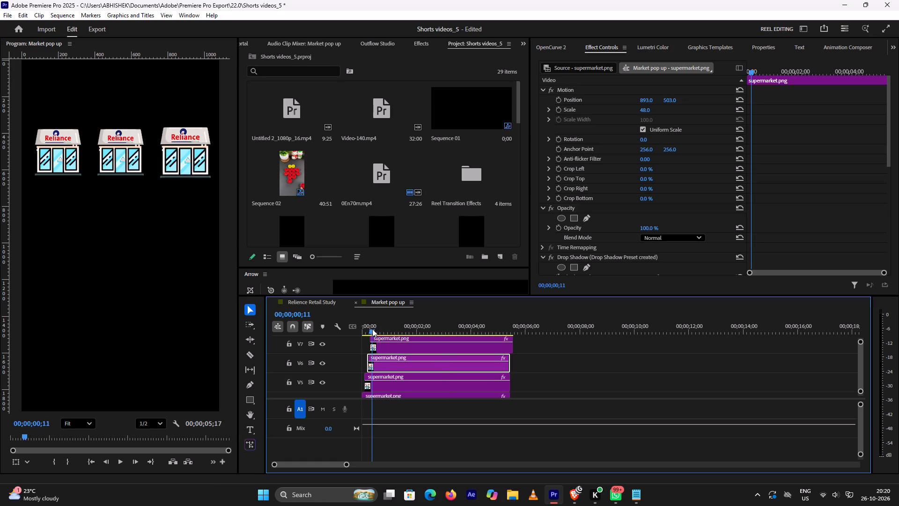
pyautogui.moveTo(372, 329); pyautogui.dragTo(368, 332)
pyautogui.press('Left')
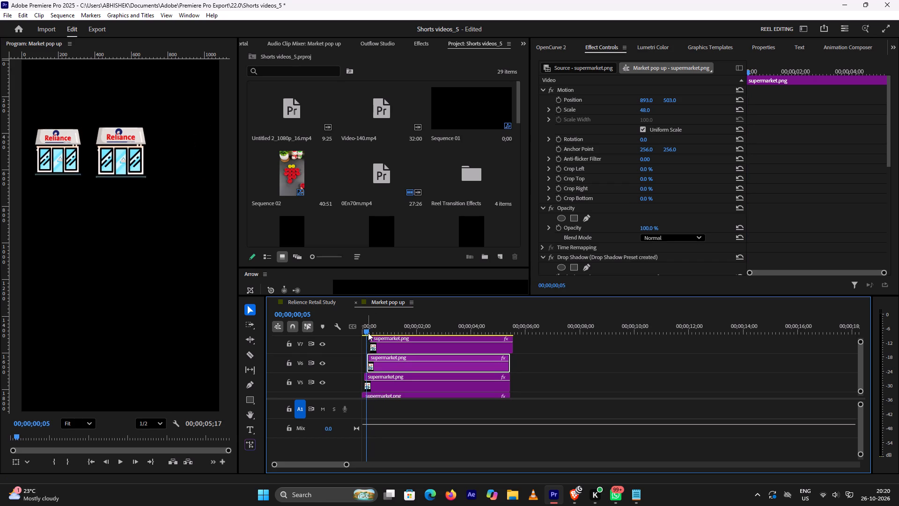
pyautogui.press('Right')
pyautogui.press('Right')
pyautogui.press('Right')
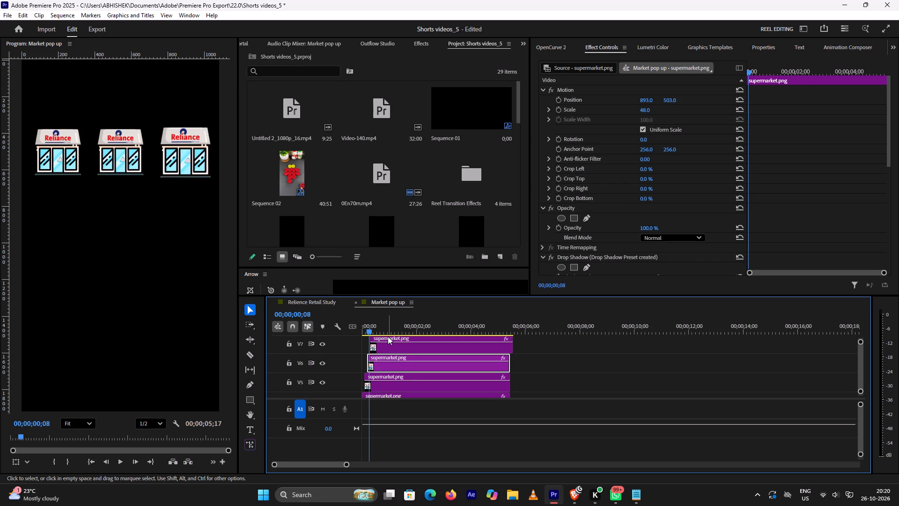
pyautogui.press('Right')
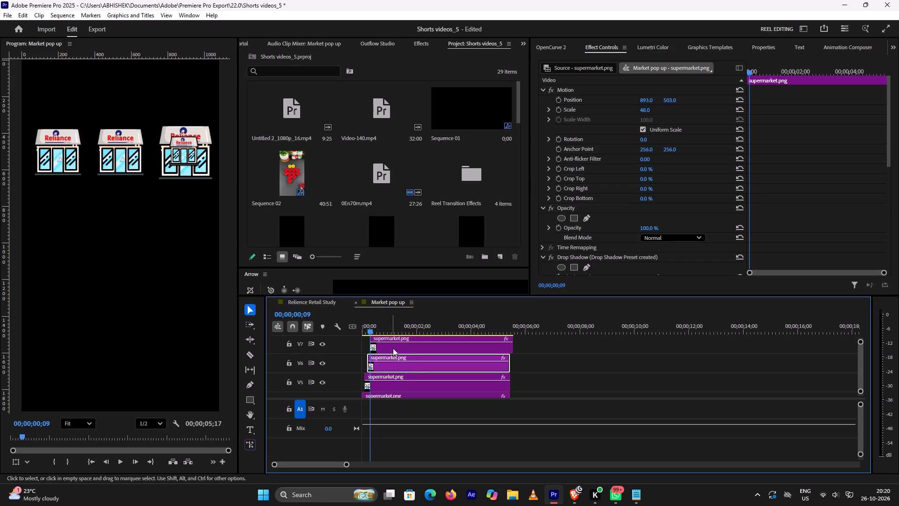
# Delete the duplicated supermarket.png clip from V7.
pyautogui.keyDown('alt'); pyautogui.scroll(3, 418, 364); pyautogui.keyUp('alt')
pyautogui.keyDown('alt'); pyautogui.scroll(-3, 419, 365); pyautogui.keyUp('alt')
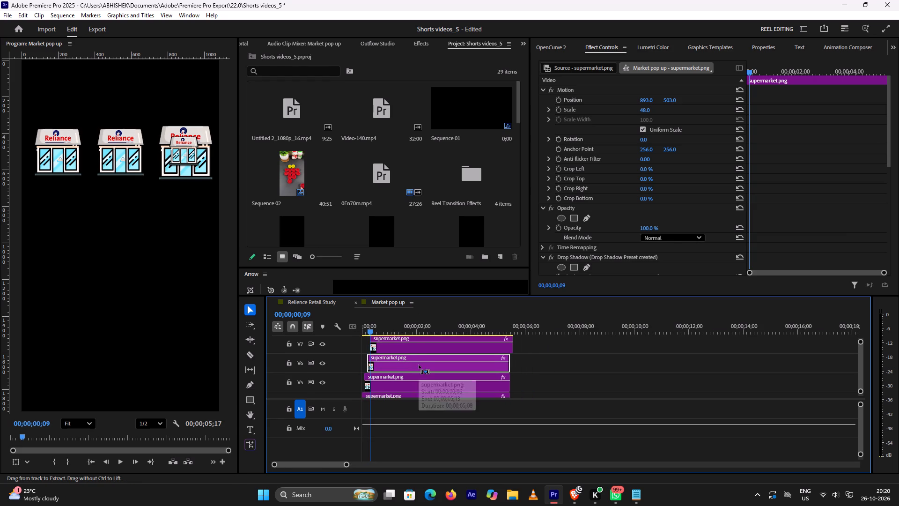
pyautogui.keyDown('ctrl'); pyautogui.scroll(2, 419, 365); pyautogui.keyUp('ctrl')
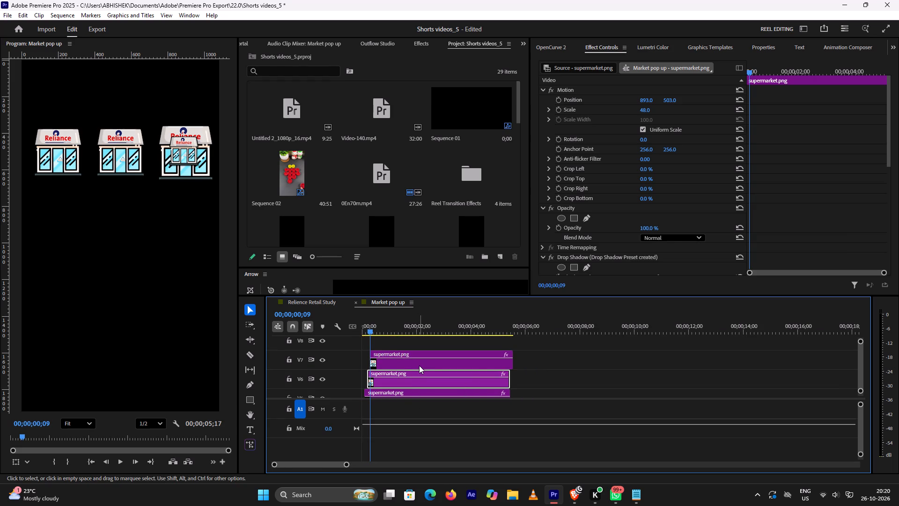
pyautogui.click(419, 367)
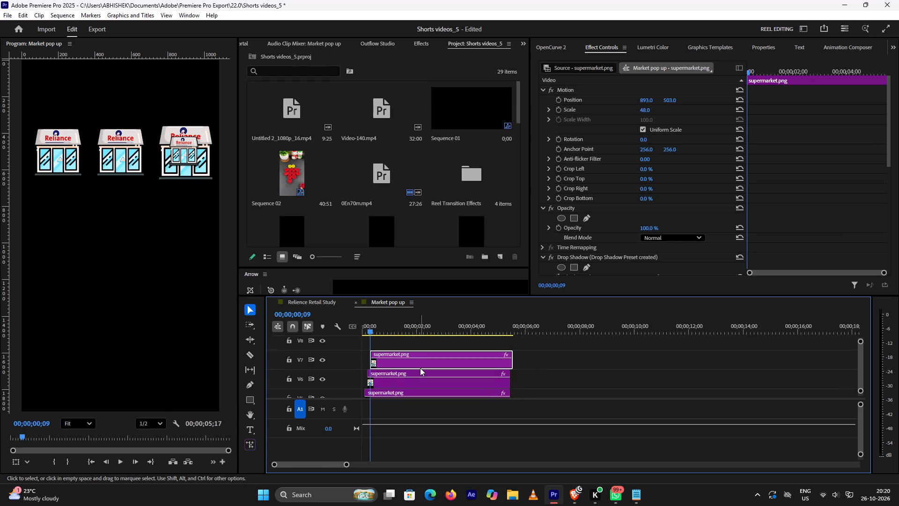
pyautogui.press('Delete')
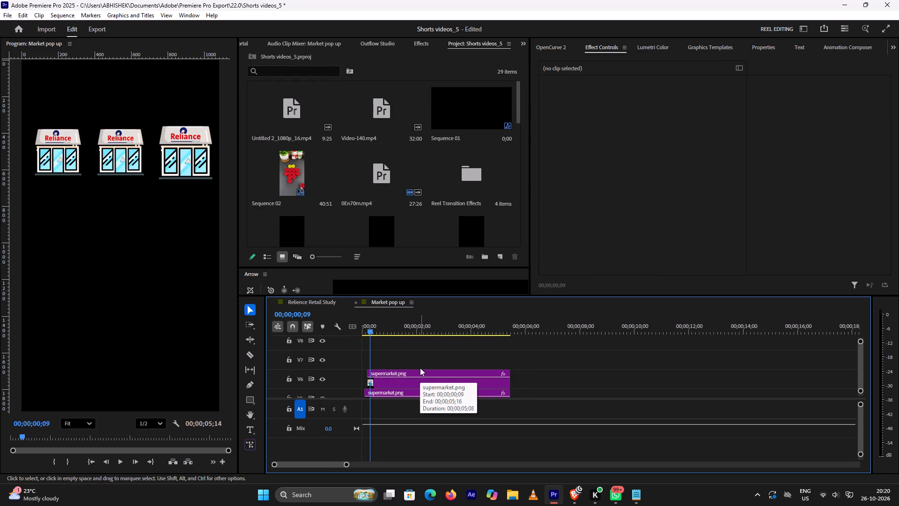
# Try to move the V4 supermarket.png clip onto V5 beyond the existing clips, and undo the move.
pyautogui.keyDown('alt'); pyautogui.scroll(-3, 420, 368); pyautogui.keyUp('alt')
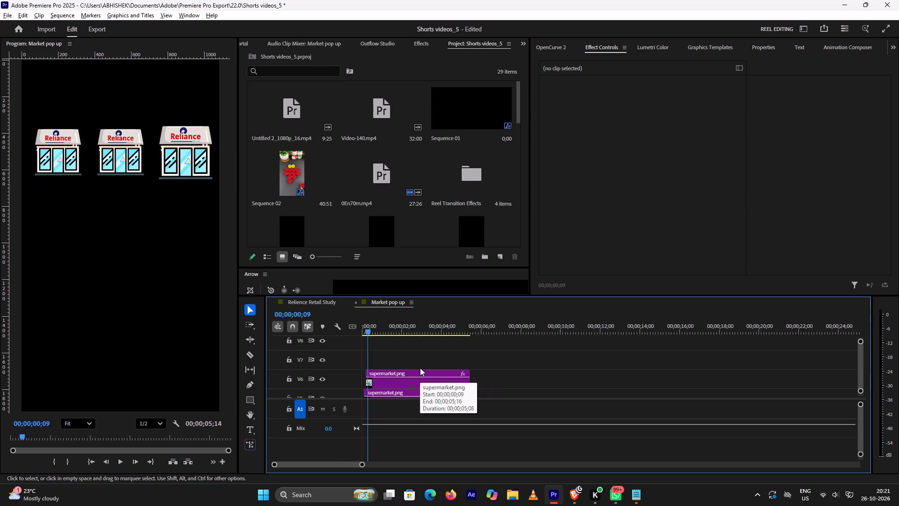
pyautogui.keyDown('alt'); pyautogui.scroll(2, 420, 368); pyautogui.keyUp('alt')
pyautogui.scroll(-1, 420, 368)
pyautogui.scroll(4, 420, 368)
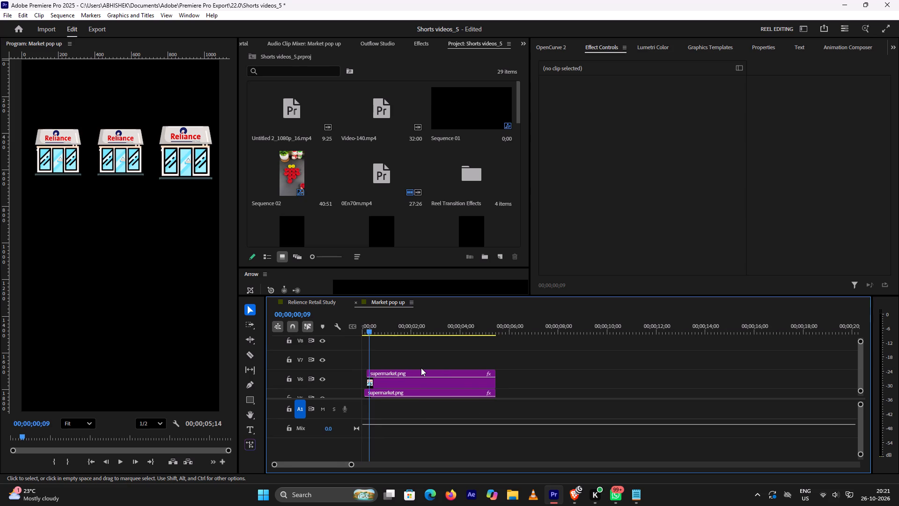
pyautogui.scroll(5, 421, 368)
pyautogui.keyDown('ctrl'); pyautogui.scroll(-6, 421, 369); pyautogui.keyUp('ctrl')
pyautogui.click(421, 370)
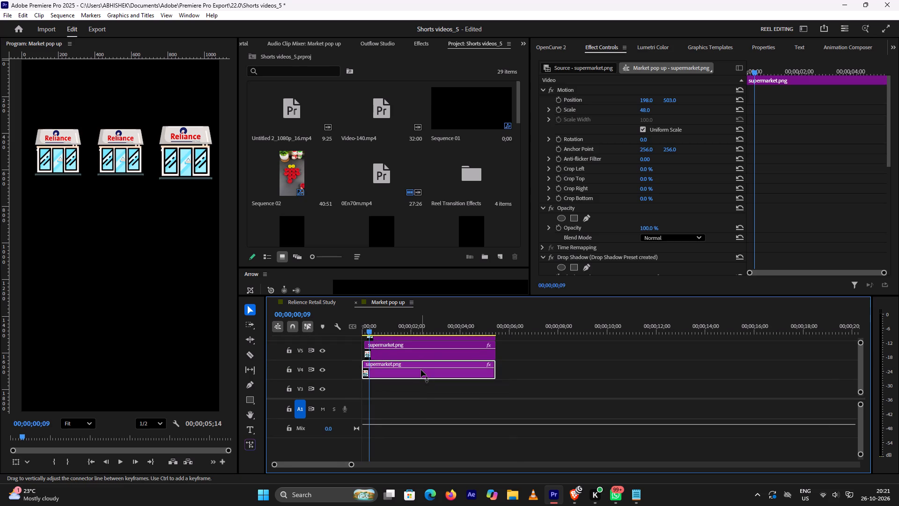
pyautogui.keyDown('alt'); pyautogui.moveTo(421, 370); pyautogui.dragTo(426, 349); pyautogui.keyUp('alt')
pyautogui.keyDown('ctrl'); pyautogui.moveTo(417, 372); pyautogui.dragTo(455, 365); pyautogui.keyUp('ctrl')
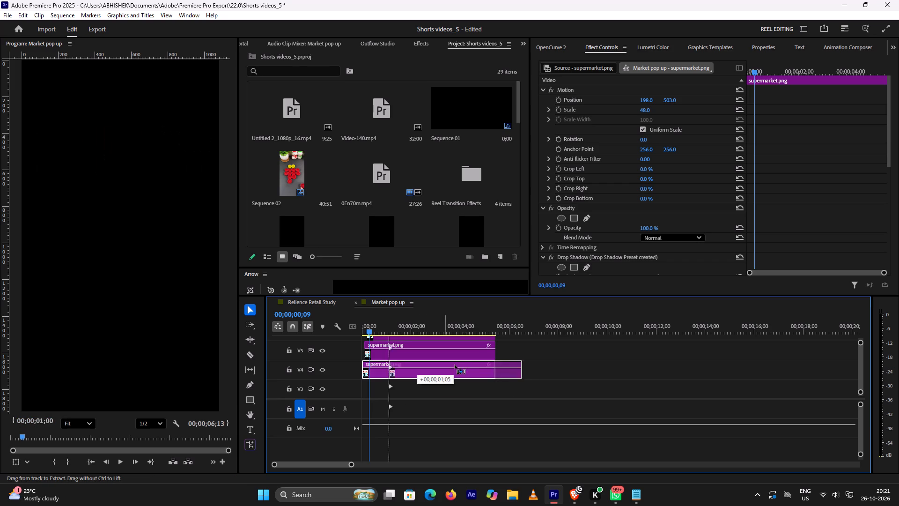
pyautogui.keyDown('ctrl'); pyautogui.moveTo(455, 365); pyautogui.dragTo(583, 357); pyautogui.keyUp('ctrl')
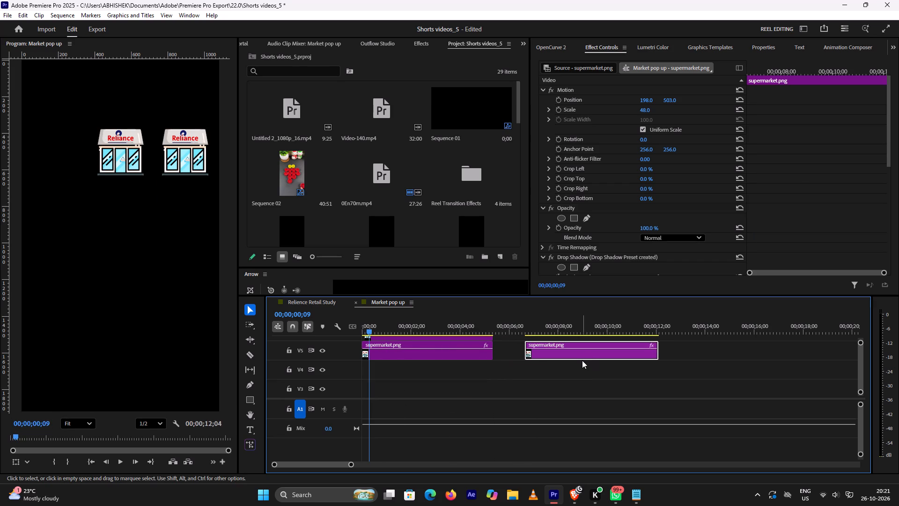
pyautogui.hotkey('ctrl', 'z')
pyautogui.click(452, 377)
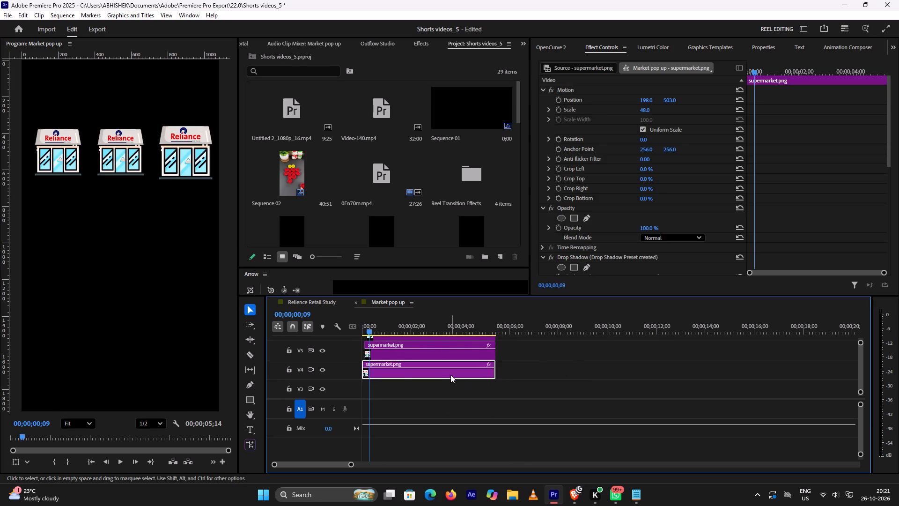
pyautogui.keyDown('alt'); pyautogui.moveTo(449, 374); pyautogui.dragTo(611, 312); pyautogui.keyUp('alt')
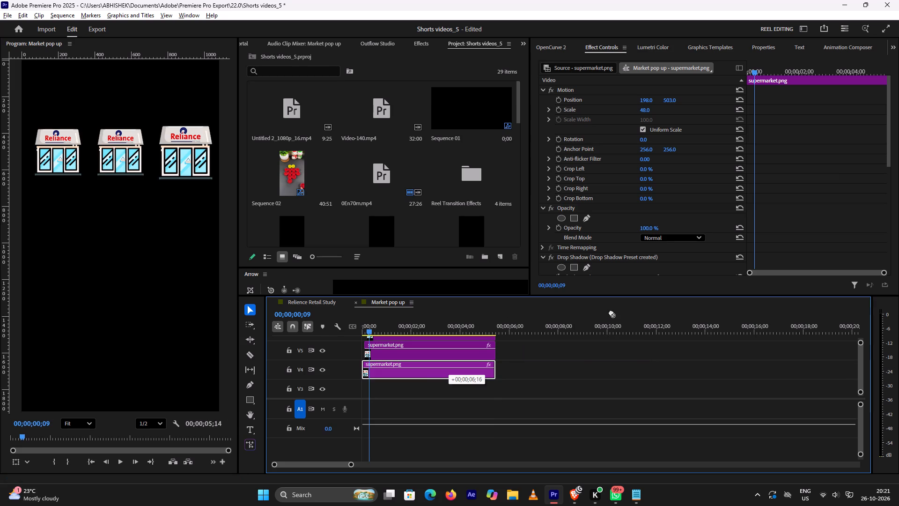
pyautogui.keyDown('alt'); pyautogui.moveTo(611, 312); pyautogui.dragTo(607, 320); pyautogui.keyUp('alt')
# Duplicate the V4 supermarket.png clip into the empty stretch of V4, starting about 6 seconds in.
pyautogui.scroll(5, 595, 368)
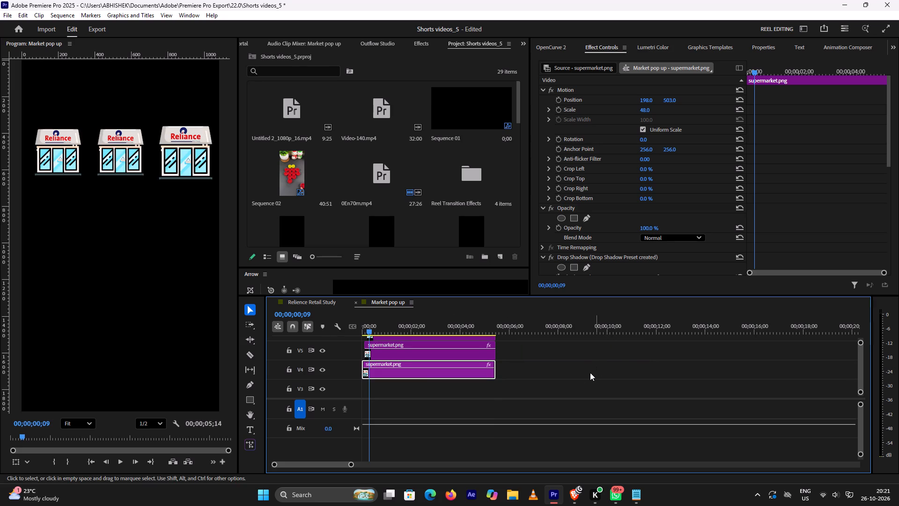
pyautogui.scroll(1, 567, 371)
pyautogui.keyDown('ctrl'); pyautogui.scroll(9, 557, 370); pyautogui.keyUp('ctrl')
pyautogui.keyDown('ctrl'); pyautogui.scroll(-2, 559, 369); pyautogui.keyUp('ctrl')
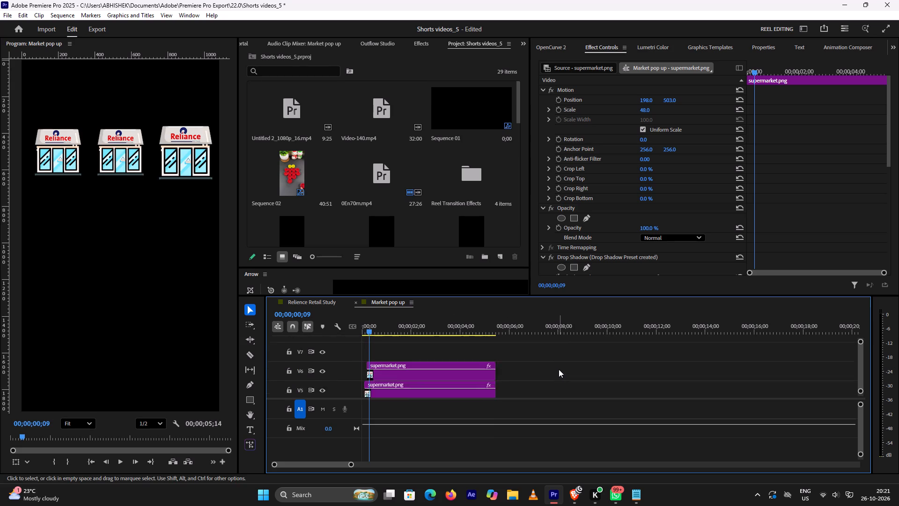
pyautogui.keyDown('ctrl'); pyautogui.scroll(-7, 559, 369); pyautogui.keyUp('ctrl')
pyautogui.keyDown('alt'); pyautogui.moveTo(471, 373); pyautogui.dragTo(622, 369); pyautogui.keyUp('alt')
# Move the copied supermarket.png clip from V4 up to V7 and align its start to 00;00;00;09.
pyautogui.moveTo(565, 375); pyautogui.dragTo(564, 328)
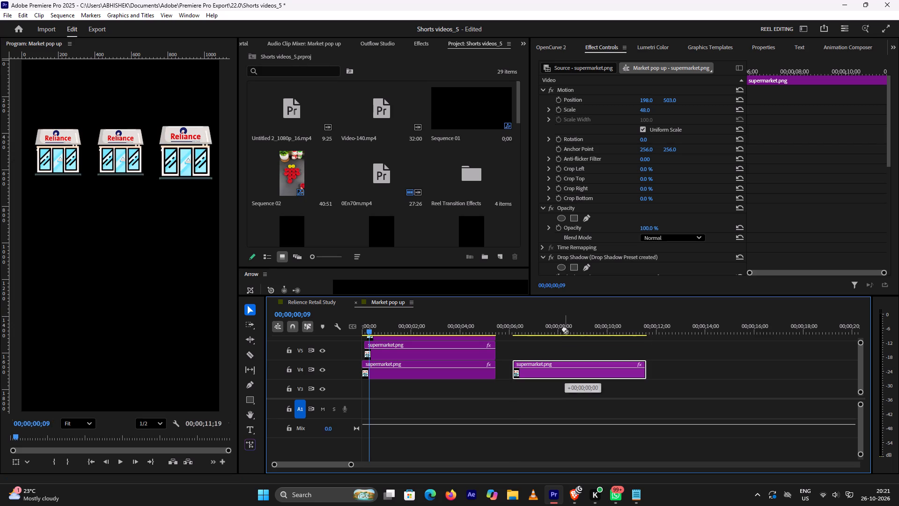
pyautogui.moveTo(564, 328); pyautogui.dragTo(554, 335)
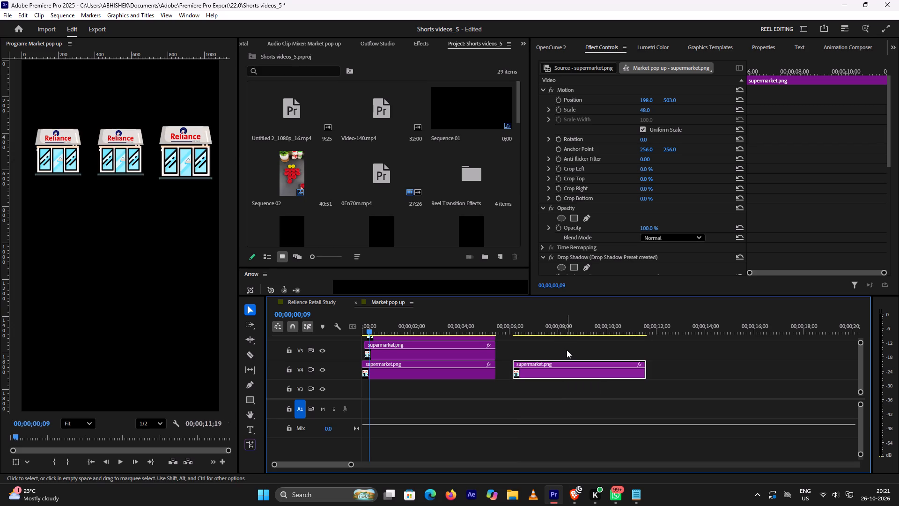
pyautogui.keyDown('ctrl'); pyautogui.scroll(10, 567, 351); pyautogui.keyUp('ctrl')
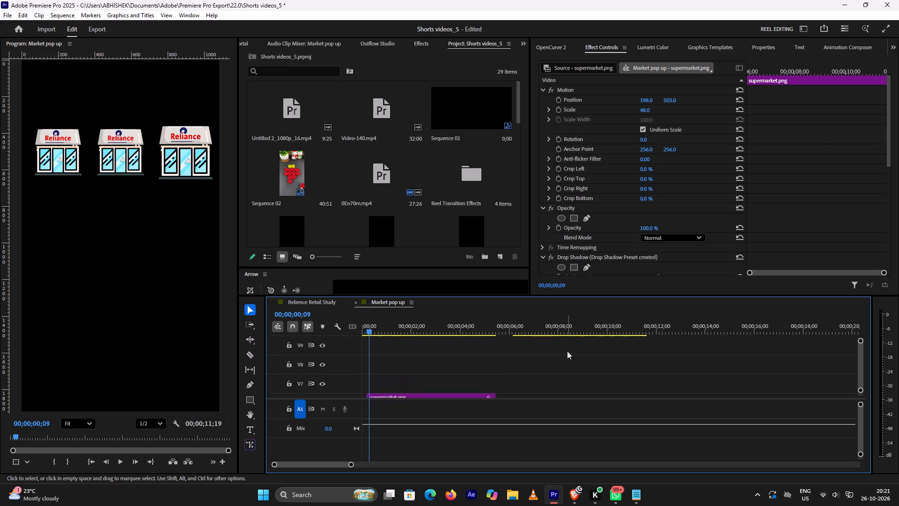
pyautogui.keyDown('ctrl'); pyautogui.scroll(7, 567, 351); pyautogui.keyUp('ctrl')
pyautogui.keyDown('ctrl'); pyautogui.scroll(-10, 567, 351); pyautogui.keyUp('ctrl')
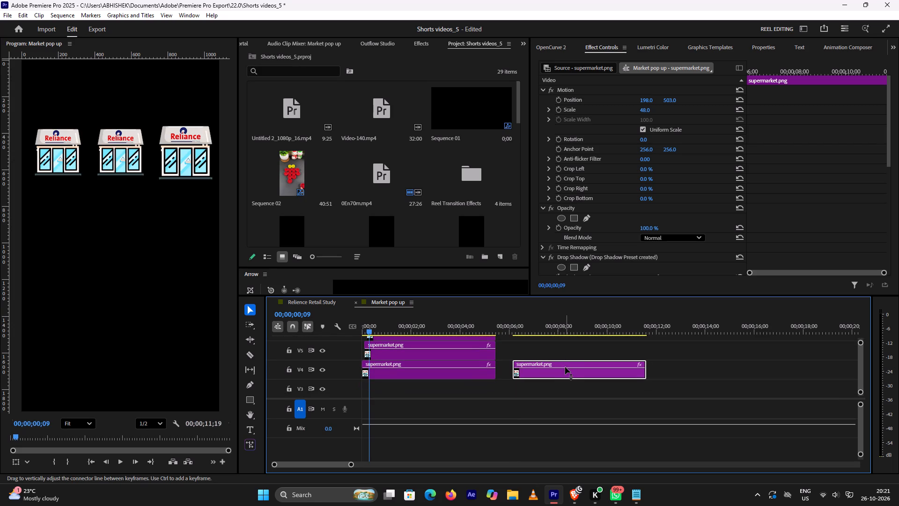
pyautogui.moveTo(565, 371); pyautogui.dragTo(557, 339)
pyautogui.scroll(5, 571, 364)
pyautogui.keyDown('ctrl'); pyautogui.scroll(5, 572, 364); pyautogui.keyUp('ctrl')
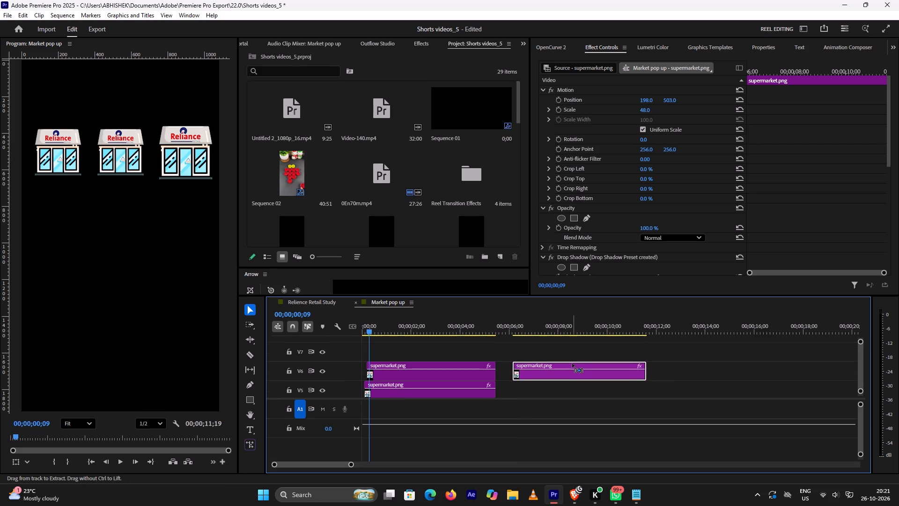
pyautogui.moveTo(566, 372); pyautogui.dragTo(433, 352)
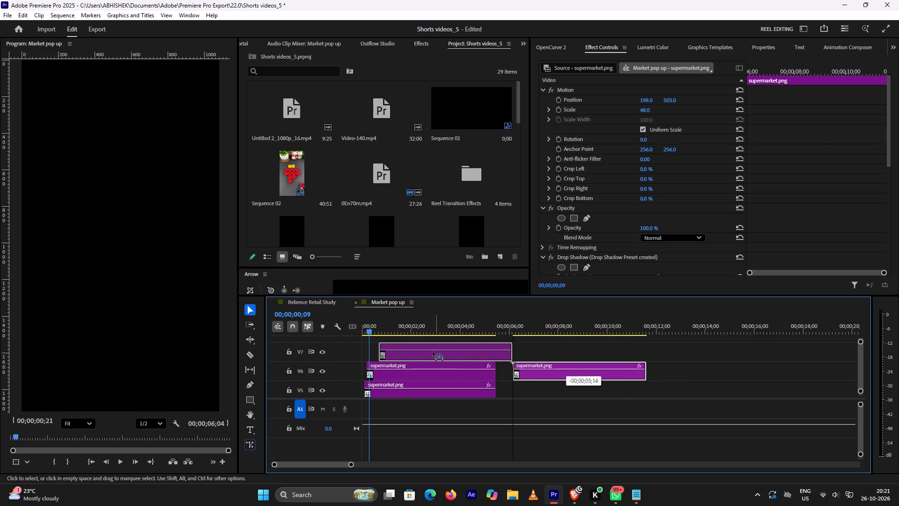
pyautogui.moveTo(433, 352); pyautogui.dragTo(424, 352)
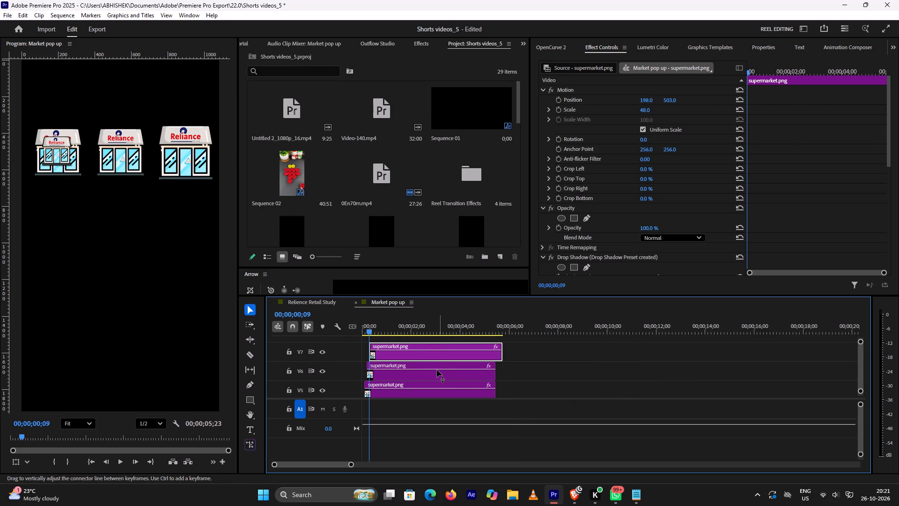
# Duplicate the V5 supermarket.png clip onto V8, starting about 1.7 seconds in.
pyautogui.click(407, 393)
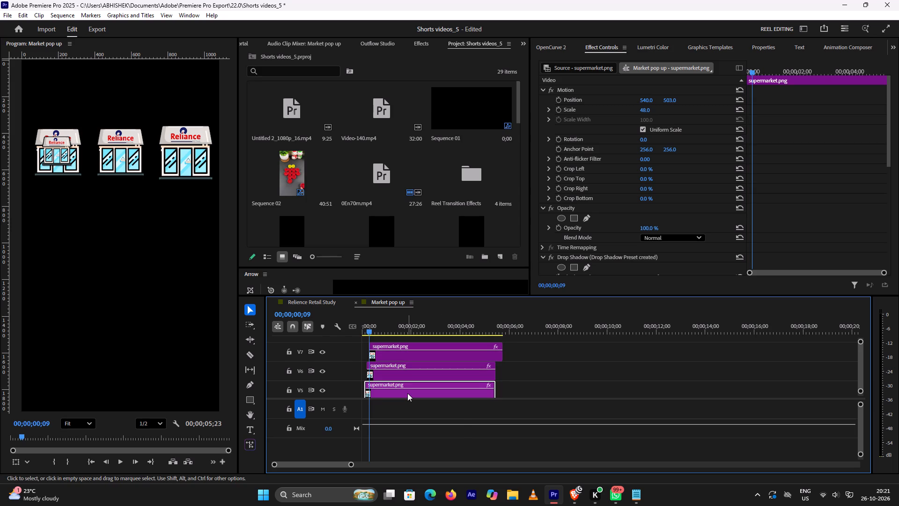
pyautogui.keyDown('alt'); pyautogui.moveTo(407, 393); pyautogui.dragTo(481, 327); pyautogui.keyUp('alt')
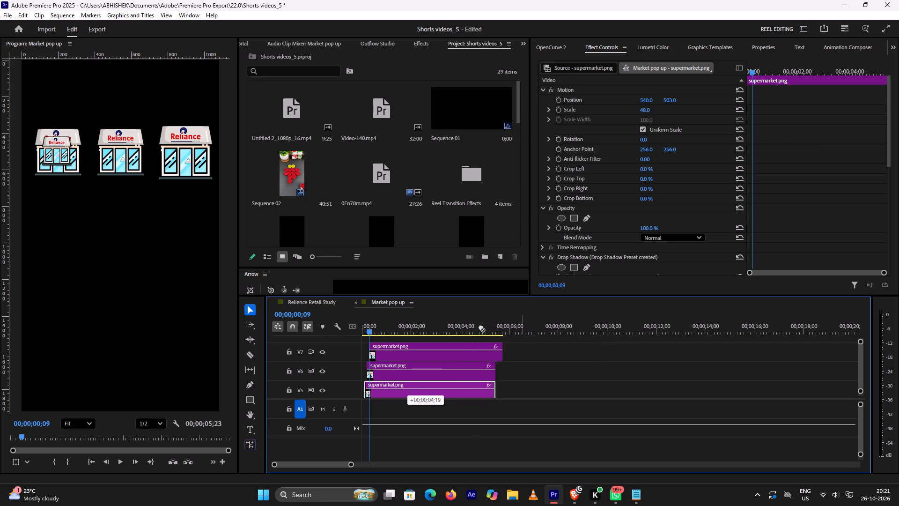
pyautogui.keyDown('alt'); pyautogui.moveTo(481, 327); pyautogui.dragTo(446, 341); pyautogui.keyUp('alt')
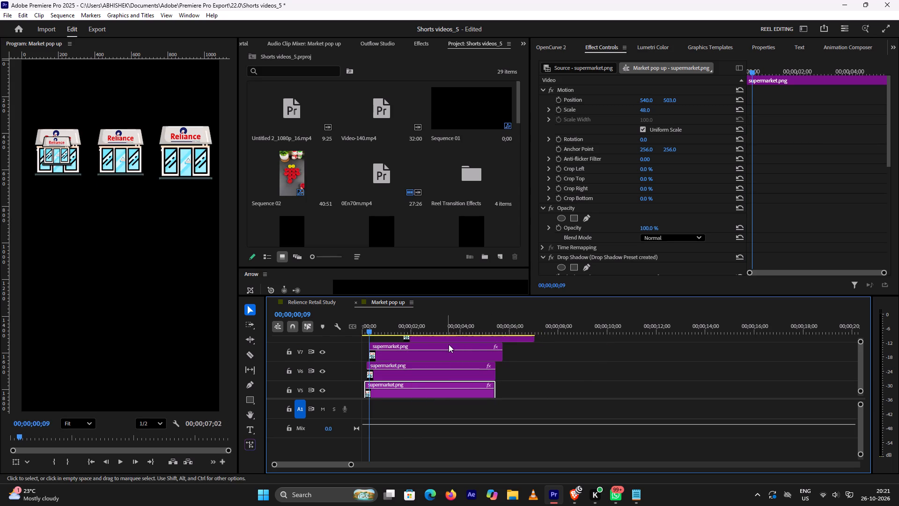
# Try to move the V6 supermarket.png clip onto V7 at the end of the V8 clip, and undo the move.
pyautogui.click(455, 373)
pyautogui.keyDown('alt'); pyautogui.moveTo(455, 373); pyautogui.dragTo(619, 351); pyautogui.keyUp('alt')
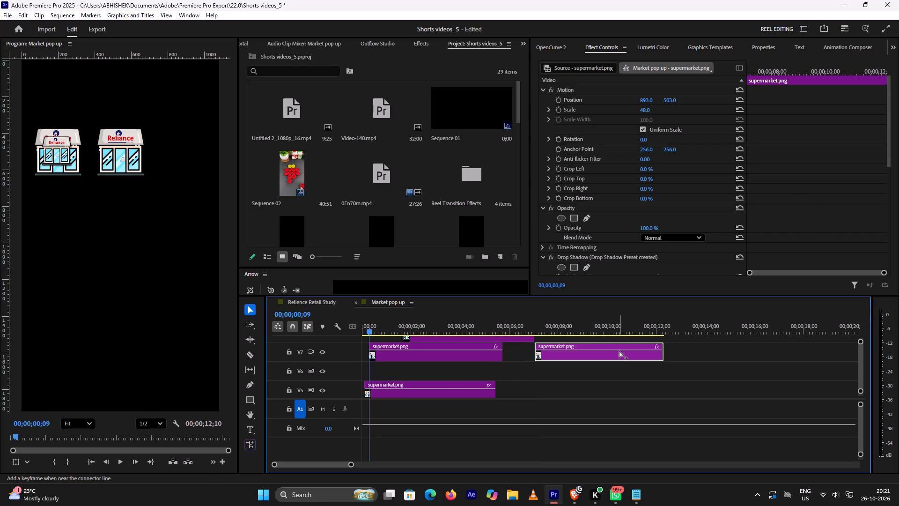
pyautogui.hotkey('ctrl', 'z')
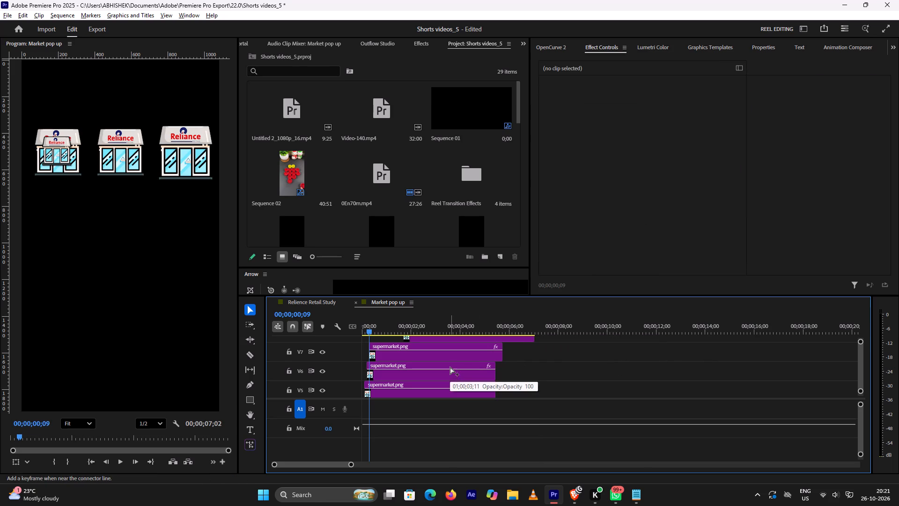
# Inspect the stacked supermarket.png clips across tracks V4 to V8.
pyautogui.keyDown('ctrl'); pyautogui.scroll(-5, 450, 367); pyautogui.keyUp('ctrl')
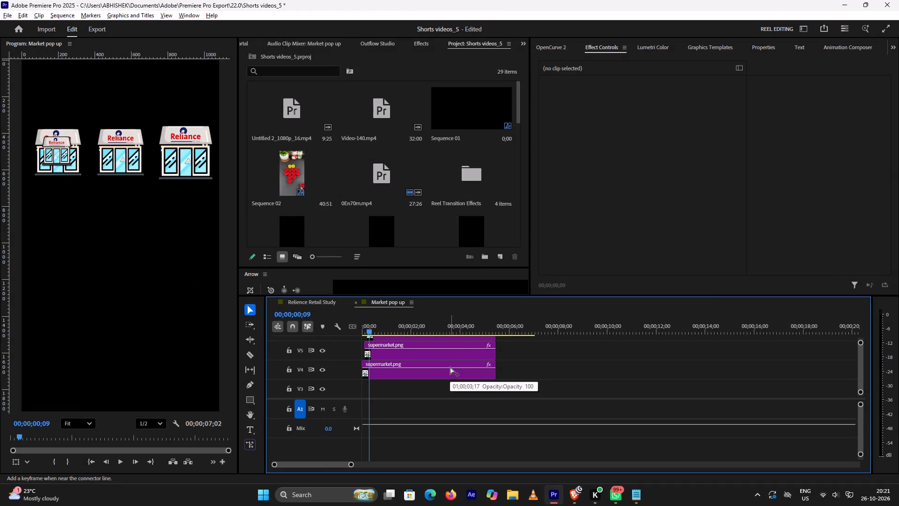
pyautogui.keyDown('ctrl'); pyautogui.scroll(4, 450, 367); pyautogui.keyUp('ctrl')
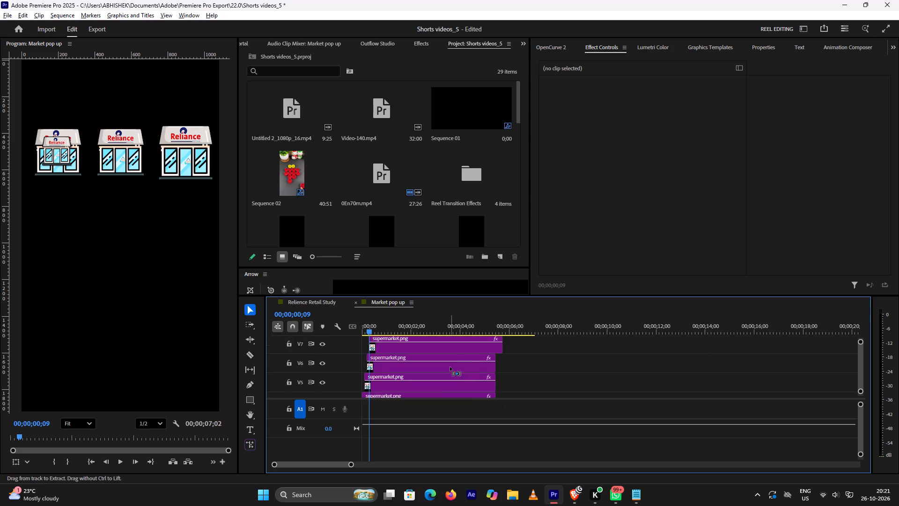
pyautogui.keyDown('ctrl'); pyautogui.scroll(1, 450, 367); pyautogui.keyUp('ctrl')
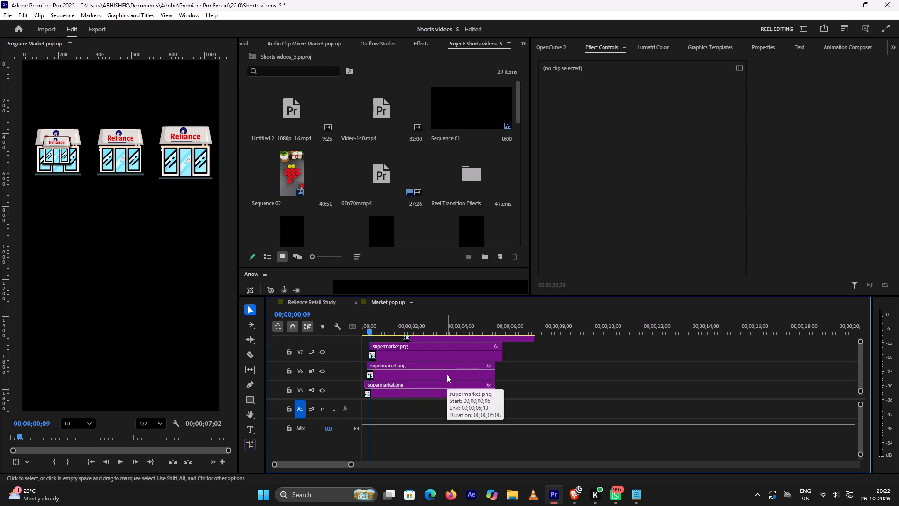
pyautogui.scroll(-3, 447, 374)
pyautogui.keyDown('ctrl'); pyautogui.scroll(-3, 447, 374); pyautogui.keyUp('ctrl')
pyautogui.scroll(4, 447, 374)
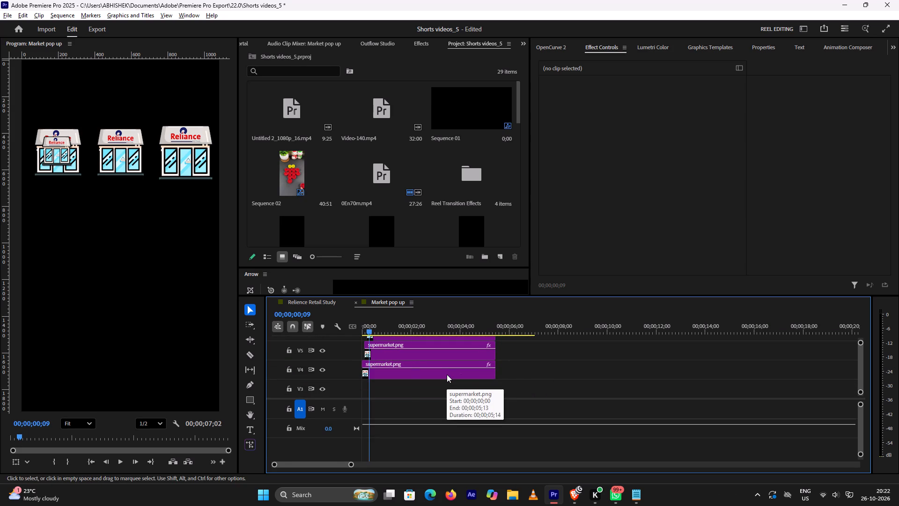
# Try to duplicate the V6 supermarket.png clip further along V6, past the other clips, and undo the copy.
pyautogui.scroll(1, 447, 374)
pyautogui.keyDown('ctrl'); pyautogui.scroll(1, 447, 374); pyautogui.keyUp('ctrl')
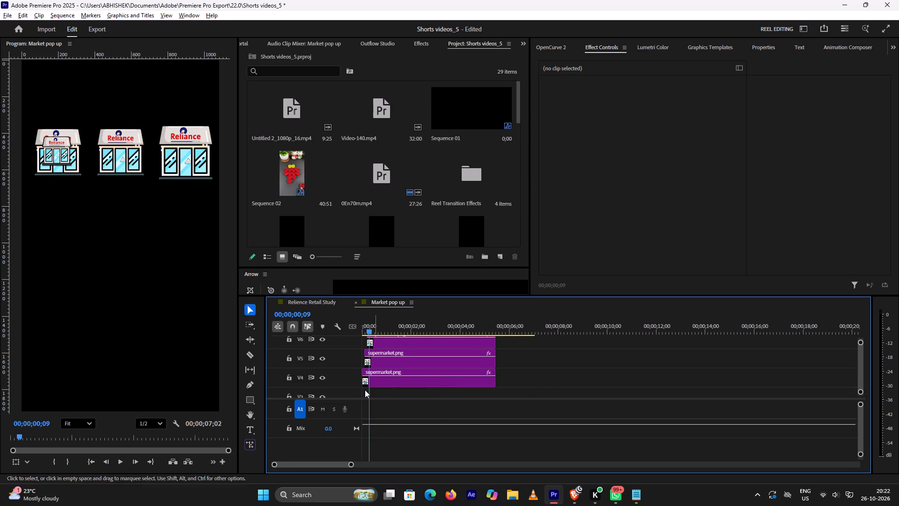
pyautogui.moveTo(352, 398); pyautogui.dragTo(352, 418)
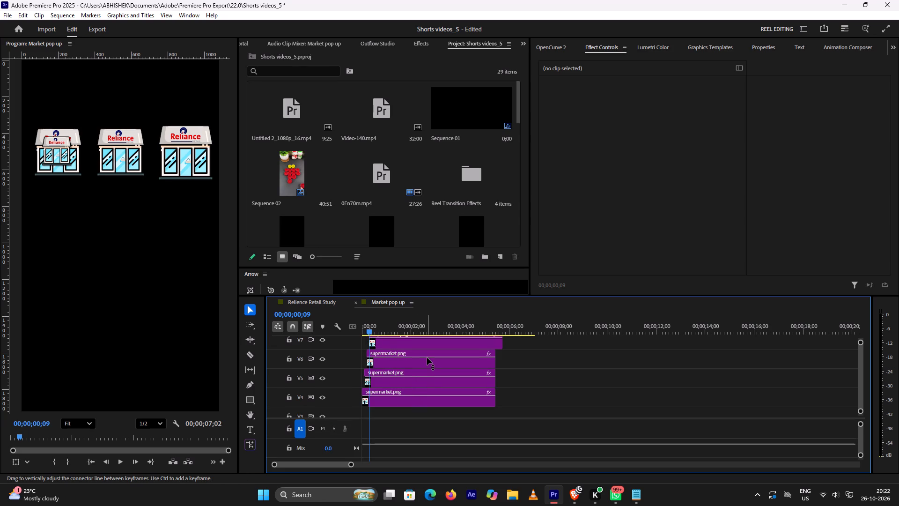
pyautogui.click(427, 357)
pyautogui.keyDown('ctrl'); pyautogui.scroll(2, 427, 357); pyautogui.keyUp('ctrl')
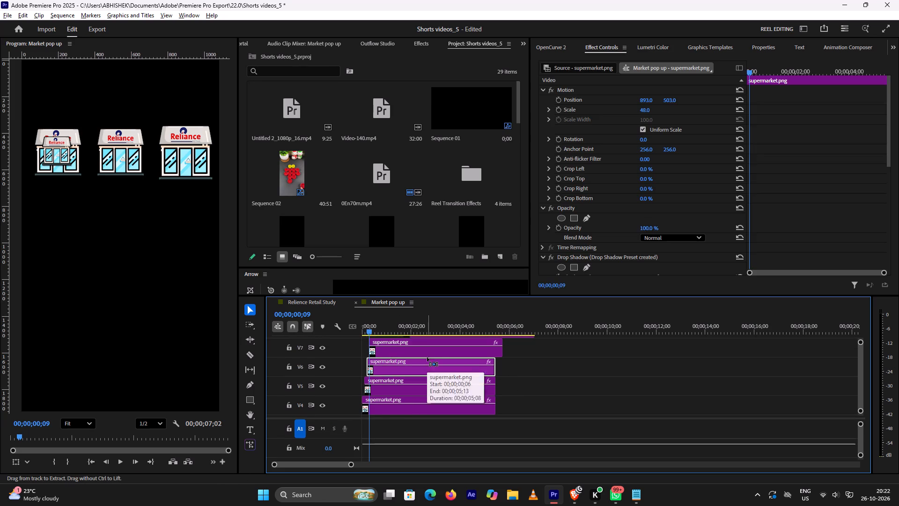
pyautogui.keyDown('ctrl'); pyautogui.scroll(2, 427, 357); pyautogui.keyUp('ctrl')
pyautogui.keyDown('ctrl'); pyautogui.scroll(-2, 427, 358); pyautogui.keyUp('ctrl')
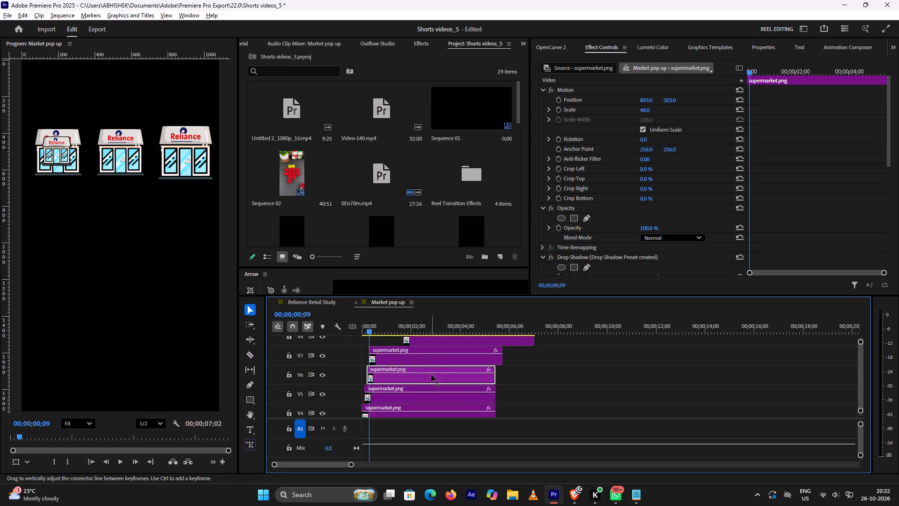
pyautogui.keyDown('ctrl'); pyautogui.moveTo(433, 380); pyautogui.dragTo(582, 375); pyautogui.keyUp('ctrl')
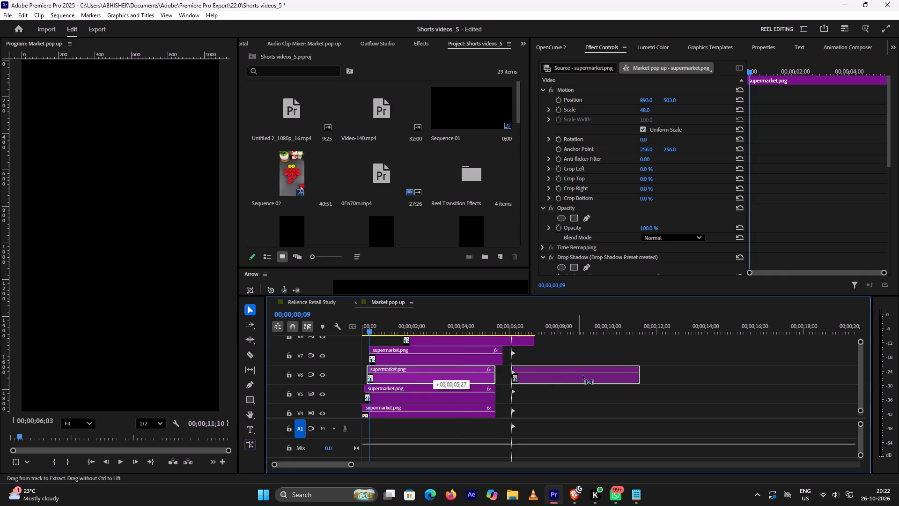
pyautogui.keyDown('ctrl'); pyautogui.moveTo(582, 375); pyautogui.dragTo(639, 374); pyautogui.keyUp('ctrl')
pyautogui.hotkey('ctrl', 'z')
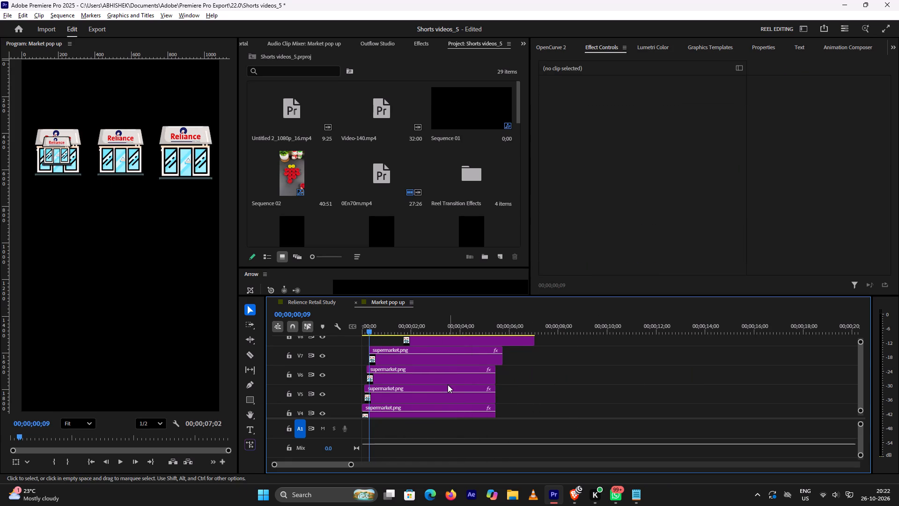
# Duplicate the V6 supermarket.png clip onto V9, with the copy's end aligned to the end of the V8 clip.
pyautogui.click(447, 381)
pyautogui.keyDown('alt'); pyautogui.moveTo(447, 381); pyautogui.dragTo(615, 371); pyautogui.keyUp('alt')
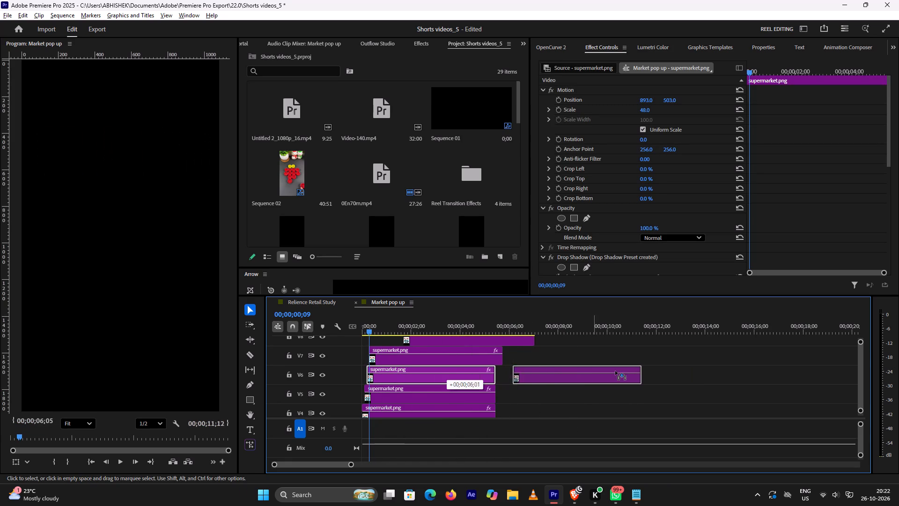
pyautogui.keyDown('alt'); pyautogui.moveTo(615, 371); pyautogui.dragTo(628, 340); pyautogui.keyUp('alt')
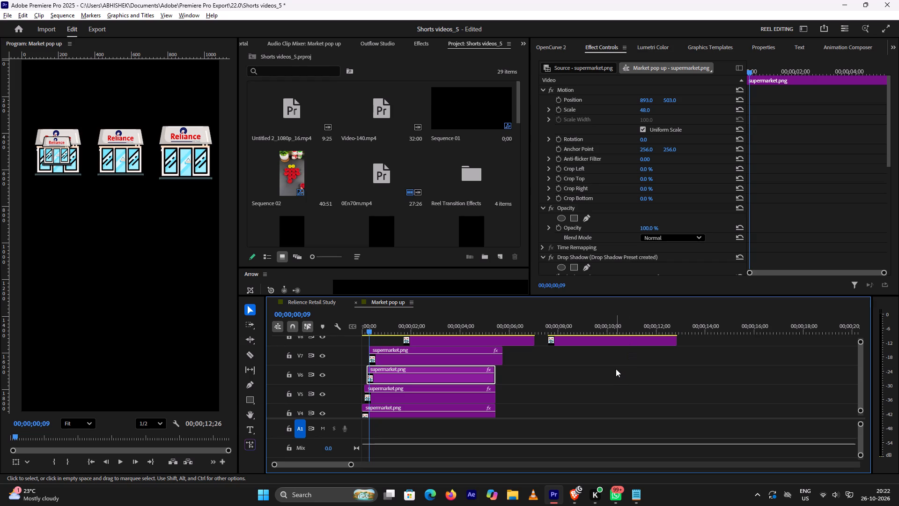
pyautogui.keyDown('alt'); pyautogui.scroll(1, 616, 369); pyautogui.keyUp('alt')
pyautogui.keyDown('ctrl'); pyautogui.scroll(4, 616, 369); pyautogui.keyUp('ctrl')
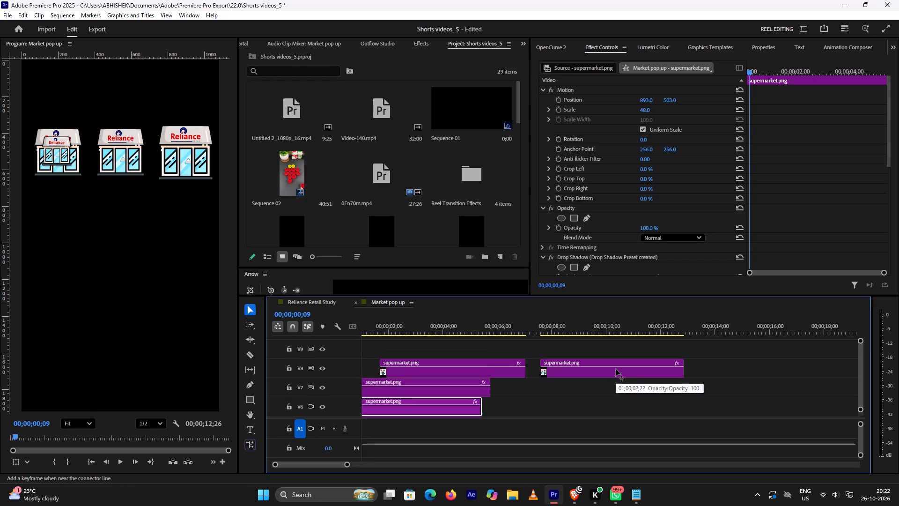
pyautogui.moveTo(610, 372); pyautogui.dragTo(451, 345)
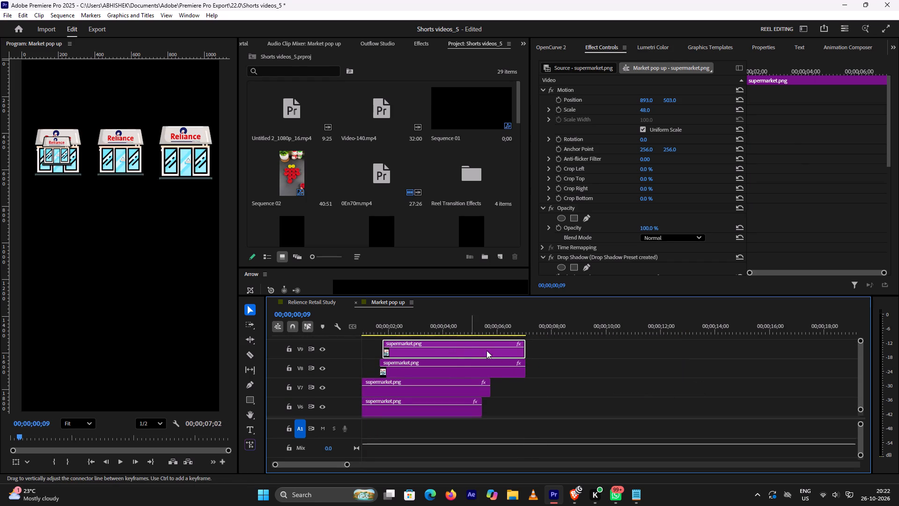
pyautogui.scroll(11, 509, 360)
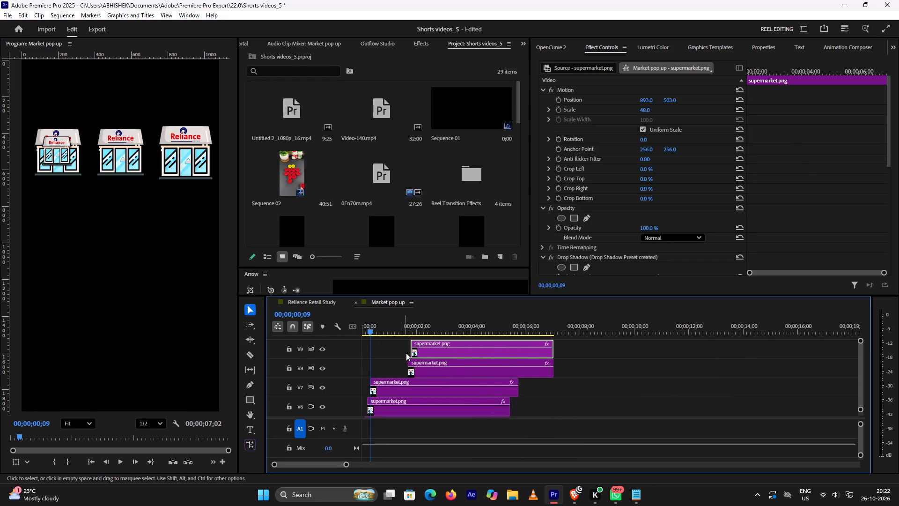
# Move the V8 supermarket.png clip earlier so it starts at 00;00;00;12.
pyautogui.press('Right')
pyautogui.press('Right')
pyautogui.press('Right')
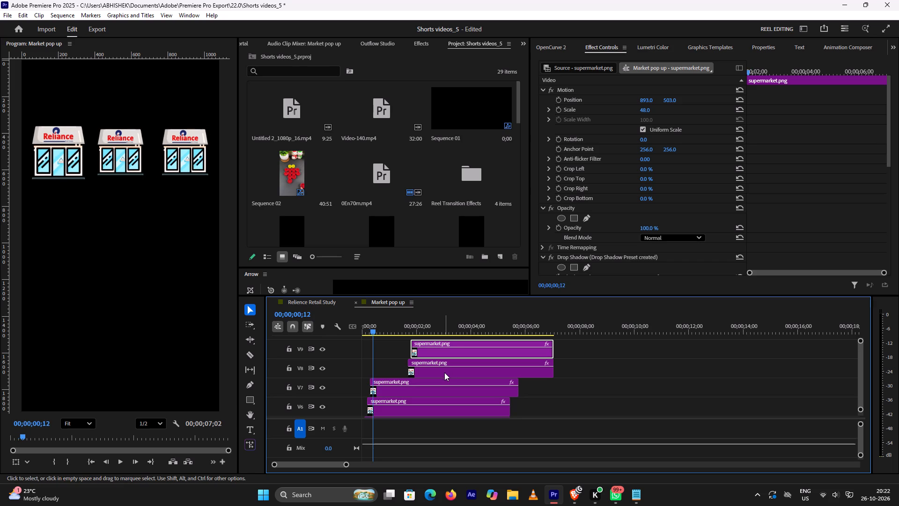
pyautogui.moveTo(444, 373); pyautogui.dragTo(413, 367)
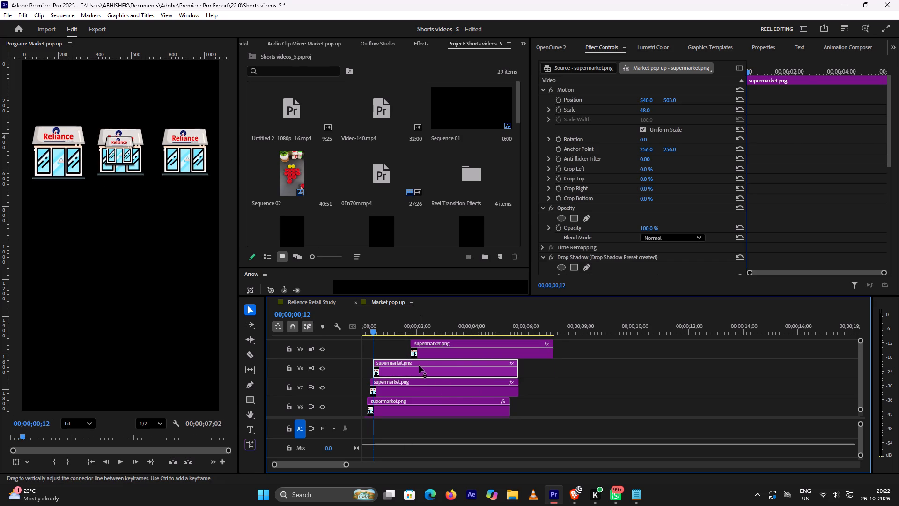
# Move the V9 supermarket.png clip earlier so it starts at 00;00;00;15.
pyautogui.press('Right')
pyautogui.press('Right')
pyautogui.press('Right')
pyautogui.moveTo(448, 354); pyautogui.dragTo(430, 354)
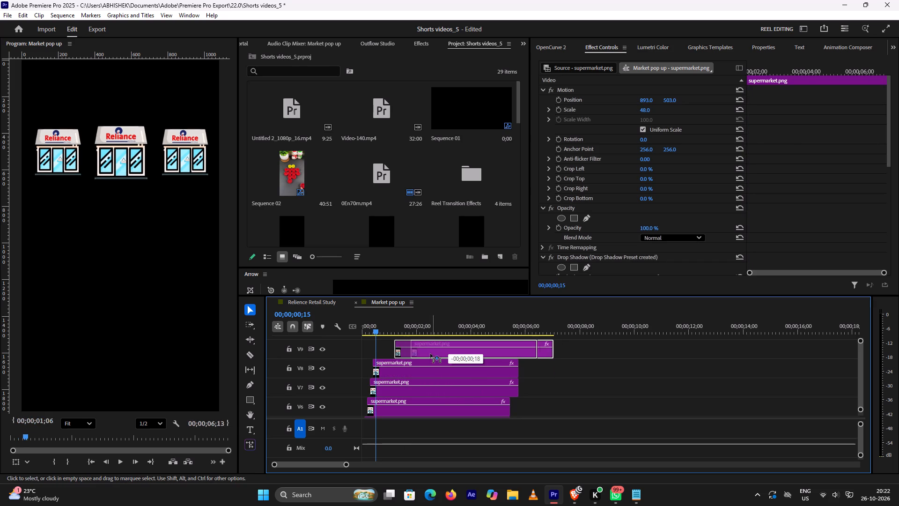
pyautogui.moveTo(430, 354); pyautogui.dragTo(413, 358)
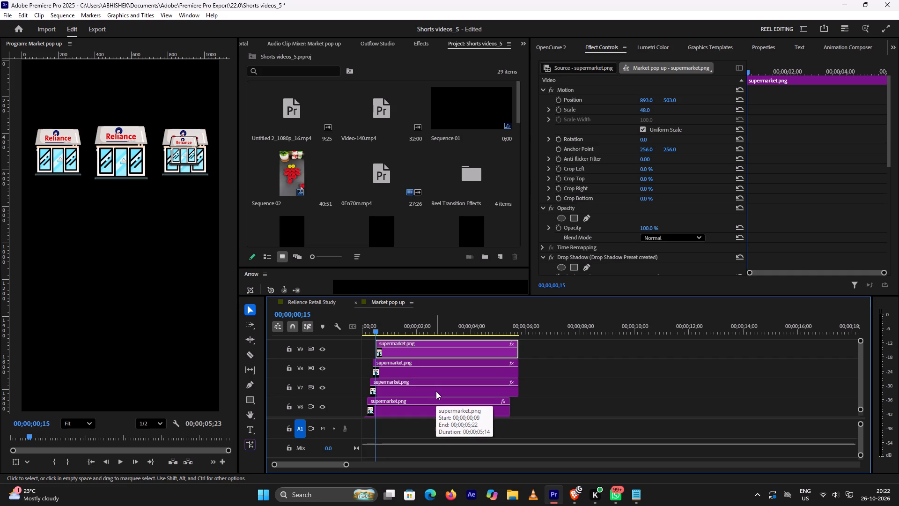
# Set the V7 supermarket.png clip's vertical Position to 804, placing its icon in a second row beneath the first.
pyautogui.click(436, 391)
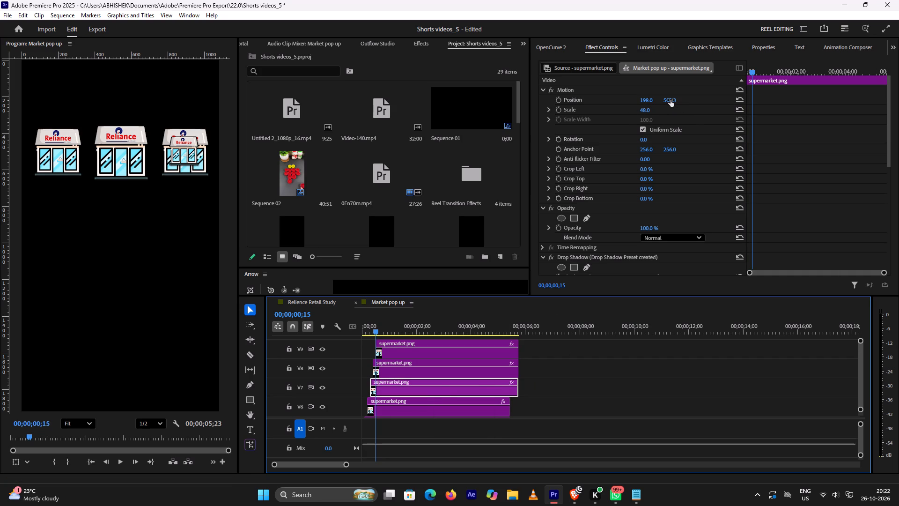
pyautogui.moveTo(671, 100); pyautogui.dragTo(776, 103)
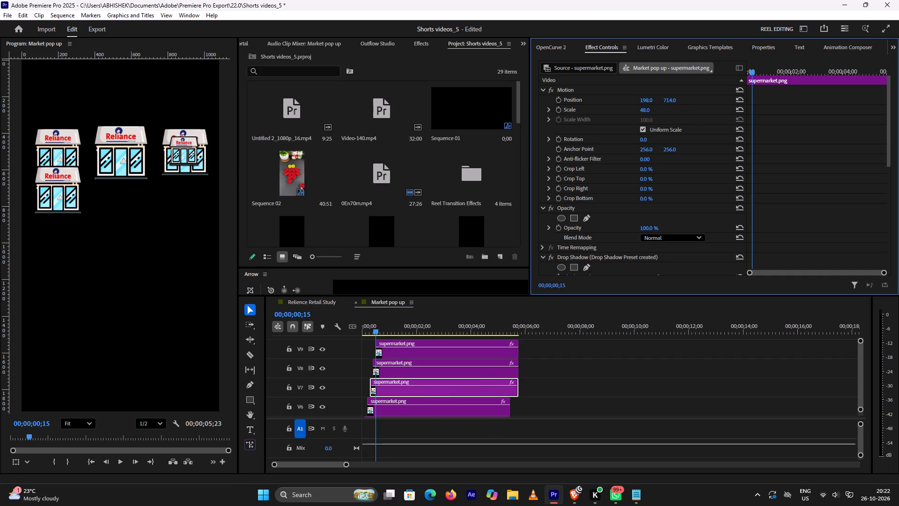
pyautogui.moveTo(776, 103); pyautogui.dragTo(813, 94)
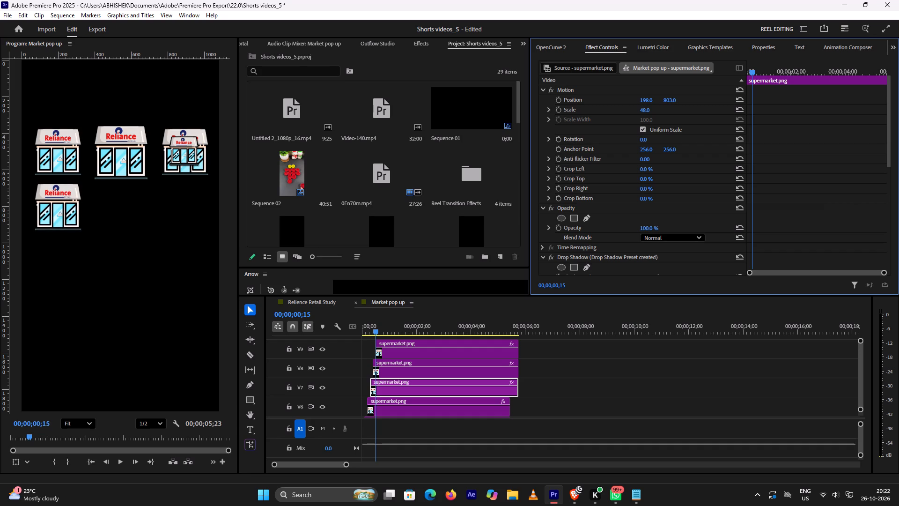
pyautogui.moveTo(813, 94); pyautogui.dragTo(813, 94)
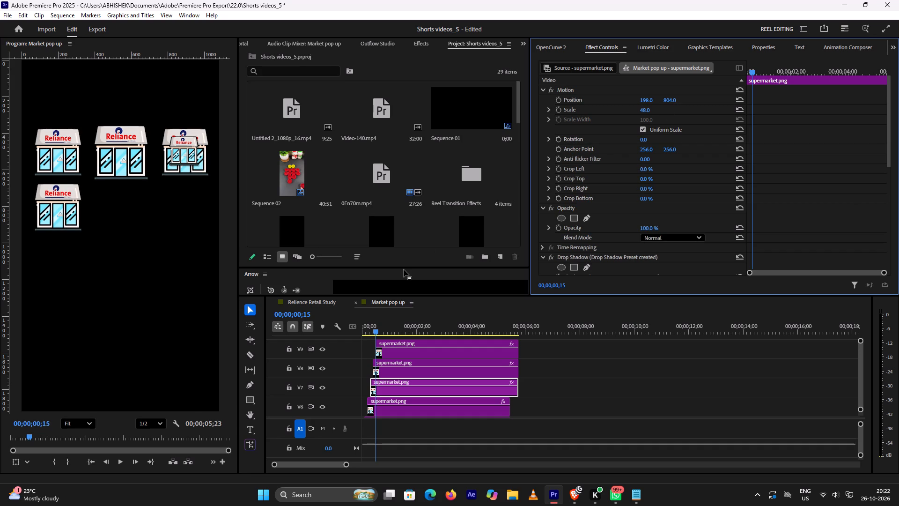
# Play and scrub the opening of the sequence to check the staggered pop-in of the store icons.
pyautogui.click(392, 352)
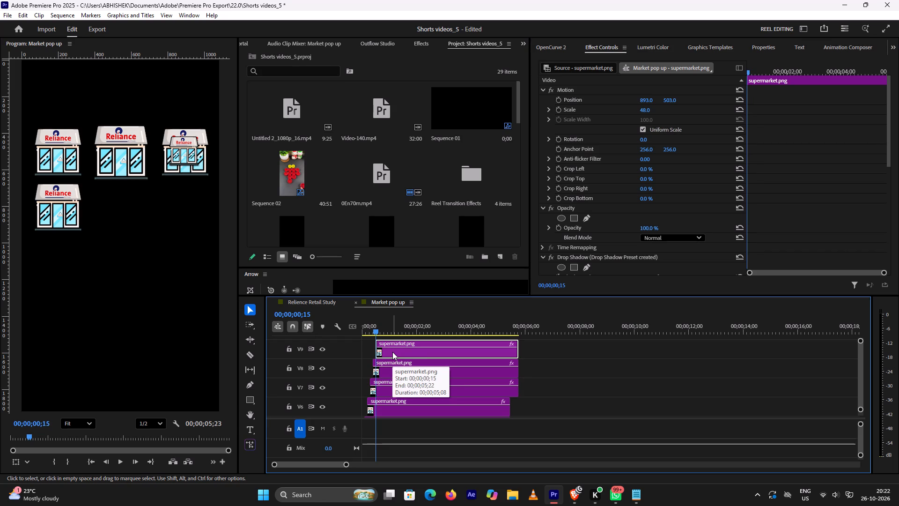
pyautogui.press('space')
pyautogui.press('space')
pyautogui.press('space')
pyautogui.press('space')
pyautogui.press('space')
pyautogui.press('space')
pyautogui.press('space')
pyautogui.press('space')
pyautogui.press('space')
pyautogui.scroll(5, 392, 352)
pyautogui.keyDown('alt'); pyautogui.scroll(1, 392, 352); pyautogui.keyUp('alt')
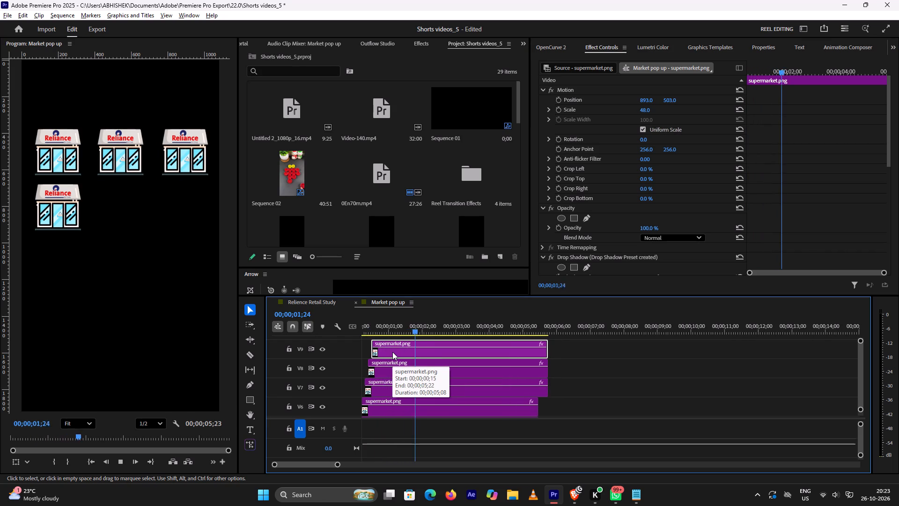
pyautogui.keyDown('alt'); pyautogui.scroll(2, 392, 352); pyautogui.keyUp('alt')
pyautogui.scroll(-1, 392, 352)
pyautogui.press('space')
pyautogui.scroll(5, 400, 352)
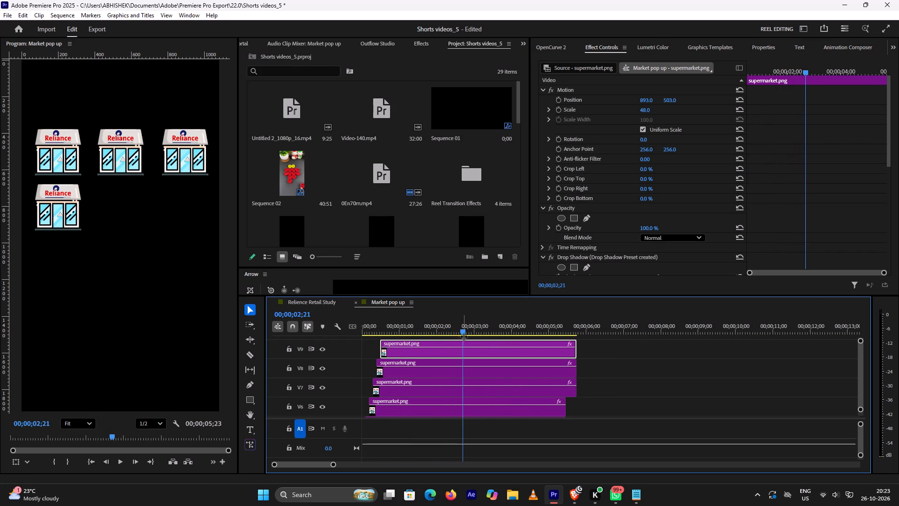
pyautogui.keyDown('ctrl'); pyautogui.scroll(6, 436, 352); pyautogui.keyUp('ctrl')
pyautogui.keyDown('ctrl'); pyautogui.scroll(-4, 436, 352); pyautogui.keyUp('ctrl')
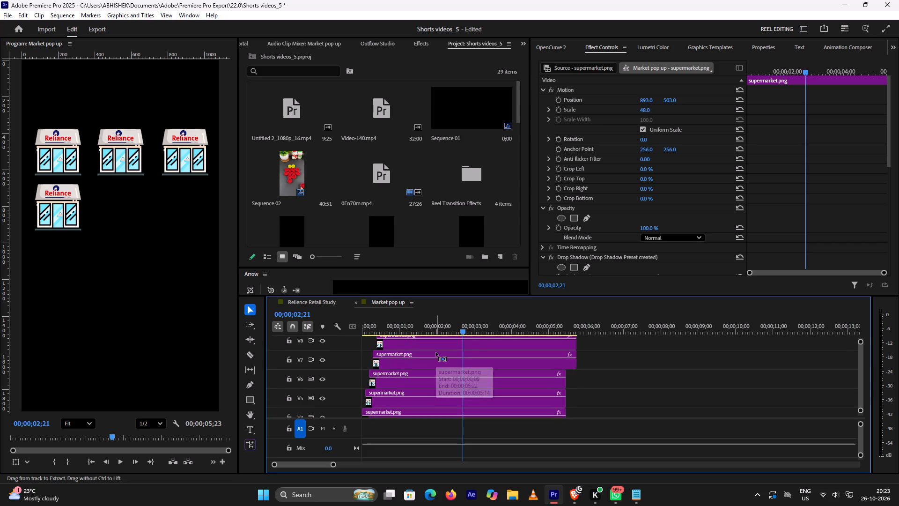
pyautogui.moveTo(462, 331); pyautogui.dragTo(416, 330)
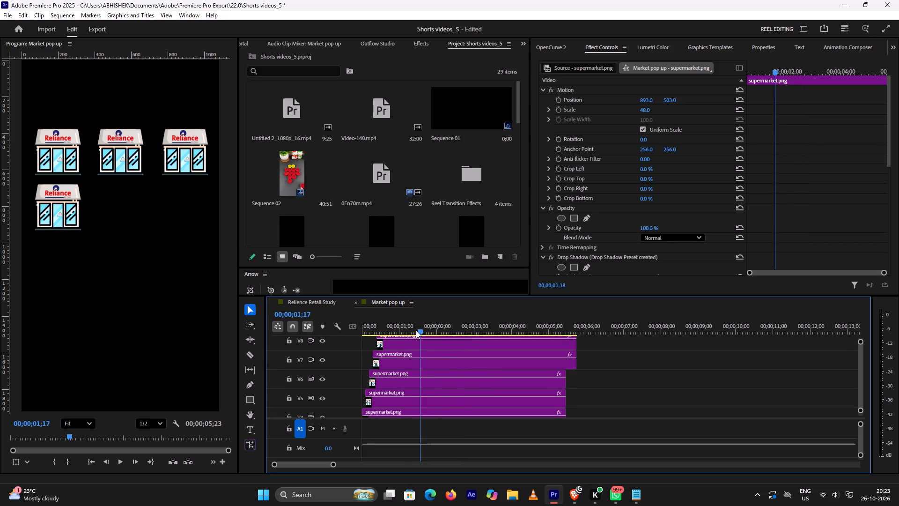
pyautogui.moveTo(416, 330); pyautogui.dragTo(369, 331)
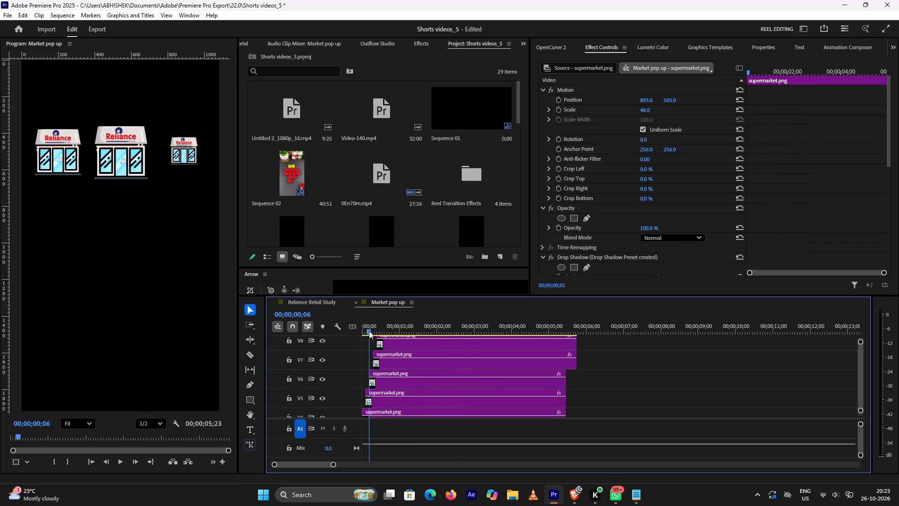
pyautogui.moveTo(369, 331); pyautogui.dragTo(386, 333)
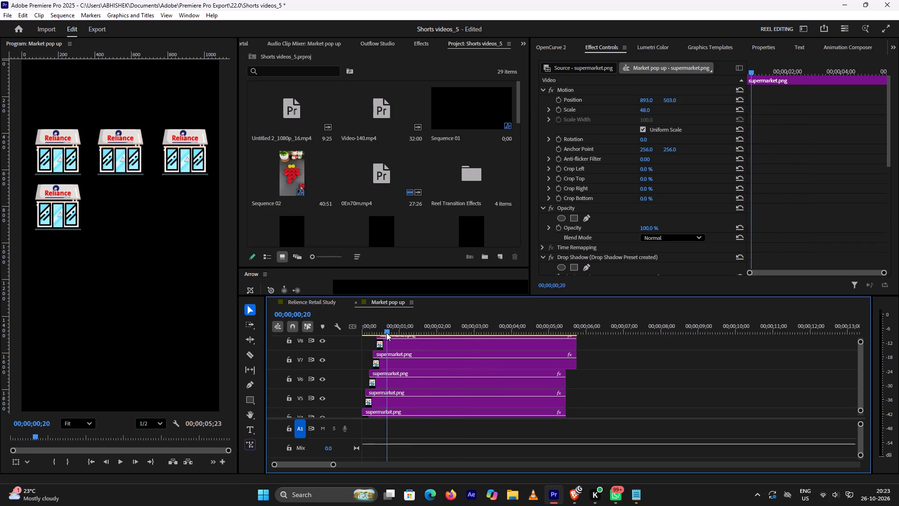
pyautogui.moveTo(386, 333); pyautogui.dragTo(376, 337)
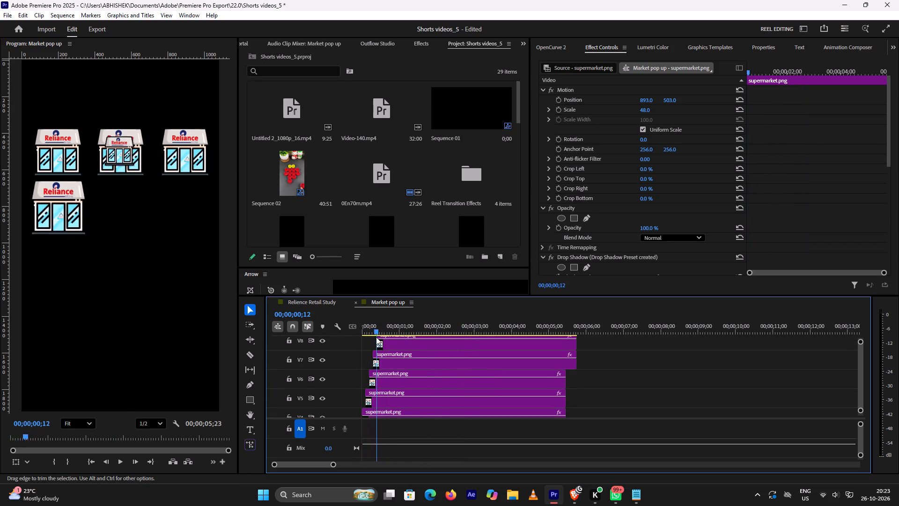
pyautogui.moveTo(376, 337); pyautogui.dragTo(376, 336)
# Open the V7 supermarket.png clip as a source preview and look over the clips stacked above it.
pyautogui.click(388, 386)
pyautogui.click(388, 386)
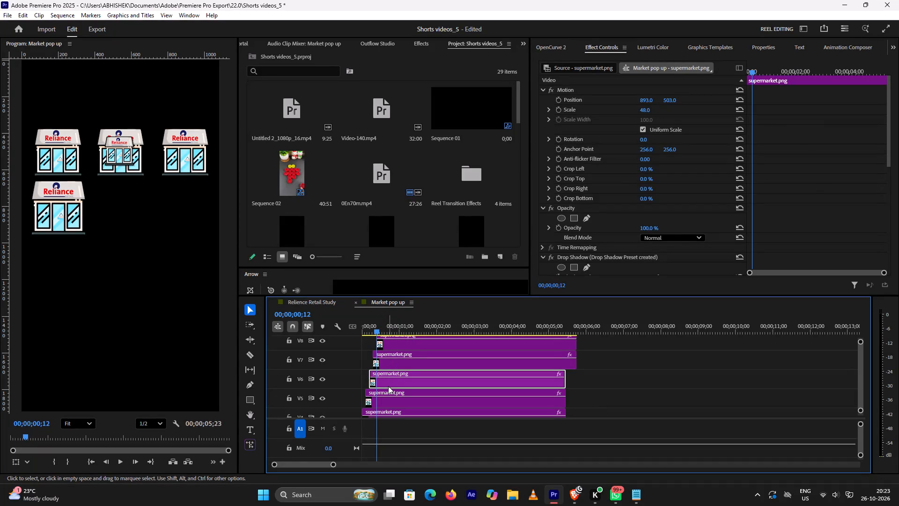
pyautogui.click(396, 361)
pyautogui.click(396, 361)
pyautogui.doubleClick(396, 361)
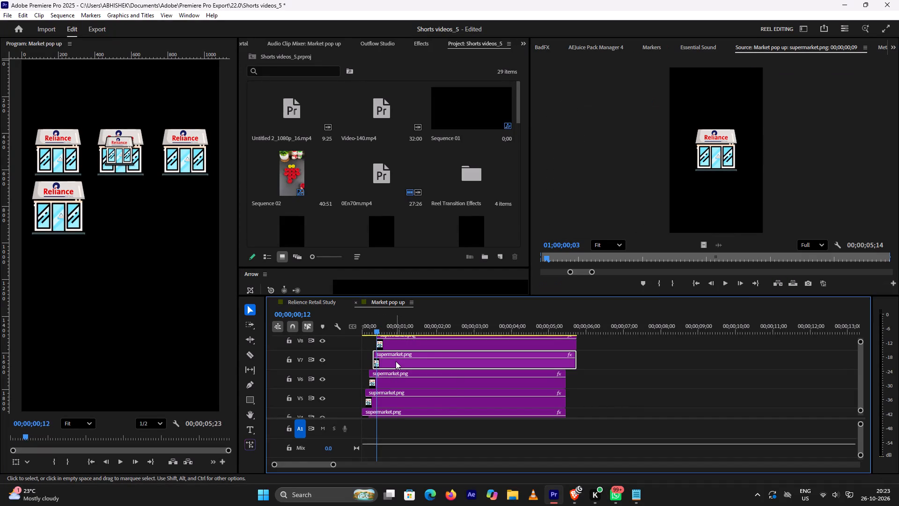
pyautogui.click(396, 361)
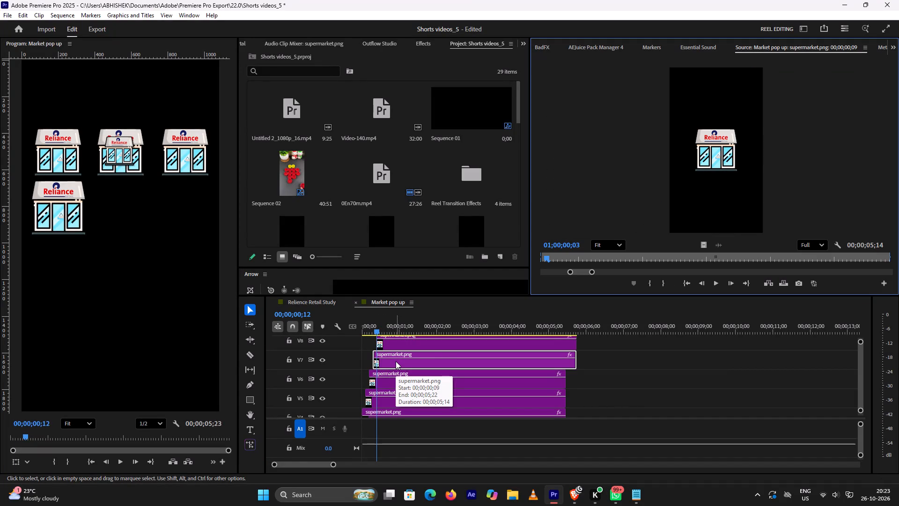
pyautogui.scroll(-1, 396, 361)
pyautogui.keyDown('ctrl'); pyautogui.scroll(4, 396, 361); pyautogui.keyUp('ctrl')
pyautogui.scroll(5, 420, 365)
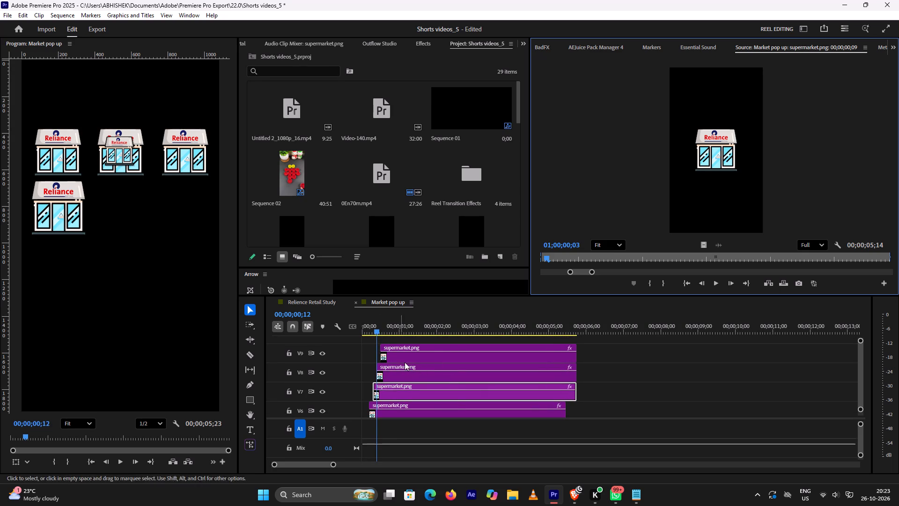
# Set the V8 supermarket.png clip's vertical Position to 804, matching the V7 icon in the second row.
pyautogui.click(413, 373)
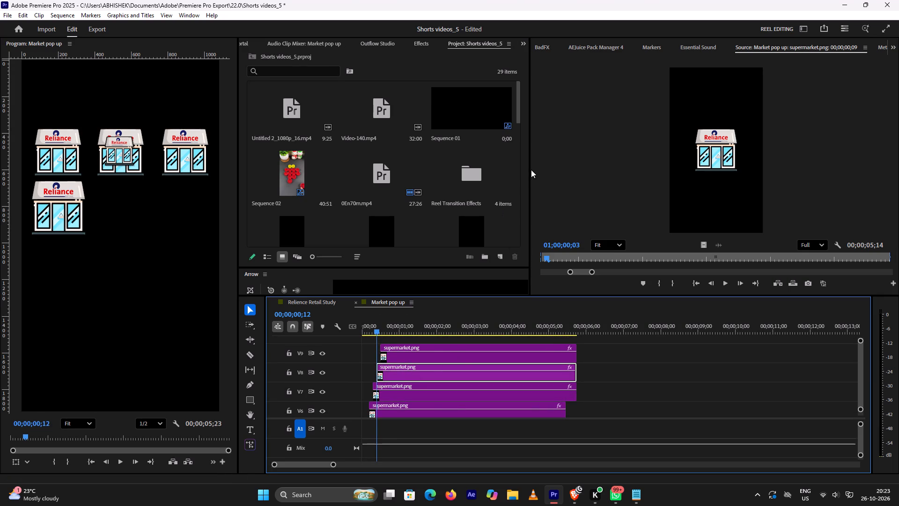
pyautogui.press('e')
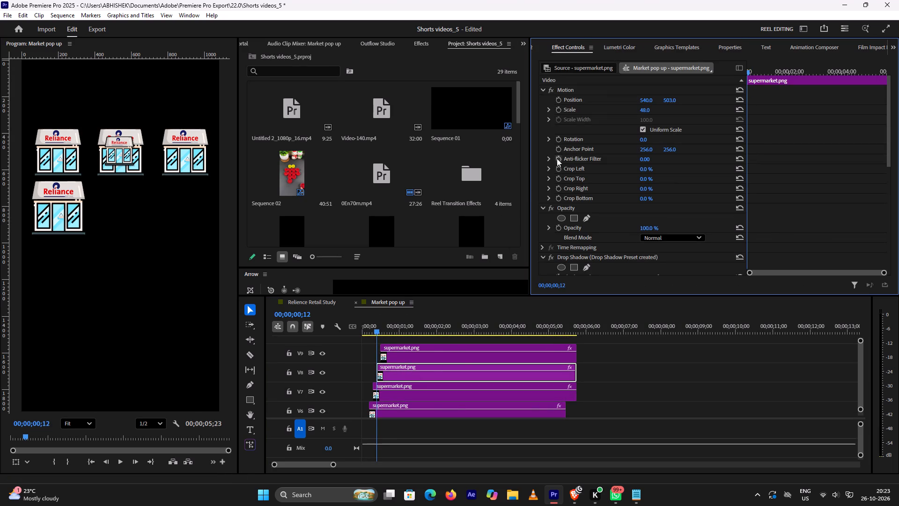
pyautogui.moveTo(668, 98); pyautogui.dragTo(716, 105)
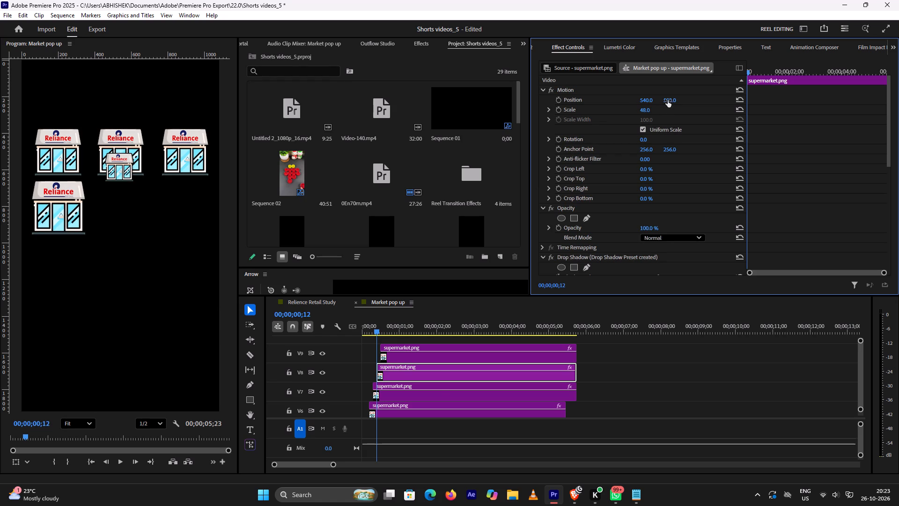
pyautogui.click(433, 393)
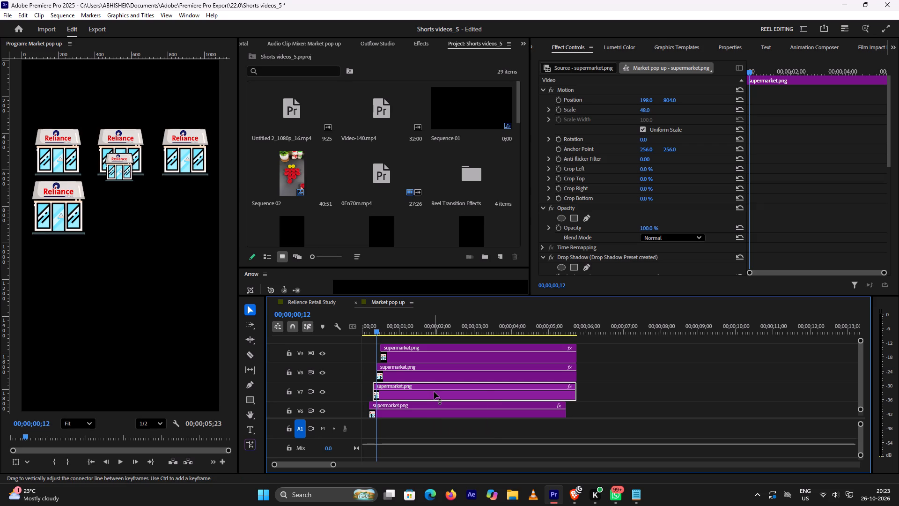
pyautogui.click(436, 374)
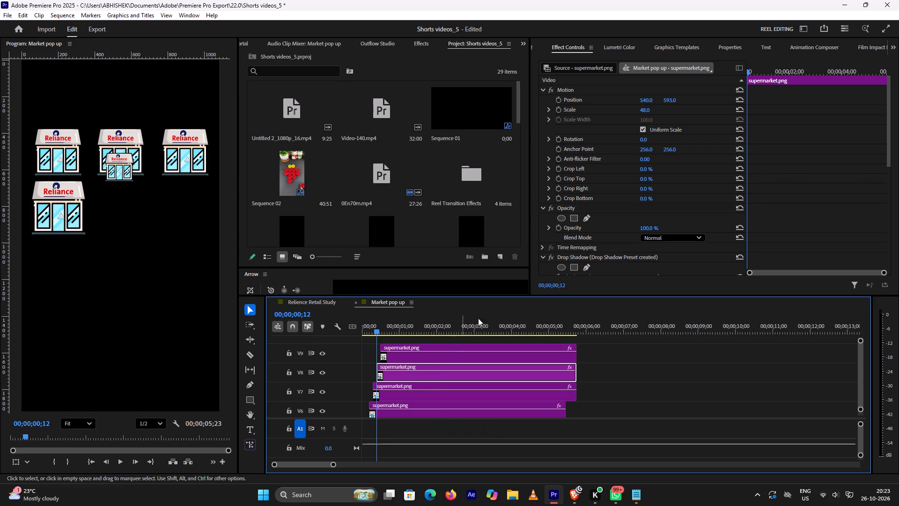
pyautogui.moveTo(672, 101); pyautogui.dragTo(705, 105)
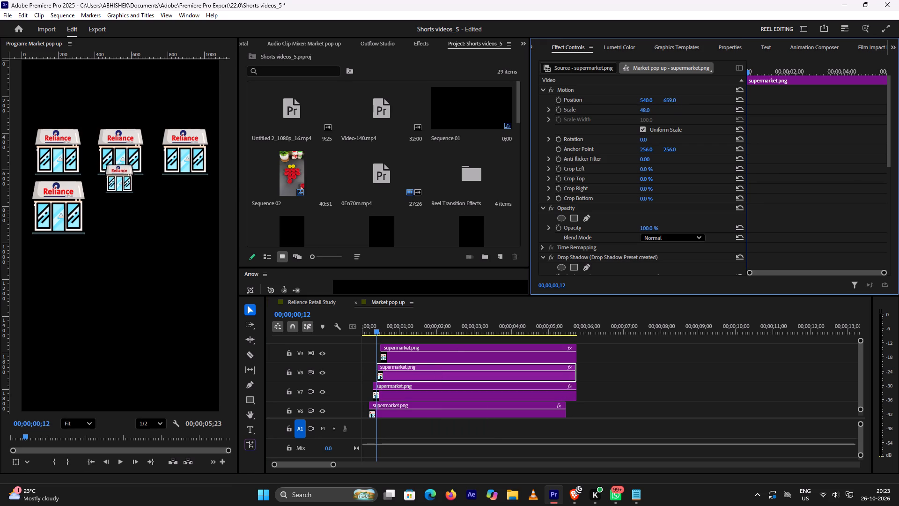
pyautogui.moveTo(705, 105); pyautogui.dragTo(787, 113)
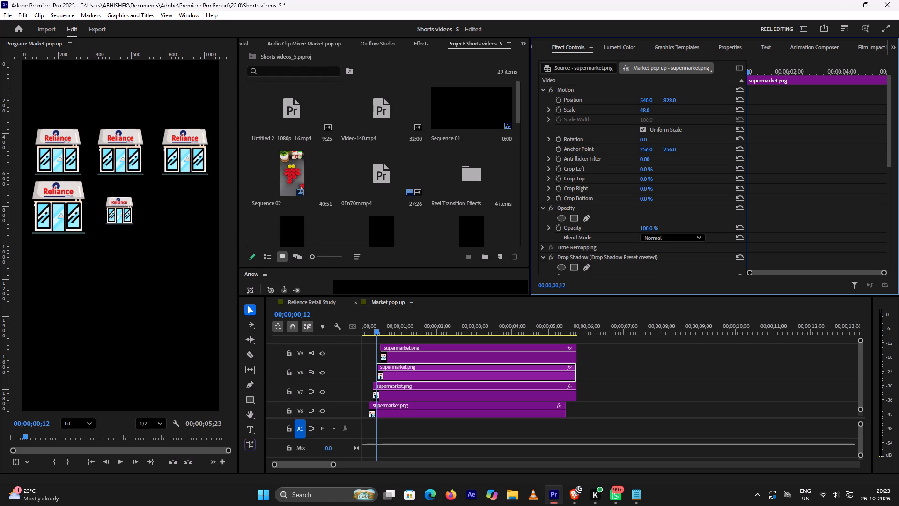
pyautogui.moveTo(787, 113); pyautogui.dragTo(779, 120)
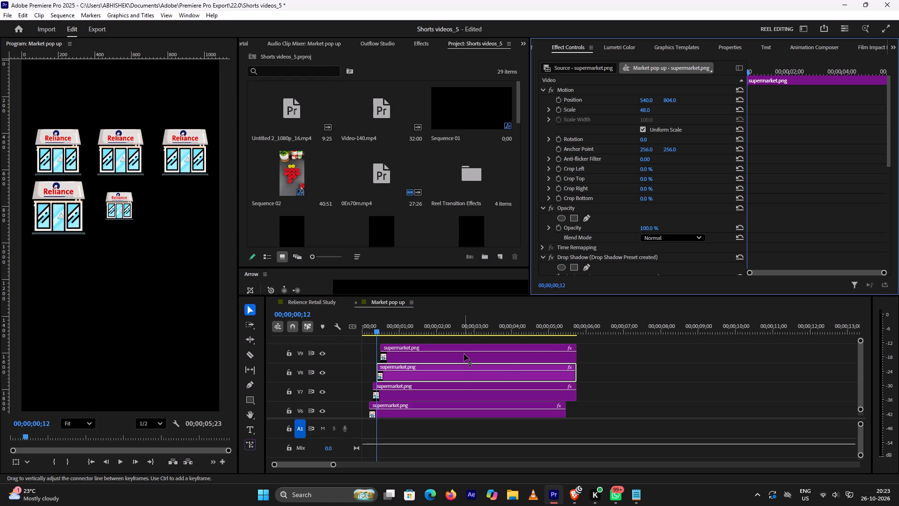
# Set the V9 supermarket.png clip's vertical Position to 804 so its icon joins the second row.
pyautogui.click(464, 354)
pyautogui.click(664, 101)
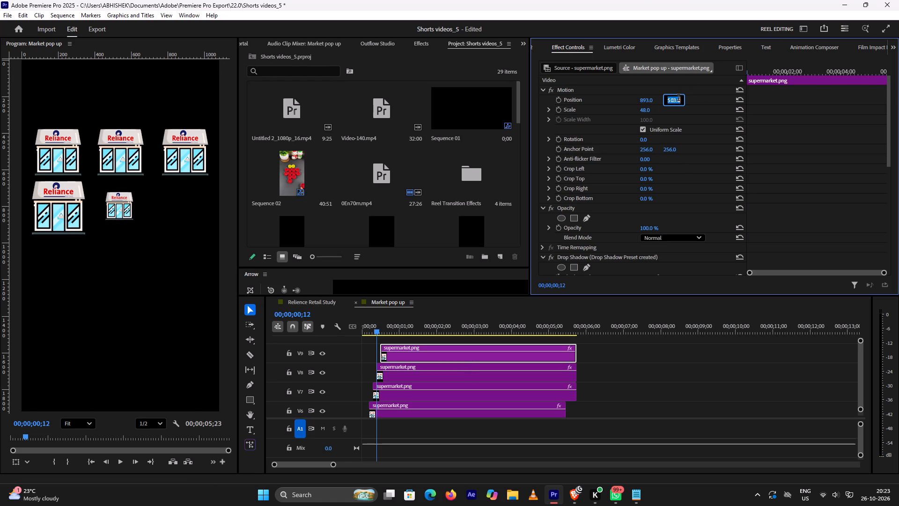
pyautogui.press('8')
pyautogui.press('0')
pyautogui.press('4')
pyautogui.press('Return')
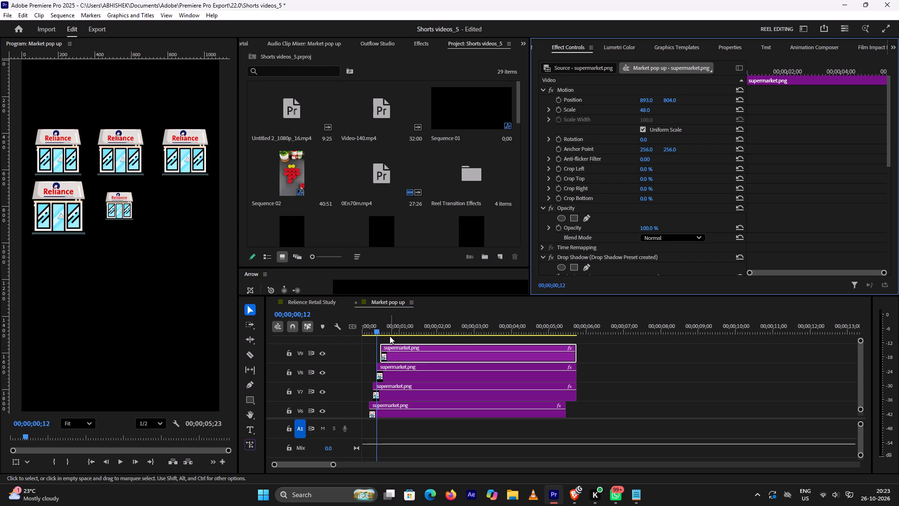
# Scrub and play the opening of the Market pop up sequence to check both rows of store icons.
pyautogui.moveTo(376, 328); pyautogui.dragTo(391, 328)
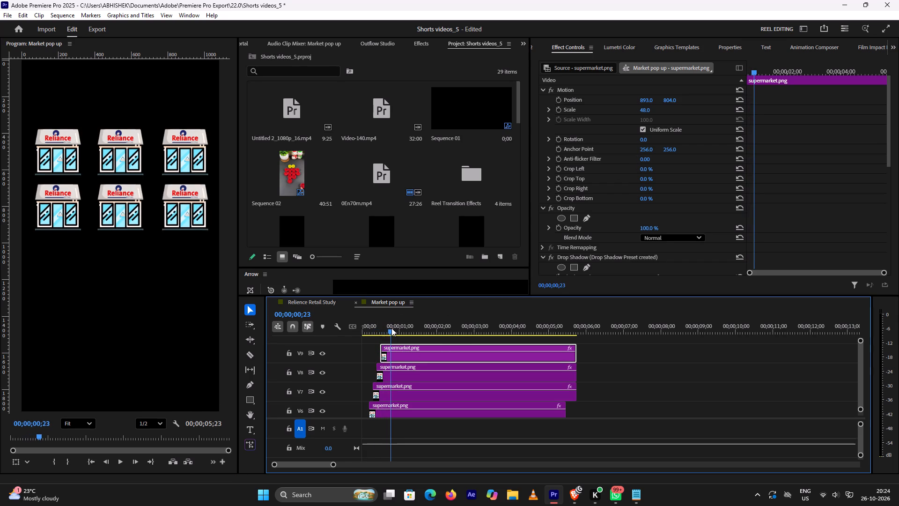
pyautogui.moveTo(391, 328); pyautogui.dragTo(315, 320)
pyautogui.press('space')
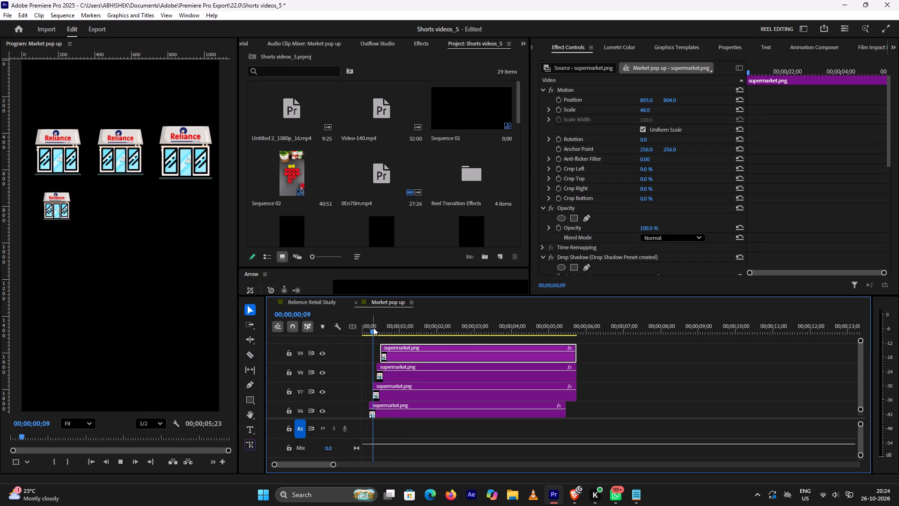
pyautogui.press('space')
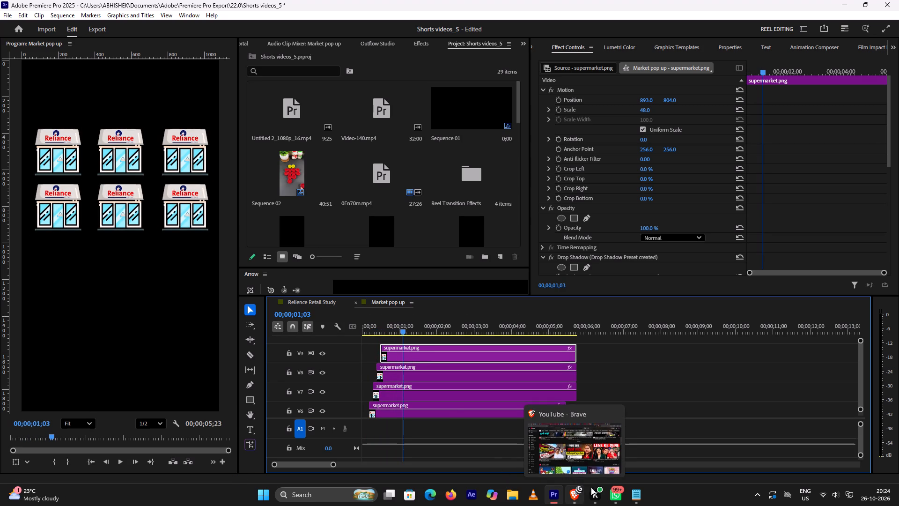
# Open the Relience Retail Study sequence and play it from 00;00;03;23 to review the Market pop up clips in context.
pyautogui.click(321, 301)
pyautogui.click(412, 327)
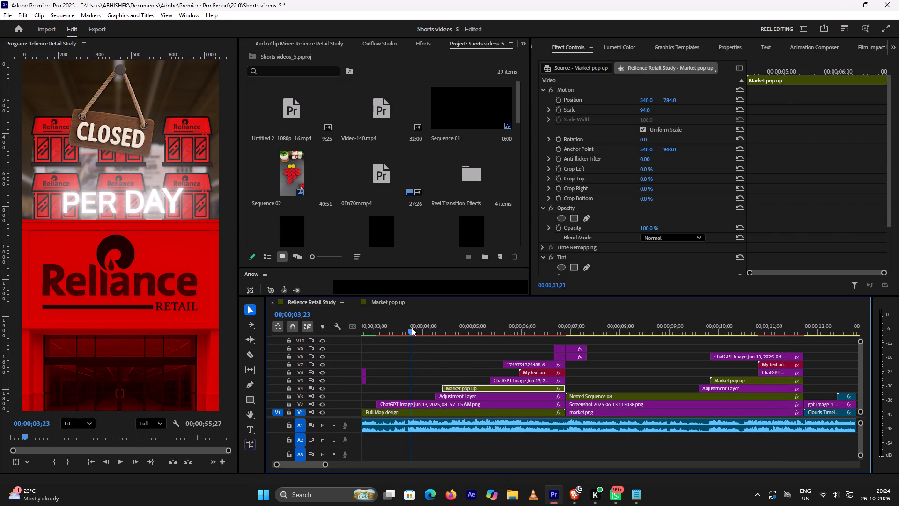
pyautogui.press('space')
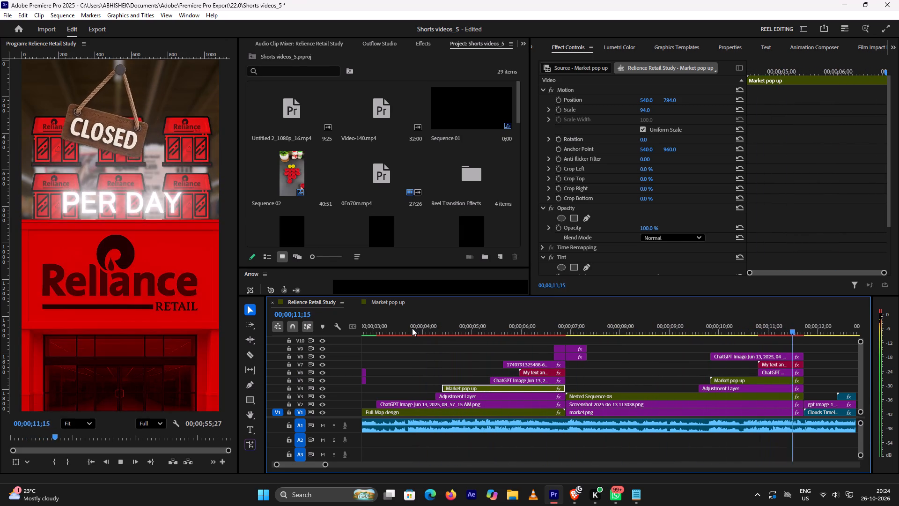
pyautogui.press('space')
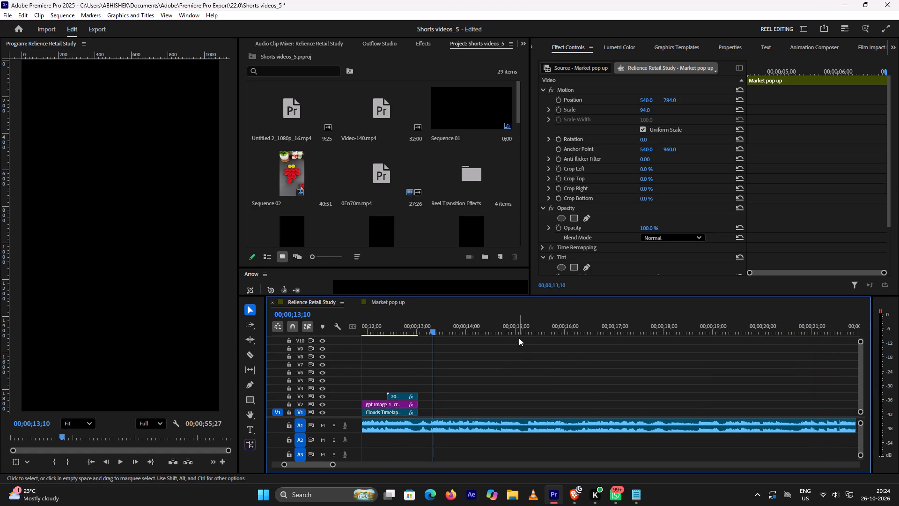
# Switch to Brave, find the Videotrix "Live Reel Editing for My Client" tutorial on YouTube, and watch it from around 1:13:13.
pyautogui.click(573, 495)
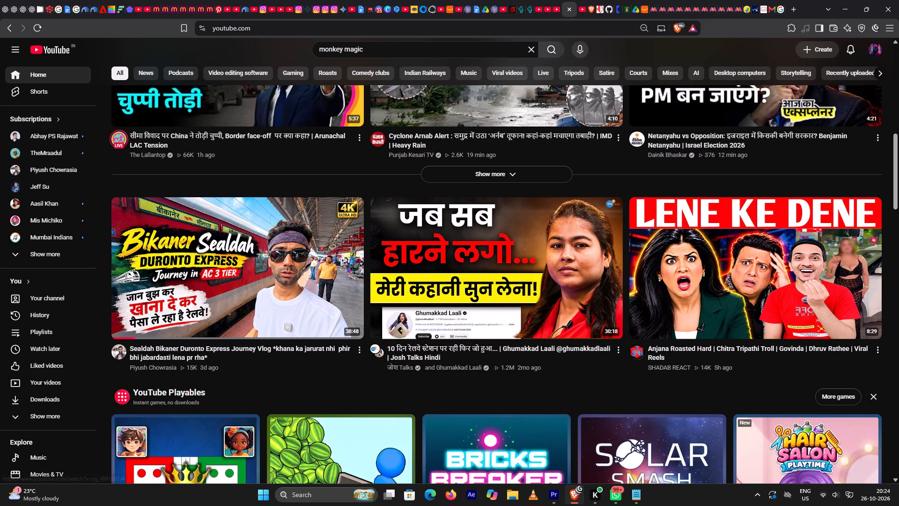
pyautogui.scroll(10, 535, 175)
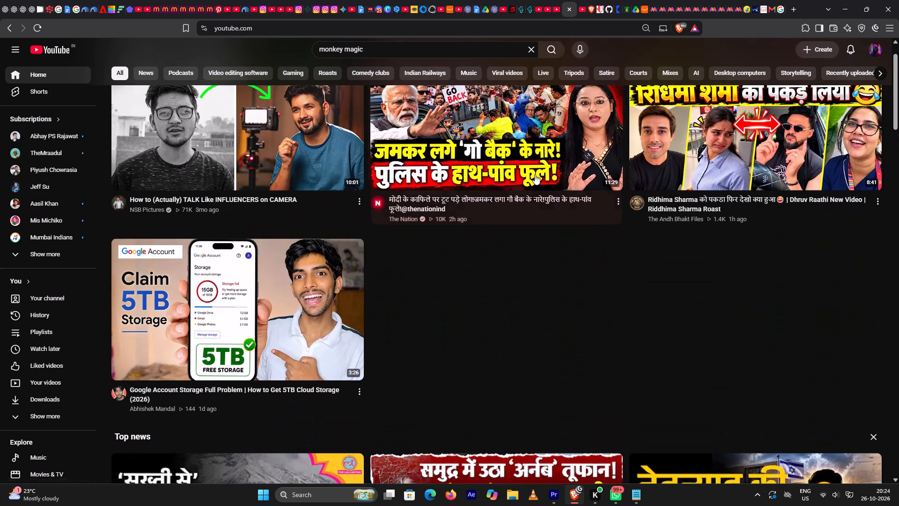
pyautogui.scroll(4, 535, 174)
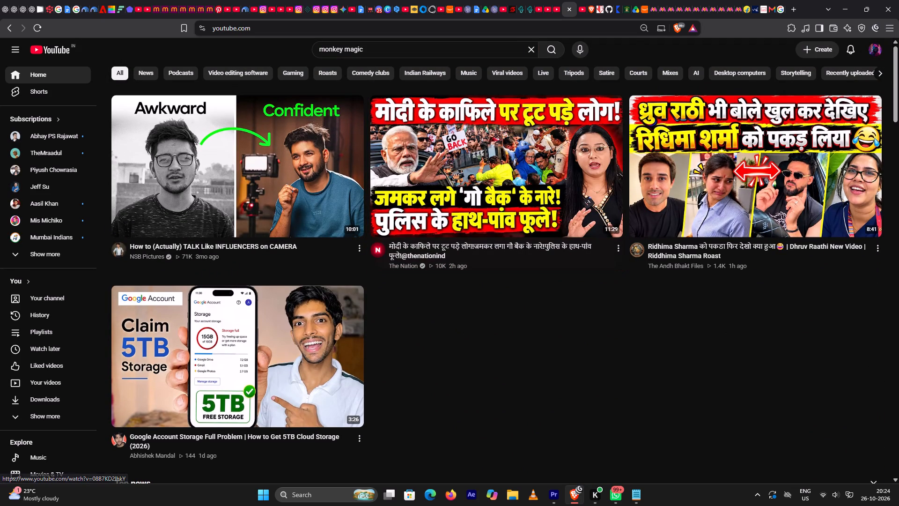
pyautogui.click(539, 13)
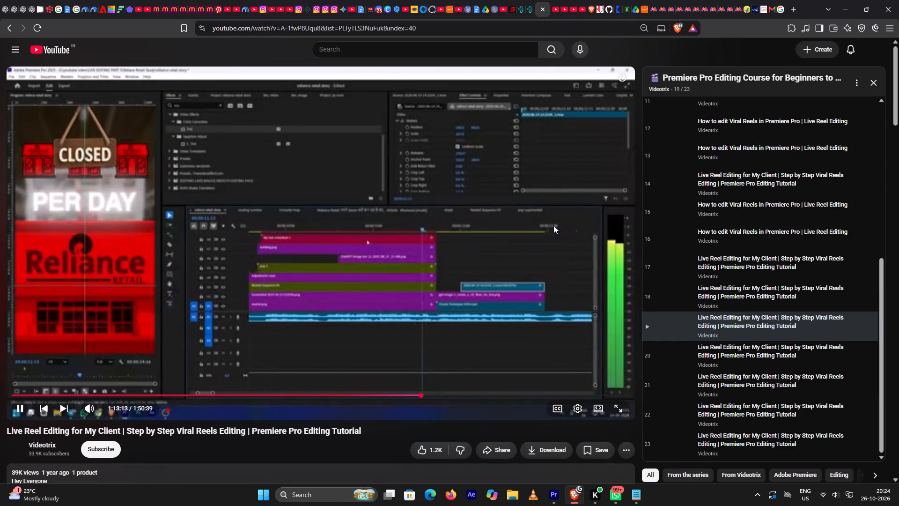
pyautogui.press('space')
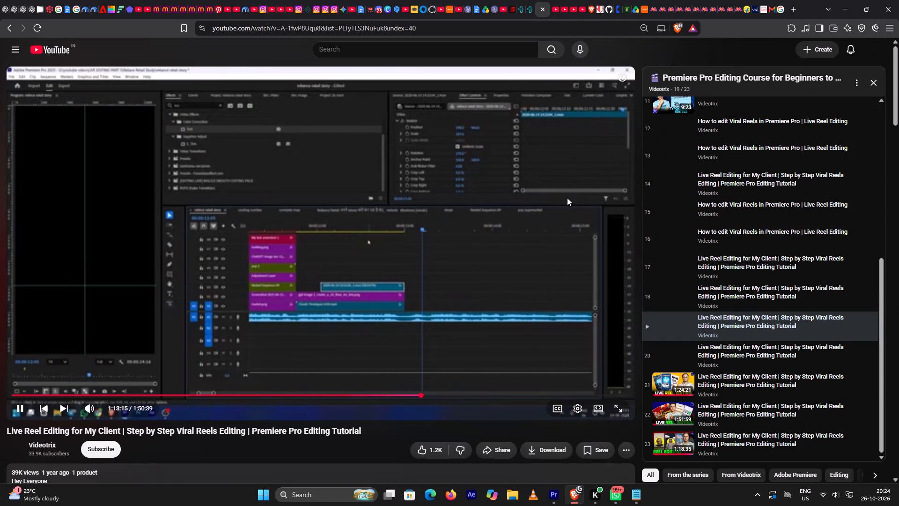
pyautogui.press('space')
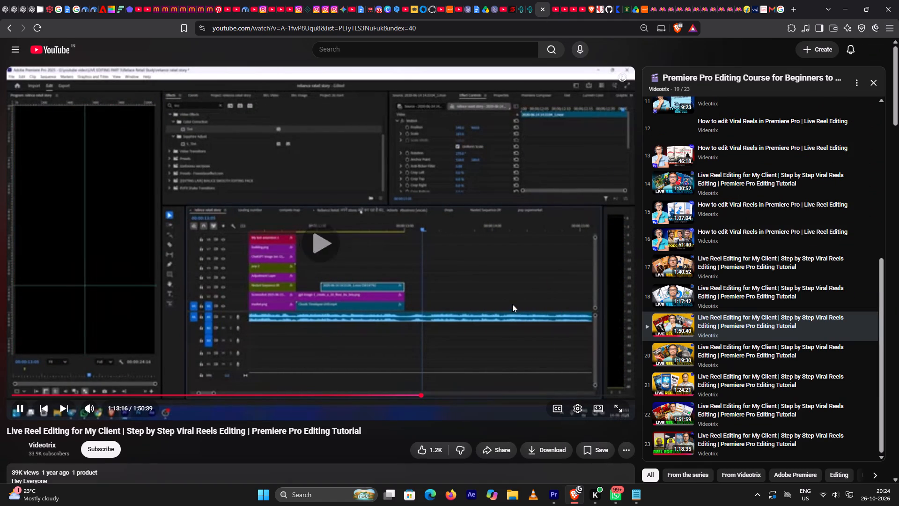
pyautogui.press('space')
# Return to Premiere Pro and play the Relience Retail Study sequence past its last video clips, near 00;00;13;00.
pyautogui.click(550, 497)
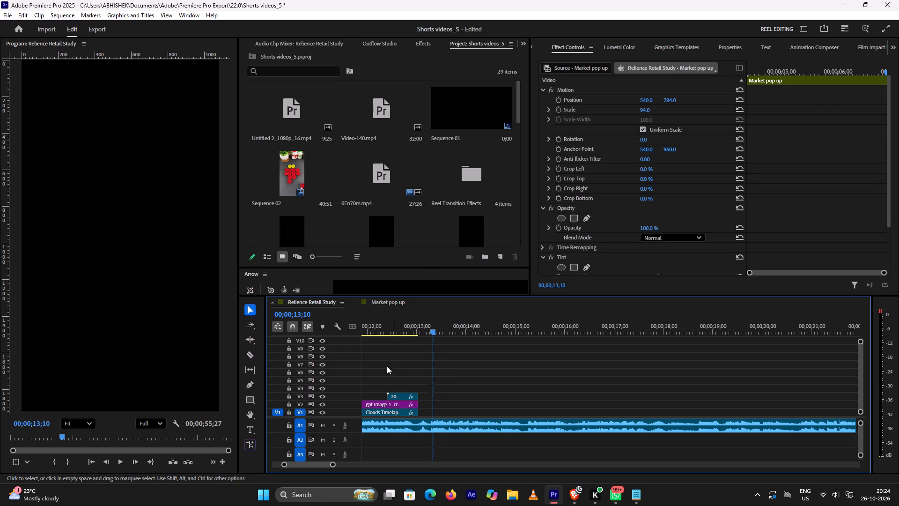
pyautogui.click(369, 323)
pyautogui.press('space')
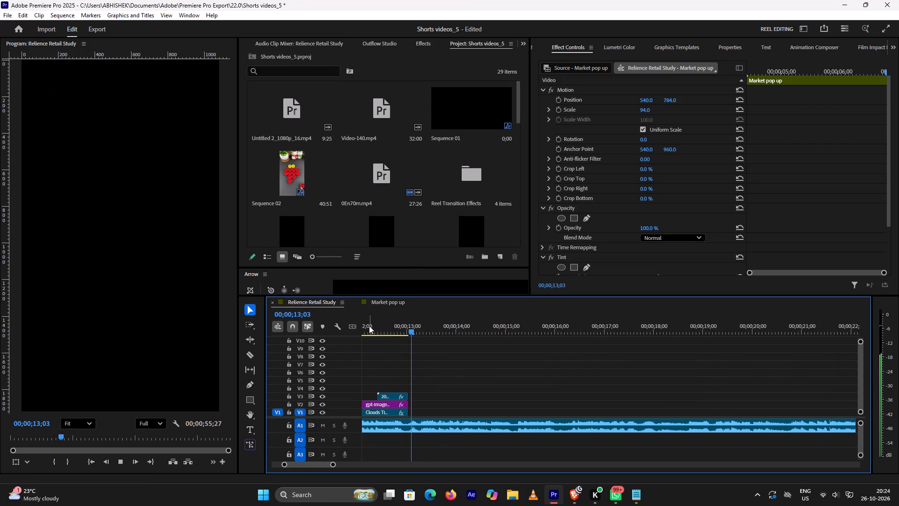
pyautogui.press('space')
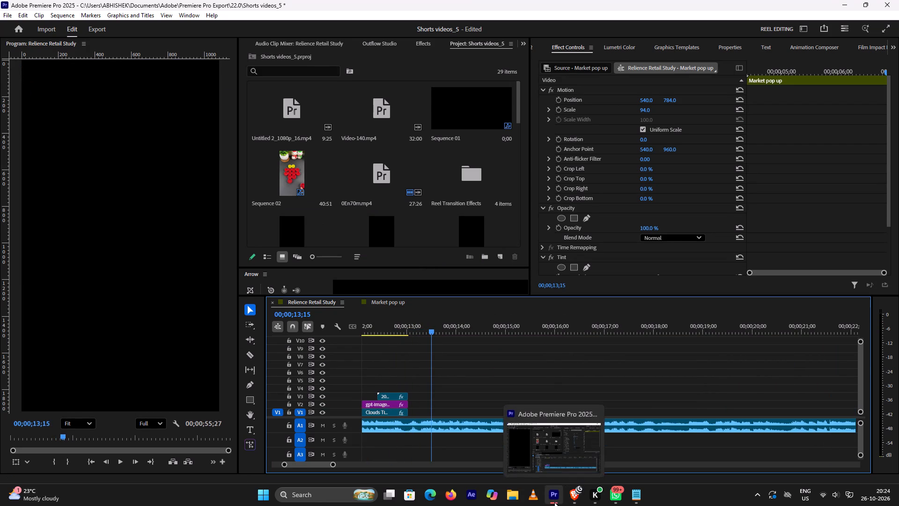
# Switch back to the Live Reel Editing tutorial in Brave.
pyautogui.click(554, 502)
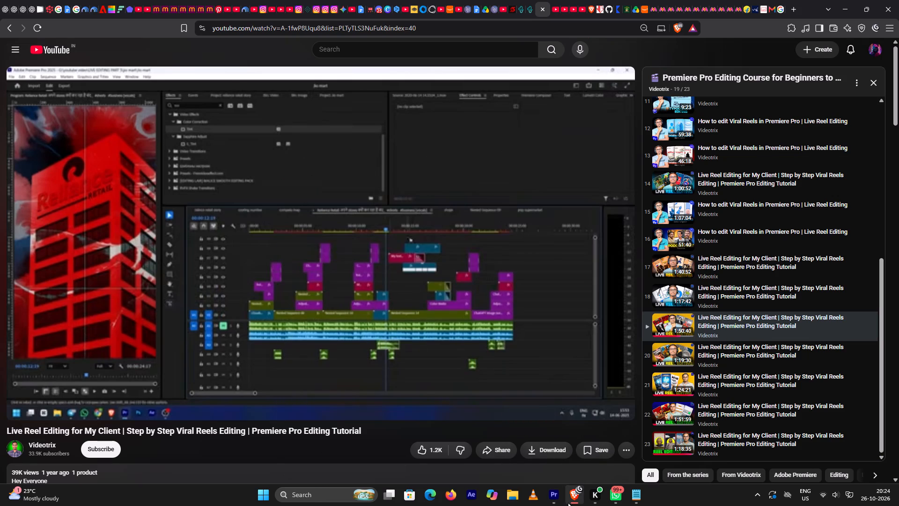
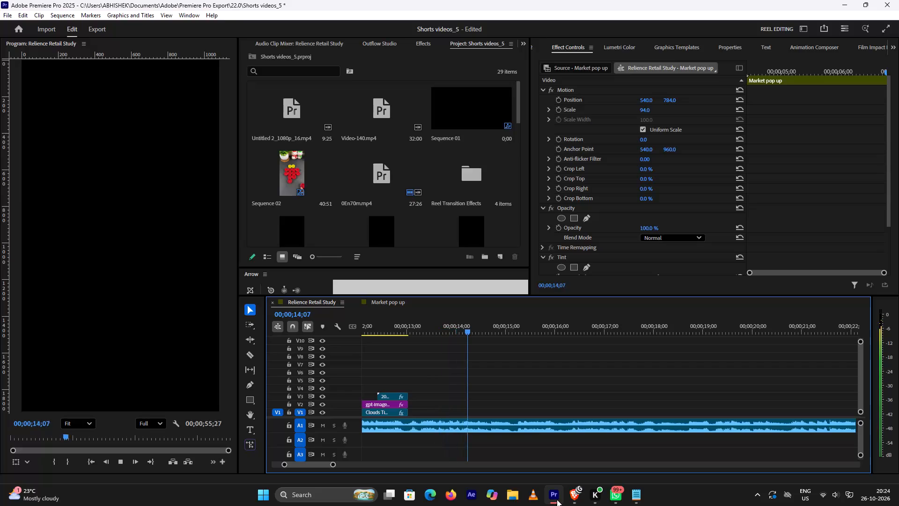
# Switch to Brave and watch the Live Reel Editing tutorial from 1:13:16 for the transition after the red building shot.
pyautogui.press('space')
pyautogui.click(574, 495)
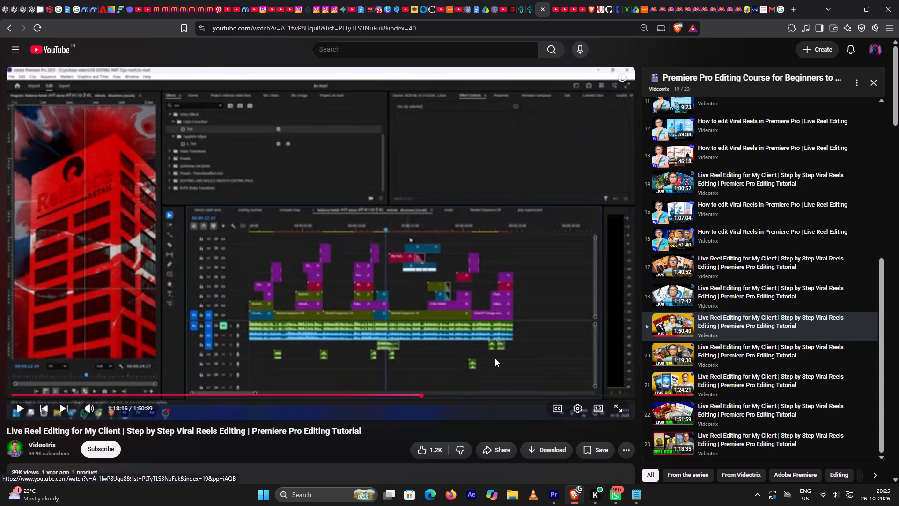
pyautogui.press('space')
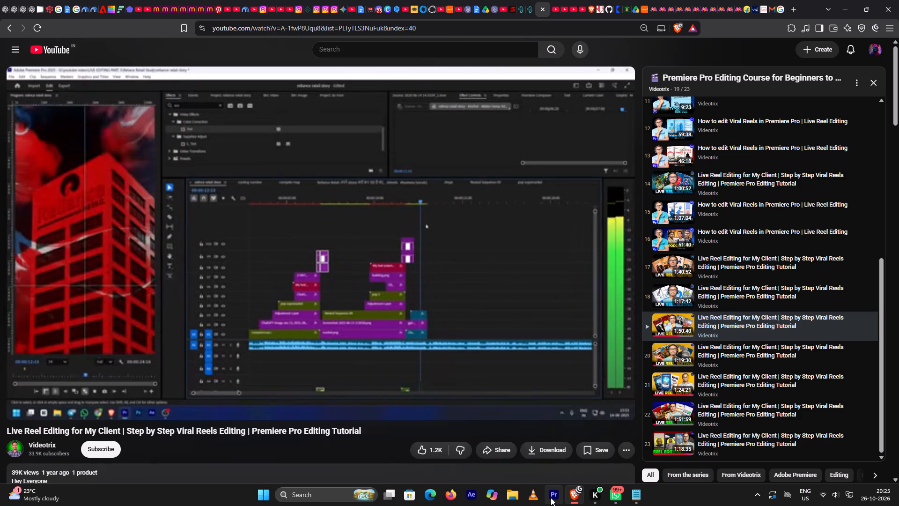
pyautogui.press('space')
# In Premiere Pro, duplicate the Mister Horse and Anchor transition clips near 00;00;07;00 over the end of the red Reliance building clips, near 00;00;13;00.
pyautogui.click(551, 498)
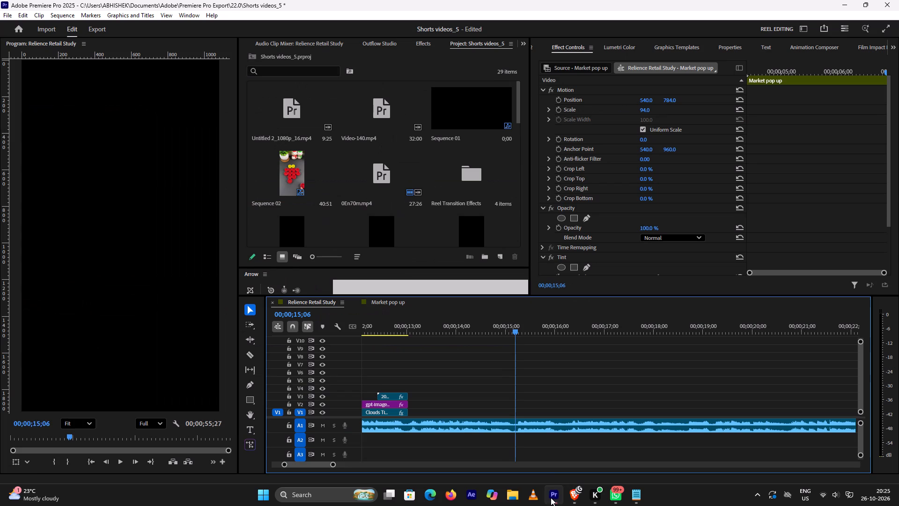
pyautogui.scroll(19, 465, 408)
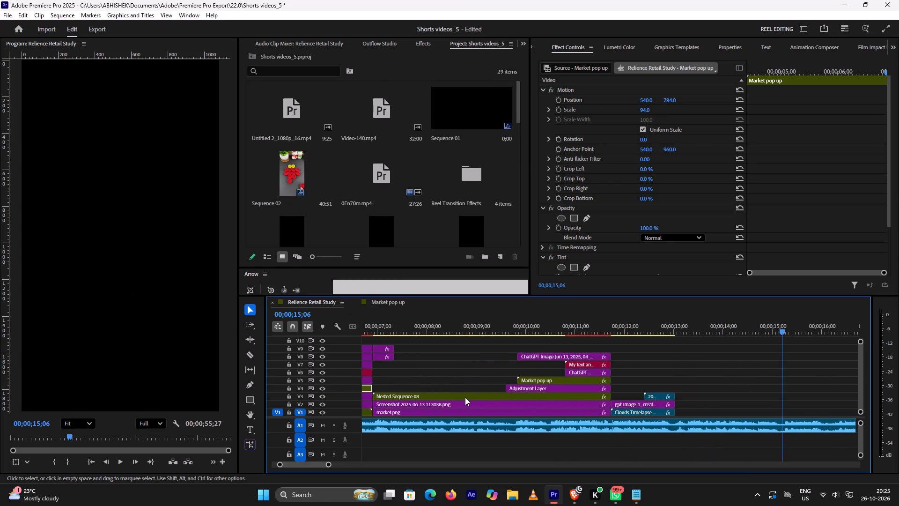
pyautogui.scroll(6, 463, 395)
pyautogui.moveTo(455, 340); pyautogui.dragTo(469, 359)
pyautogui.keyDown('alt'); pyautogui.moveTo(468, 348); pyautogui.dragTo(767, 353); pyautogui.keyUp('alt')
pyautogui.click(738, 323)
pyautogui.press('space')
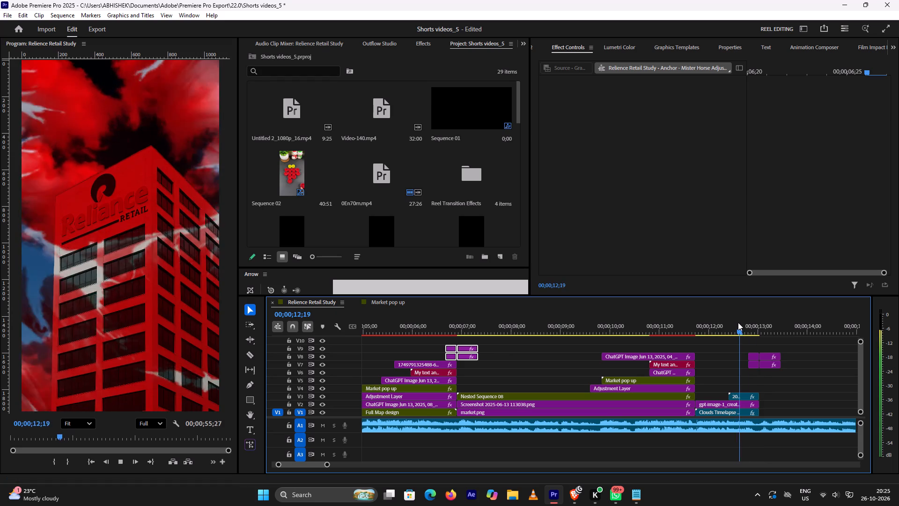
pyautogui.press('space')
# Move the duplicated transition clips down to tracks V4 and V5 above the building clips and play the result.
pyautogui.moveTo(761, 342); pyautogui.dragTo(766, 357)
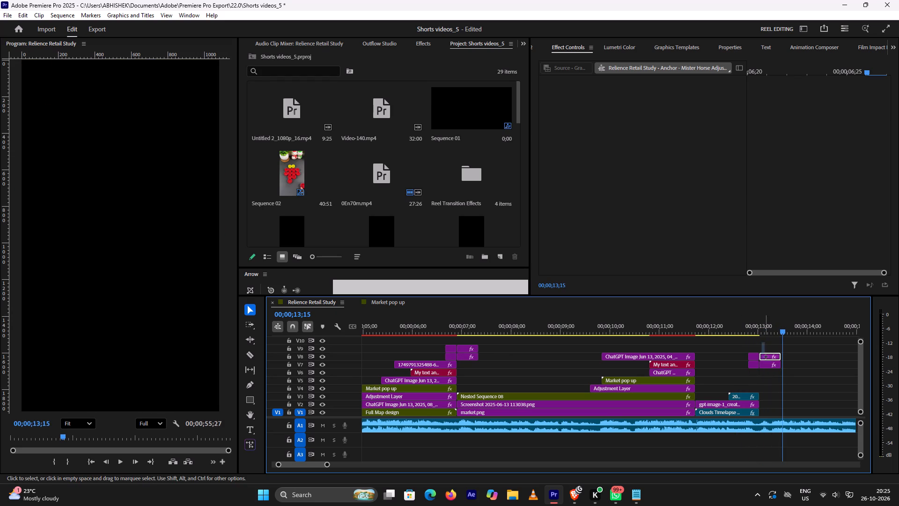
pyautogui.moveTo(766, 357); pyautogui.dragTo(773, 372)
pyautogui.moveTo(744, 343); pyautogui.dragTo(771, 369)
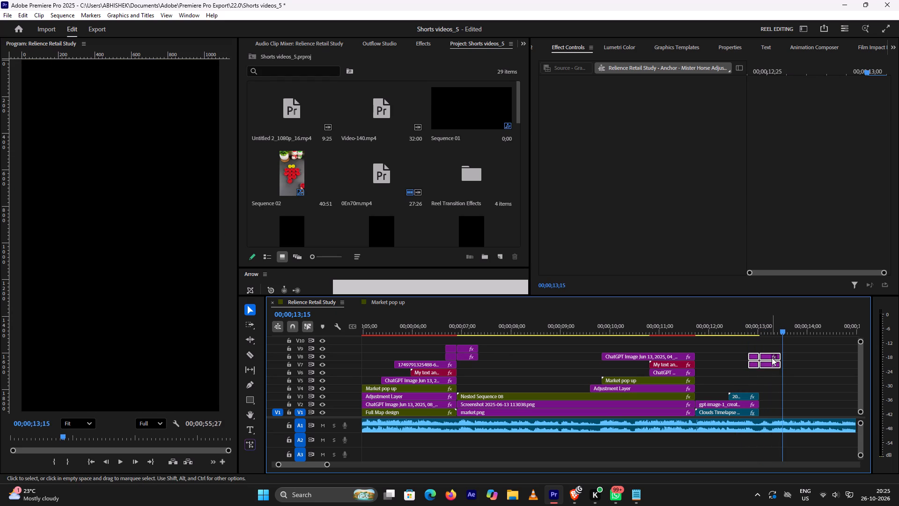
pyautogui.moveTo(771, 356); pyautogui.dragTo(772, 378)
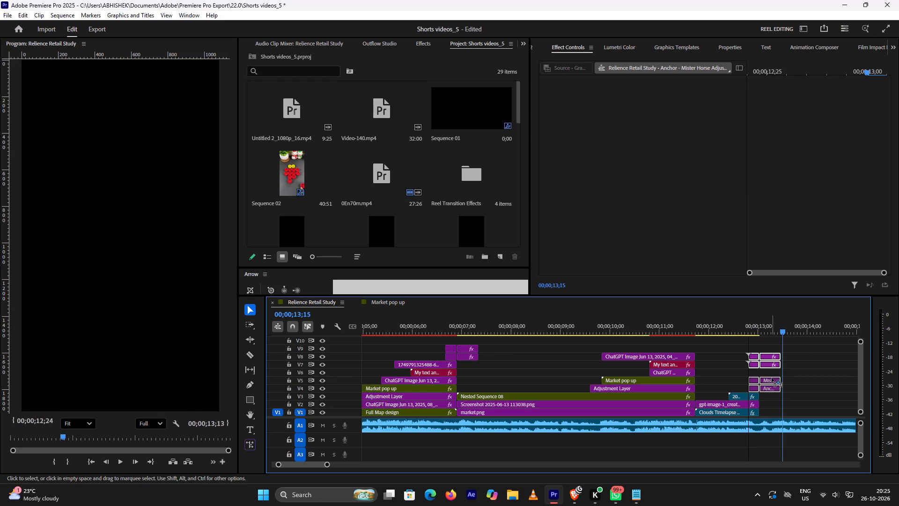
pyautogui.moveTo(772, 378); pyautogui.dragTo(770, 380)
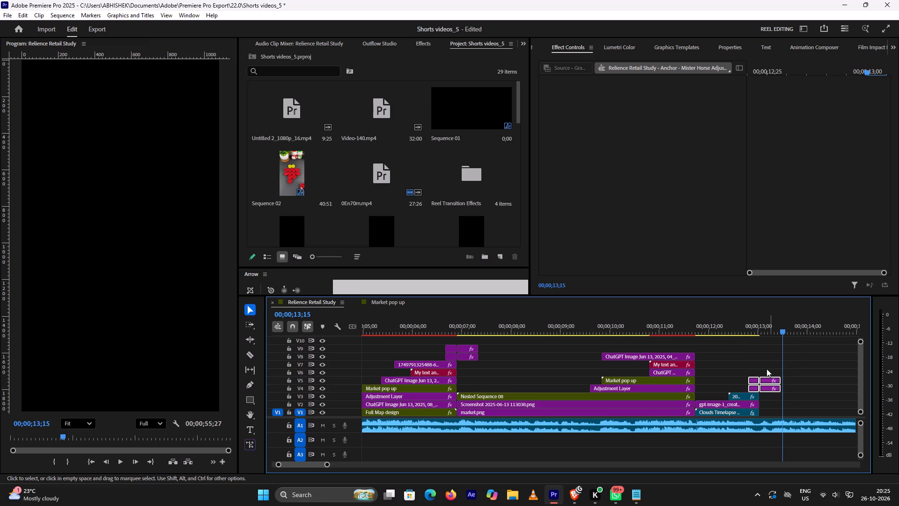
pyautogui.click(743, 329)
pyautogui.press('space')
pyautogui.press('space')
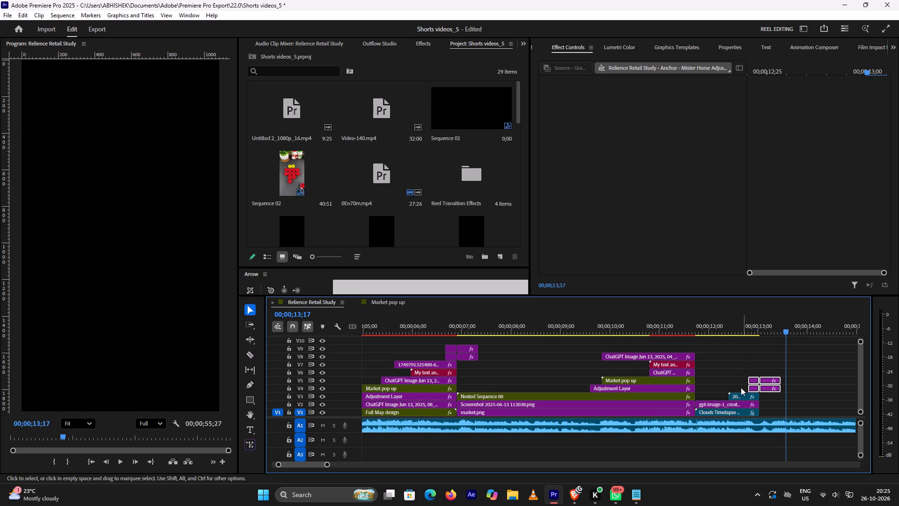
# Switch back to the Live Reel Editing tutorial in Brave and rewind it to around 1:13:59.
pyautogui.click(574, 491)
pyautogui.press('Left')
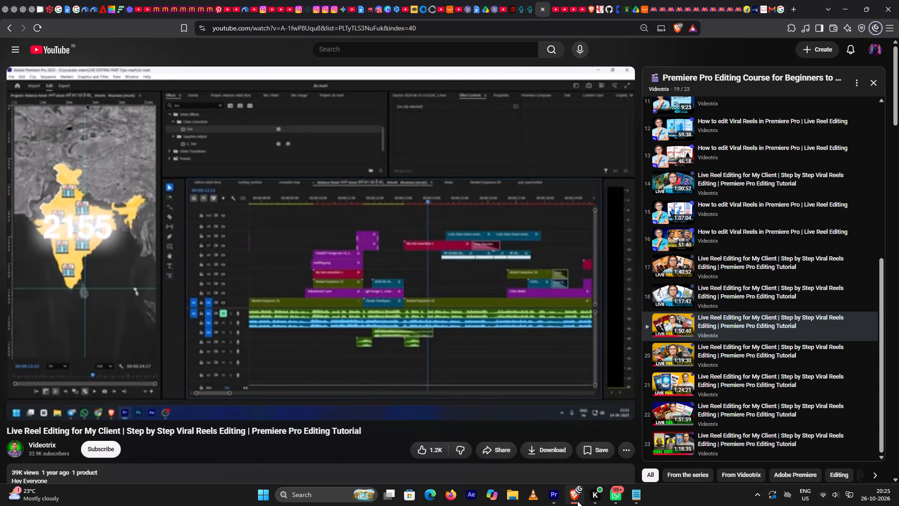
pyautogui.press('Left')
pyautogui.press('Left')
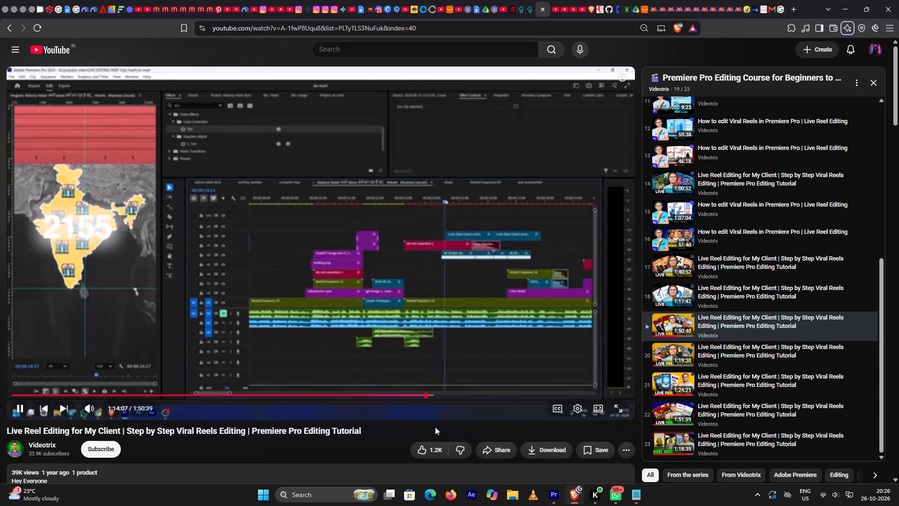
pyautogui.click(435, 436)
pyautogui.press('Left')
pyautogui.press('Left')
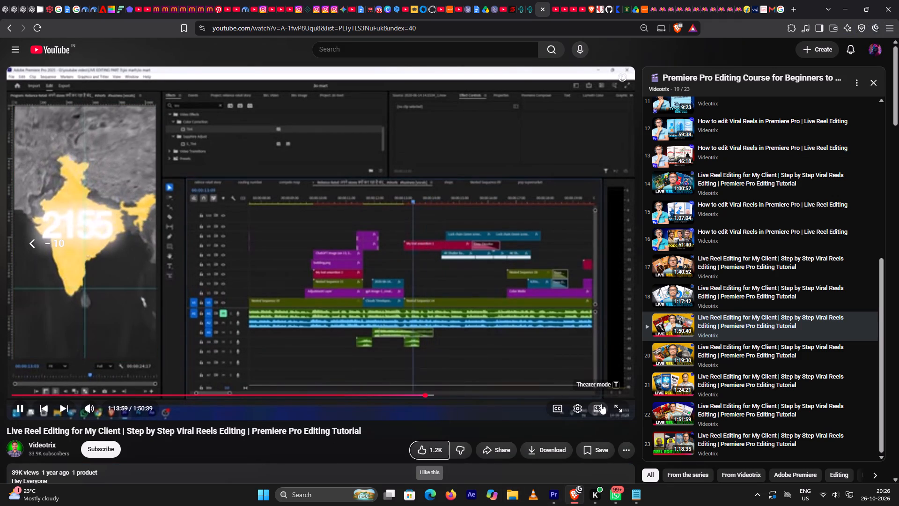
# Set the tutorial video's playback quality to 1080p.
pyautogui.click(582, 408)
pyautogui.click(599, 376)
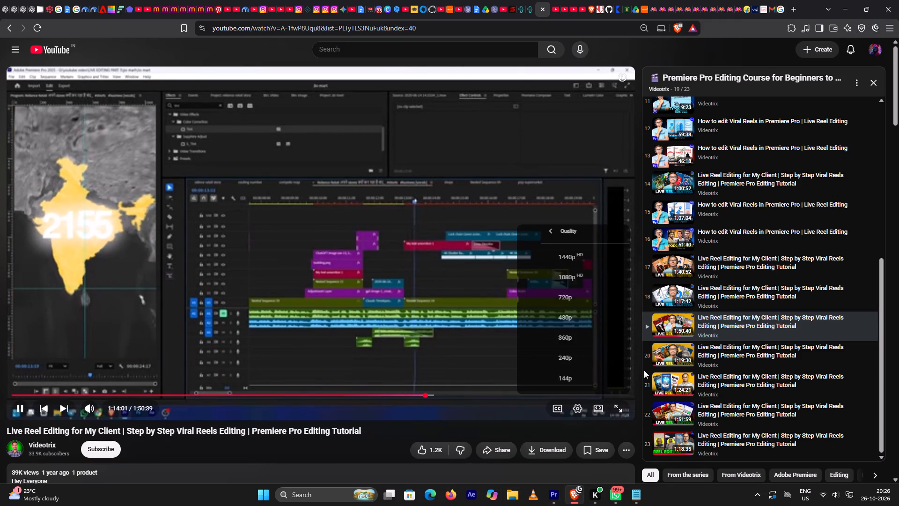
pyautogui.click(563, 283)
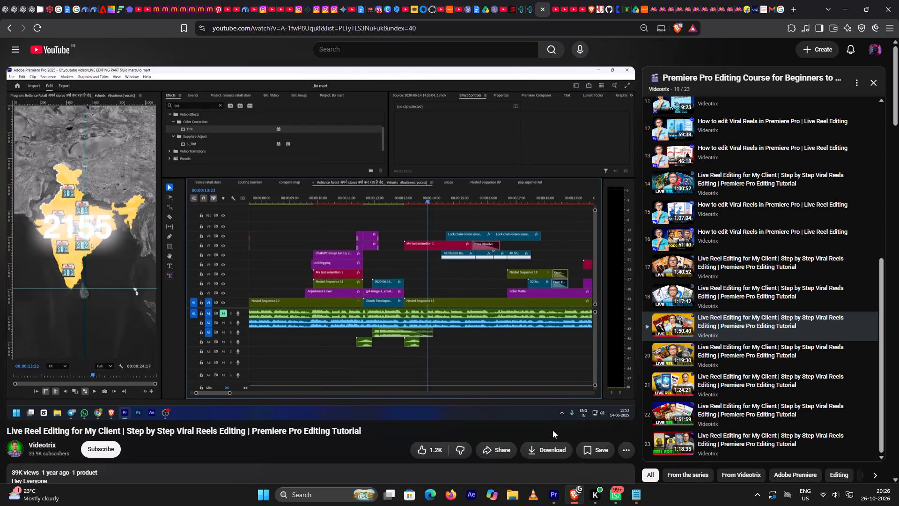
# Rewind the tutorial slightly and watch how the India map section with shop icons is built, up to about 1:15:03.
pyautogui.press('Left')
pyautogui.press('Left')
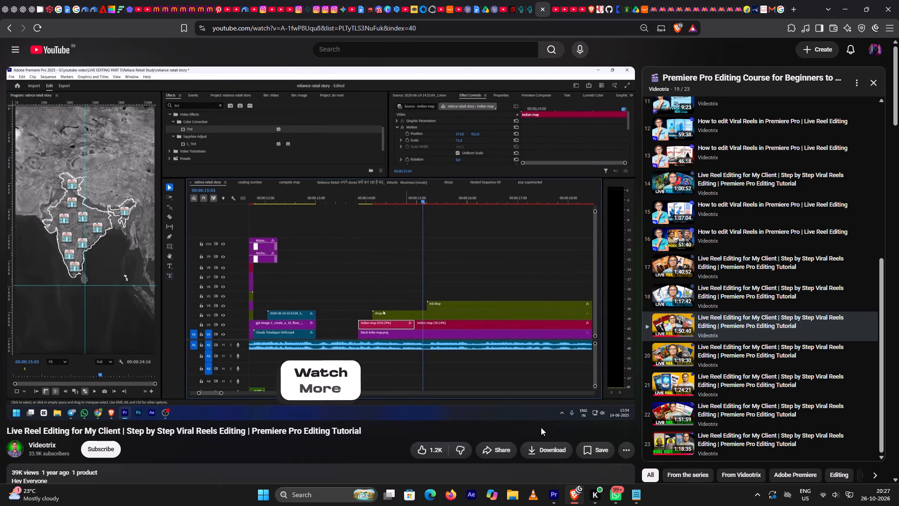
pyautogui.press('space')
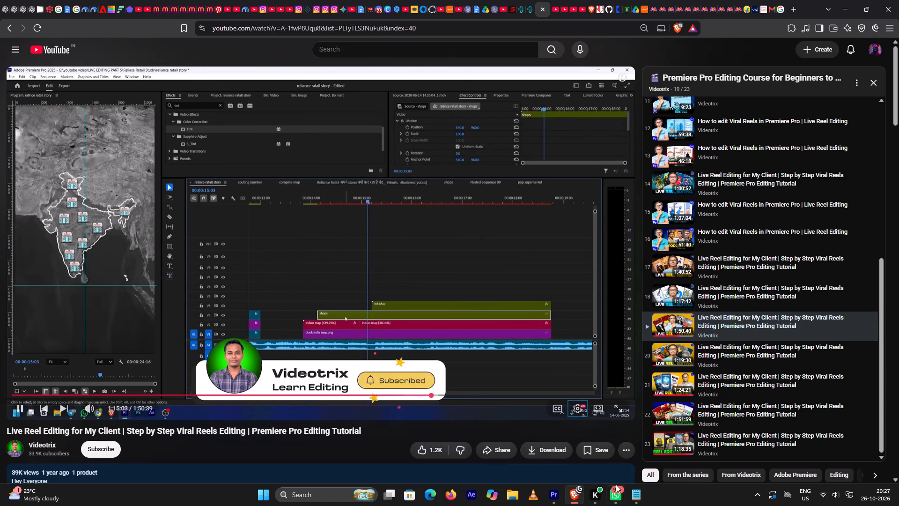
# Return to Premiere Pro and play the Relience Retail Study sequence between about 00;00;04;18 and 00;00;07;02 to review the map and closed-store section.
pyautogui.click(555, 500)
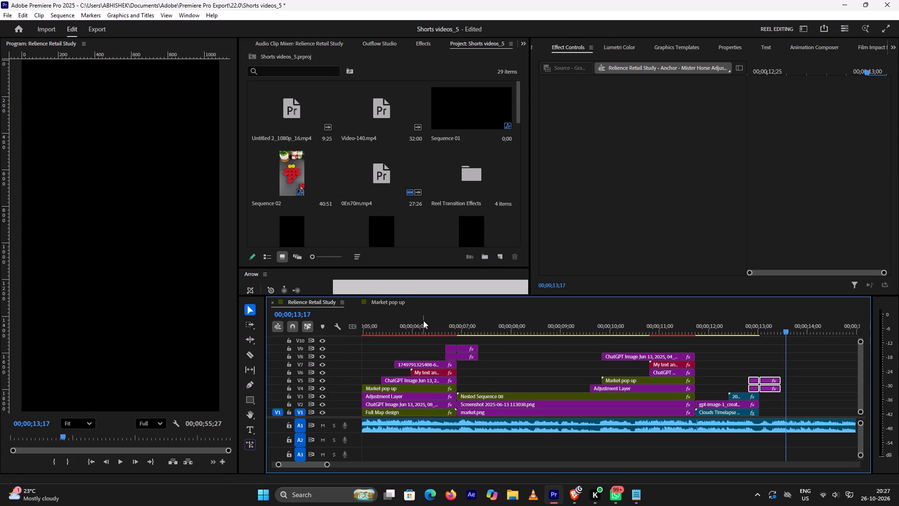
pyautogui.click(417, 324)
pyautogui.press('space')
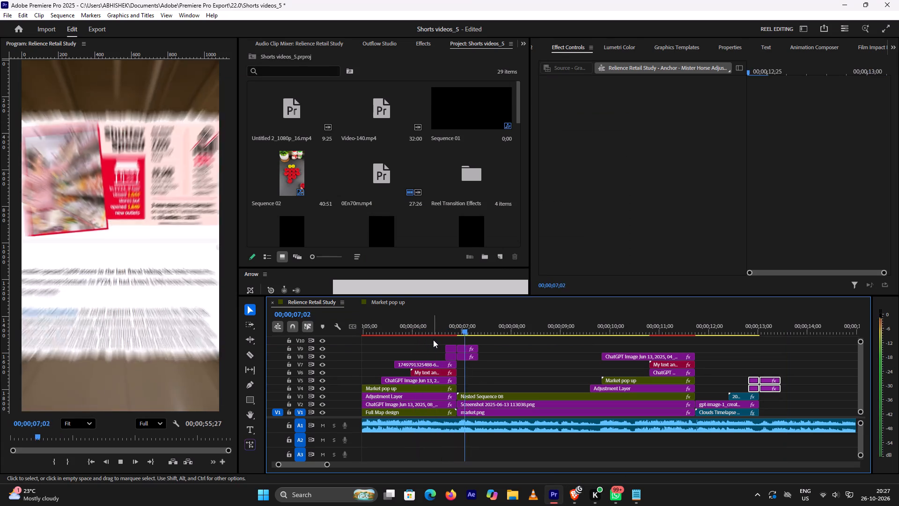
pyautogui.press('space')
pyautogui.press('space')
pyautogui.press('space')
pyautogui.click(369, 327)
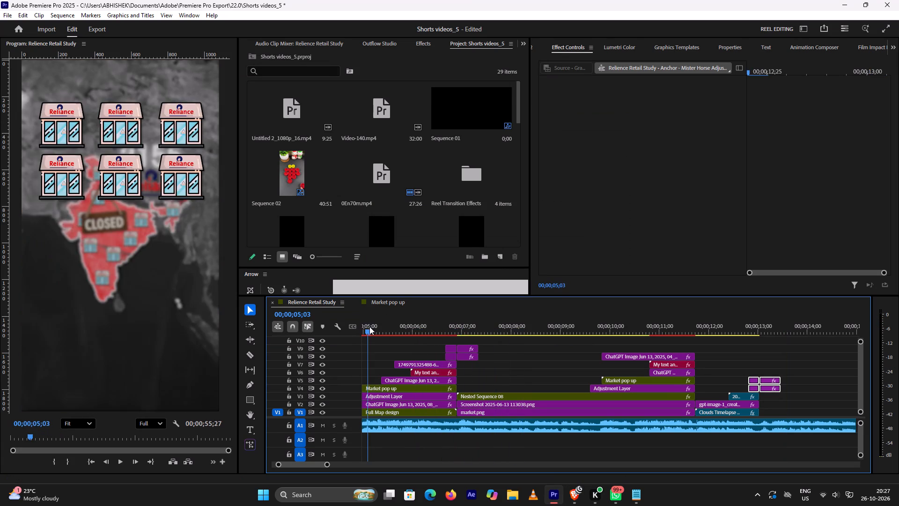
pyautogui.press('space')
pyautogui.press('space')
pyautogui.scroll(10, 376, 328)
pyautogui.scroll(6, 449, 341)
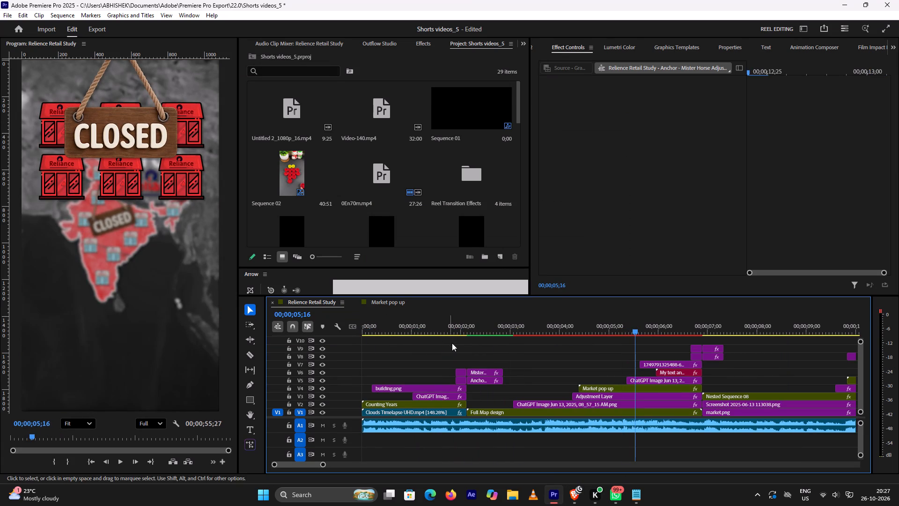
pyautogui.click(590, 325)
pyautogui.press('space')
pyautogui.press('space')
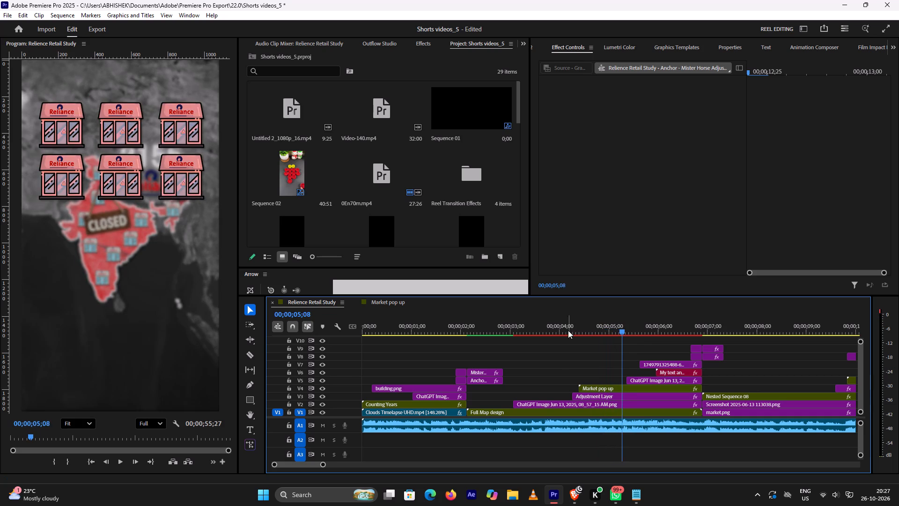
# Replay the Relience Retail Study sequence between about 00;00;01;26 and 00;00;03;24 to review the transition into the India map and closed sign.
pyautogui.click(555, 328)
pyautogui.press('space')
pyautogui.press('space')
pyautogui.click(524, 333)
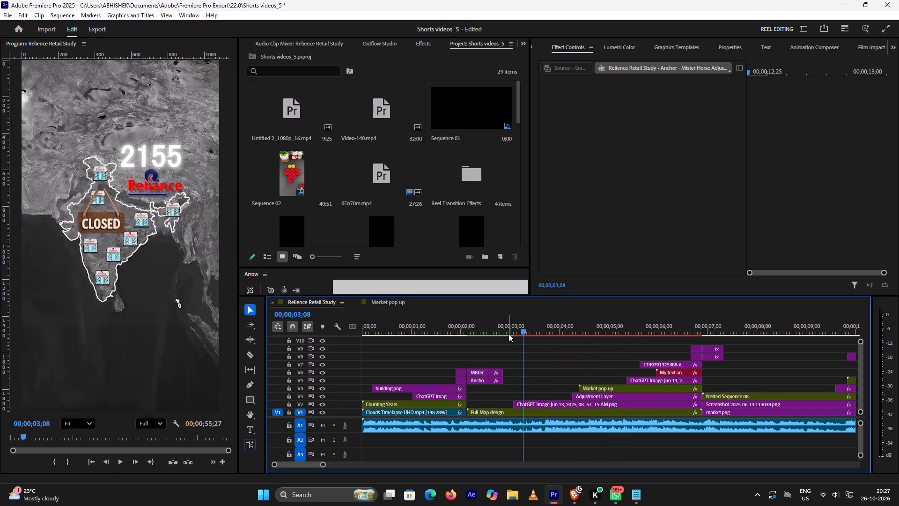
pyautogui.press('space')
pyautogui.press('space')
pyautogui.click(493, 334)
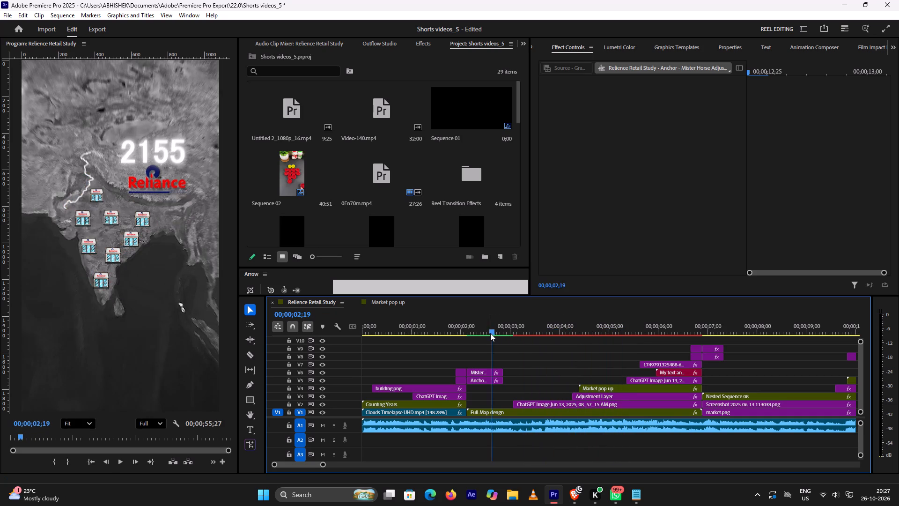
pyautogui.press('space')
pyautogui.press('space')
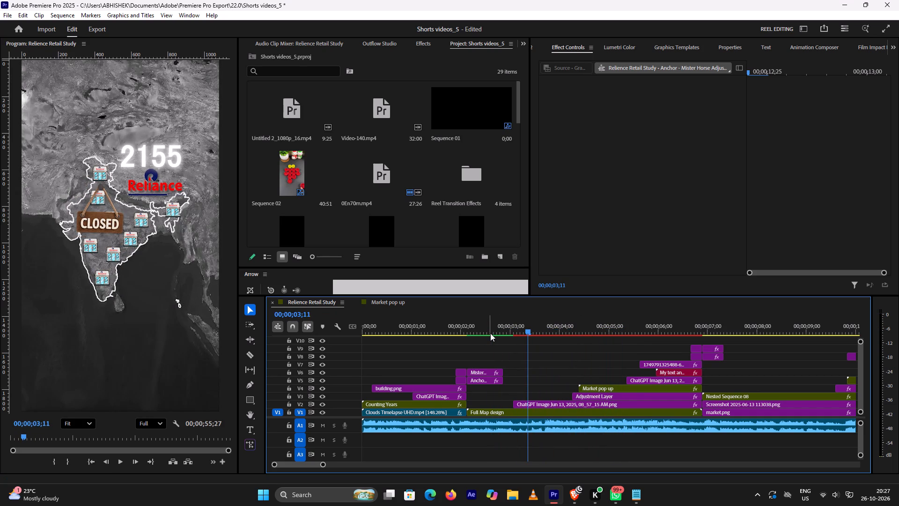
pyautogui.click(441, 325)
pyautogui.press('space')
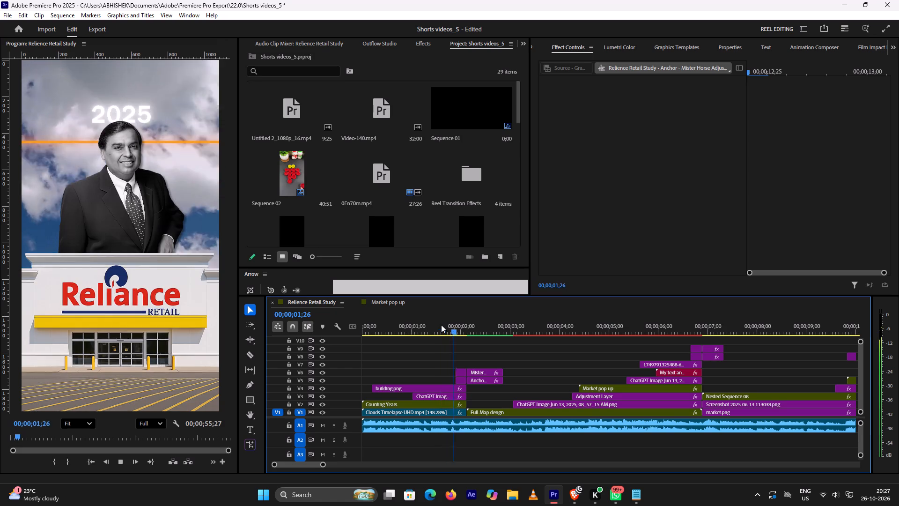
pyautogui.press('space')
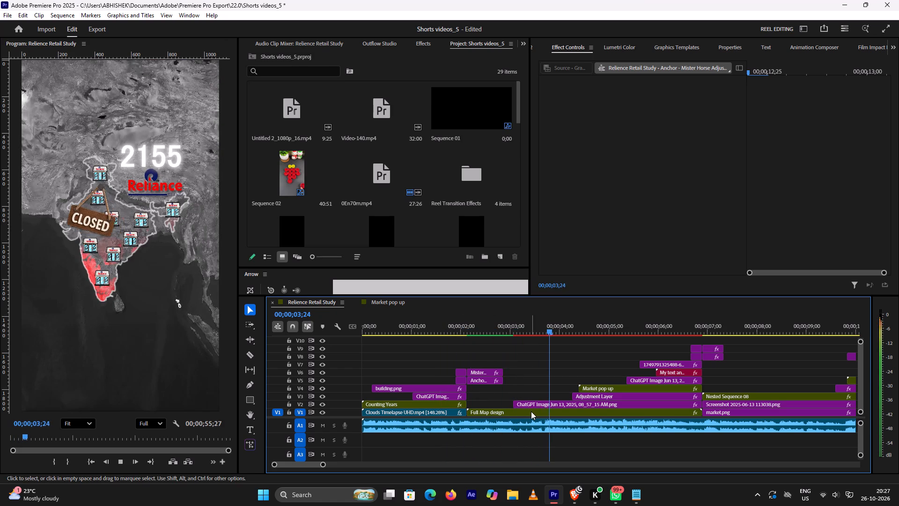
# Open the Full Map design nested sequence and enlarge the video track area to examine its layers on V1 to V6.
pyautogui.doubleClick(531, 411)
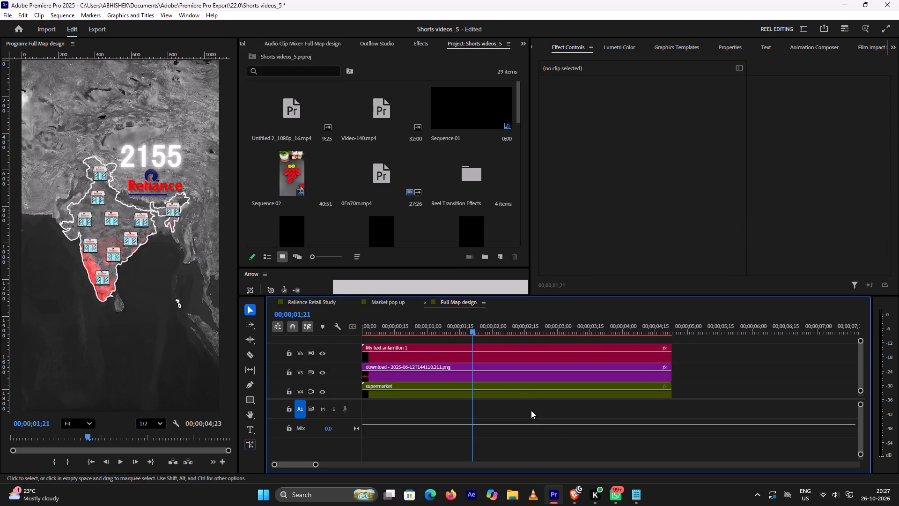
pyautogui.keyDown('ctrl'); pyautogui.scroll(-4, 526, 398); pyautogui.keyUp('ctrl')
pyautogui.scroll(-3, 326, 374)
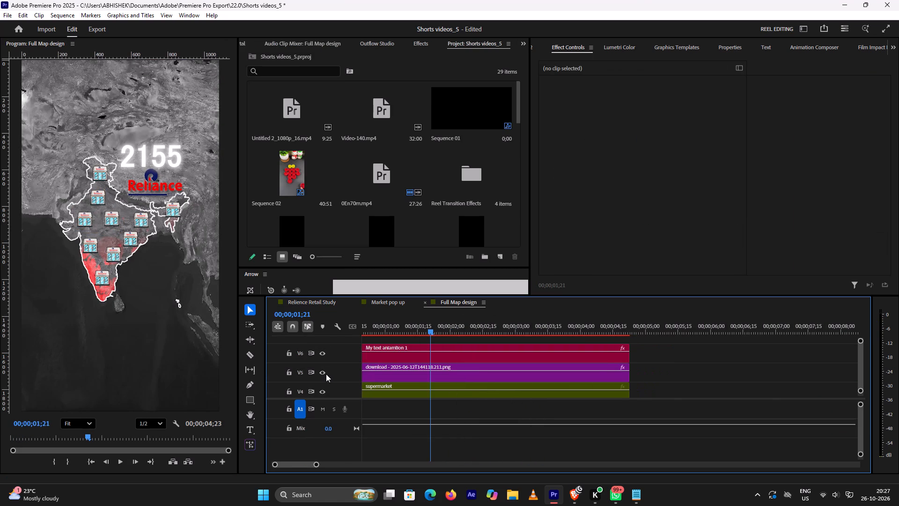
pyautogui.keyDown('ctrl'); pyautogui.scroll(-2, 326, 373); pyautogui.keyUp('ctrl')
pyautogui.keyDown('shift'); pyautogui.scroll(-1, 326, 373); pyautogui.keyUp('shift')
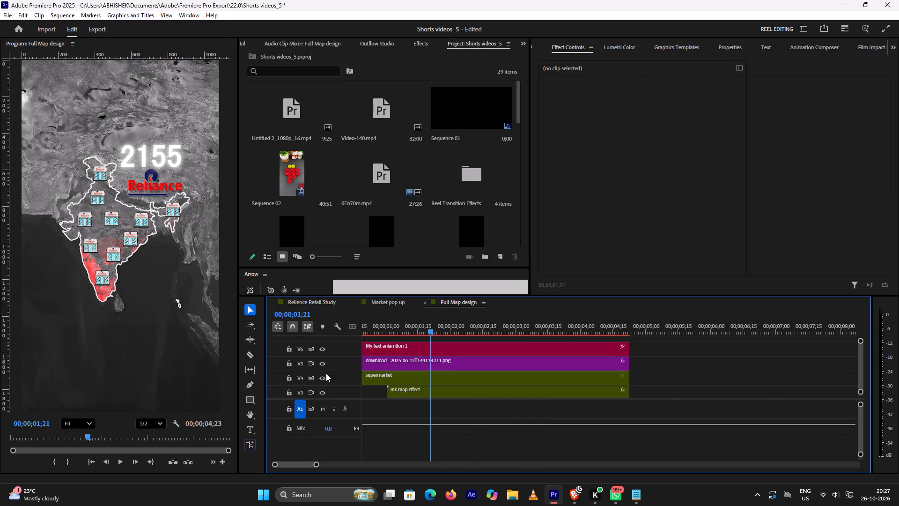
pyautogui.keyDown('shift'); pyautogui.scroll(-2, 326, 373); pyautogui.keyUp('shift')
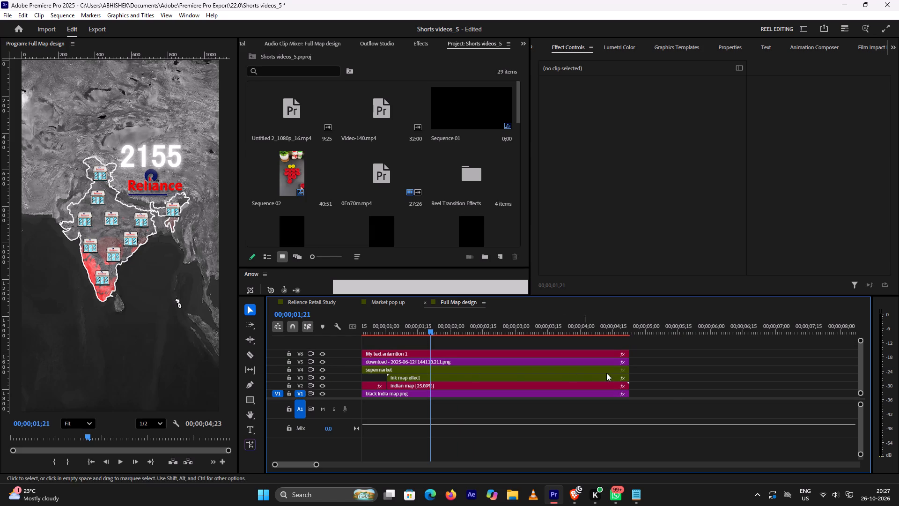
pyautogui.scroll(-3, 646, 376)
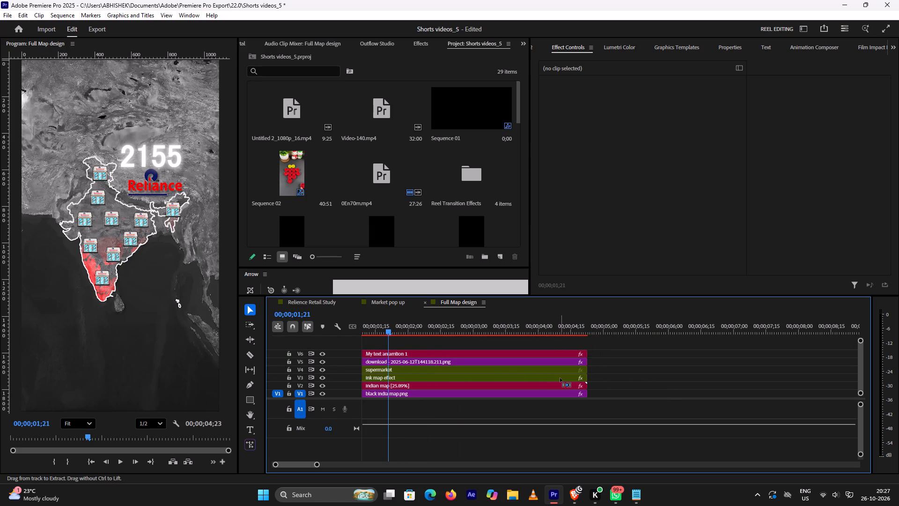
pyautogui.keyDown('ctrl'); pyautogui.scroll(-4, 560, 378); pyautogui.keyUp('ctrl')
pyautogui.keyDown('ctrl'); pyautogui.scroll(3, 563, 377); pyautogui.keyUp('ctrl')
pyautogui.keyDown('ctrl'); pyautogui.scroll(-2, 563, 377); pyautogui.keyUp('ctrl')
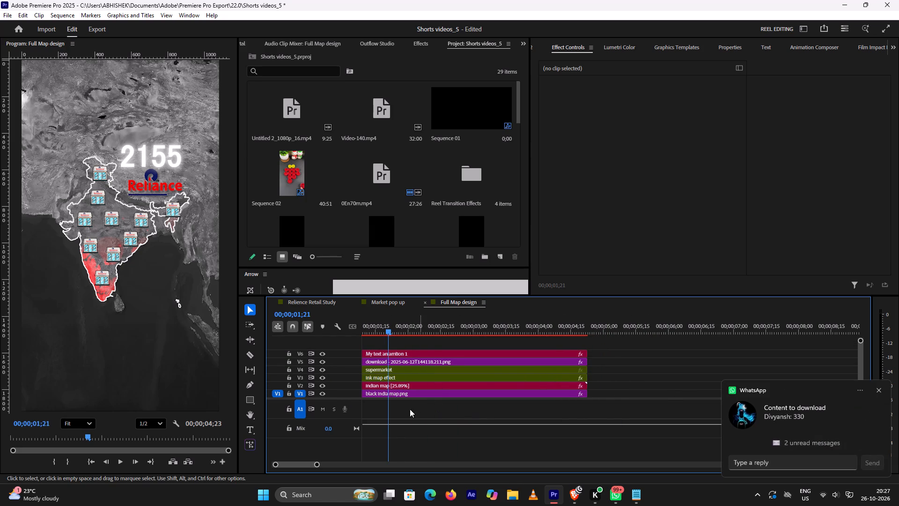
pyautogui.moveTo(339, 398); pyautogui.dragTo(340, 408)
pyautogui.click(340, 408)
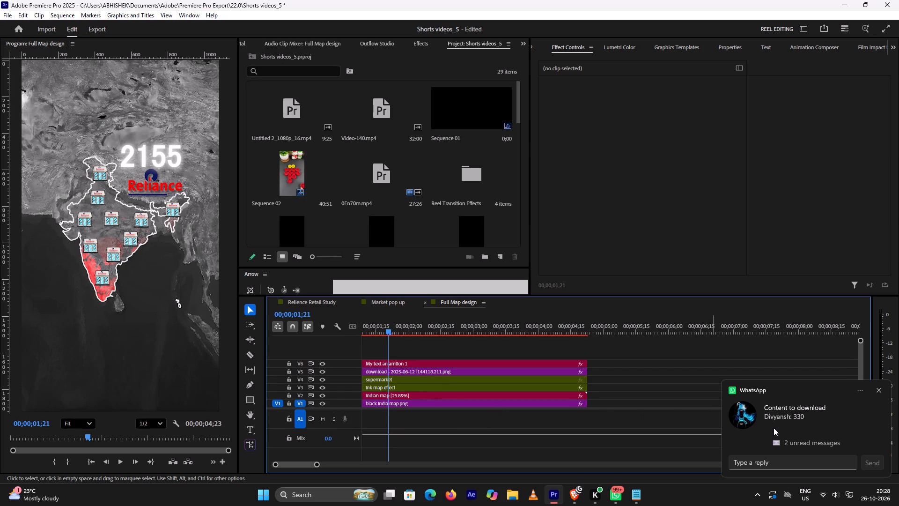
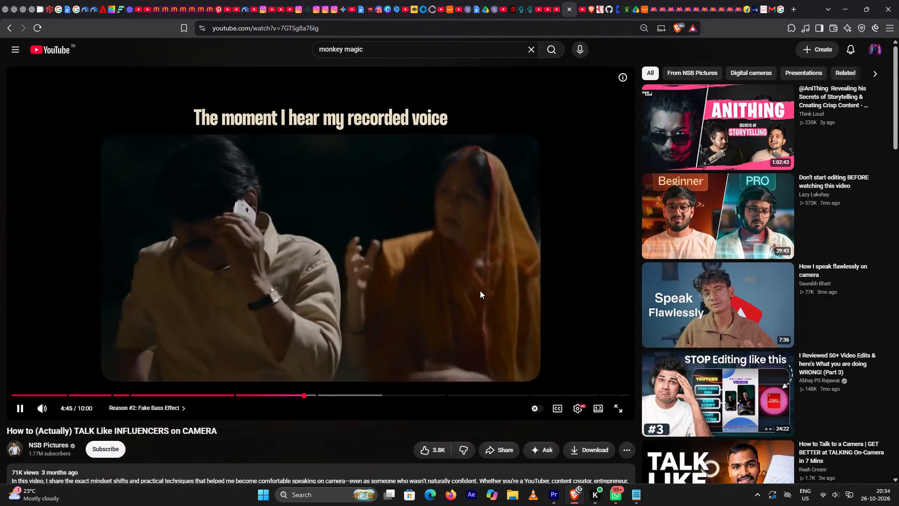
# Leave the "How to (Actually) TALK Like INFLUENCERS on CAMERA" video in Brave and open the YouTube home feed.
pyautogui.click(480, 290)
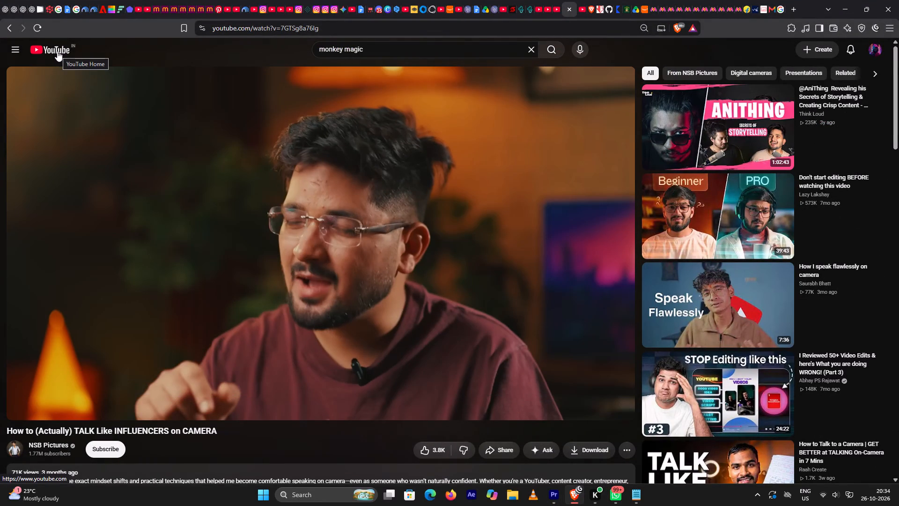
pyautogui.click(57, 52)
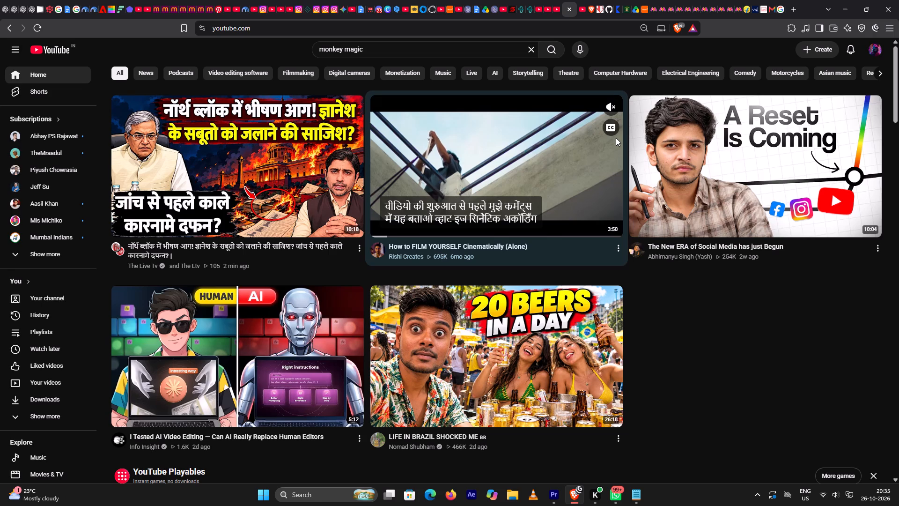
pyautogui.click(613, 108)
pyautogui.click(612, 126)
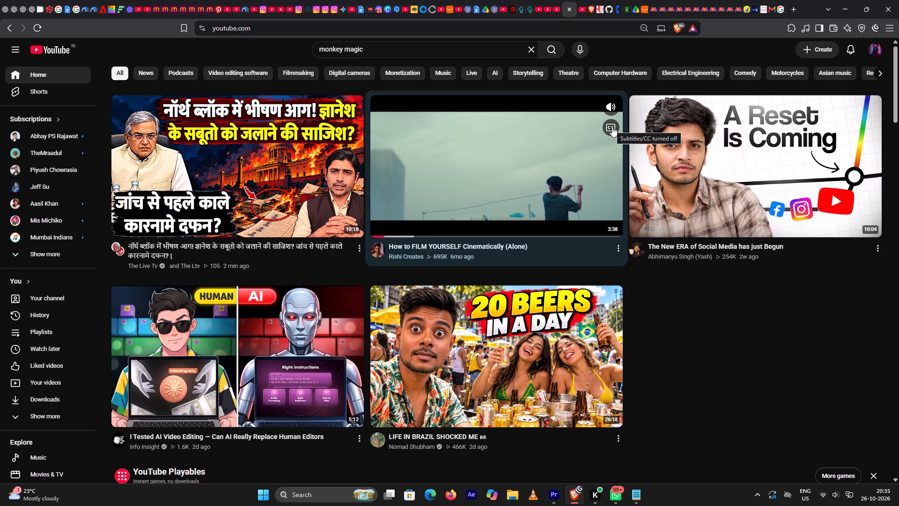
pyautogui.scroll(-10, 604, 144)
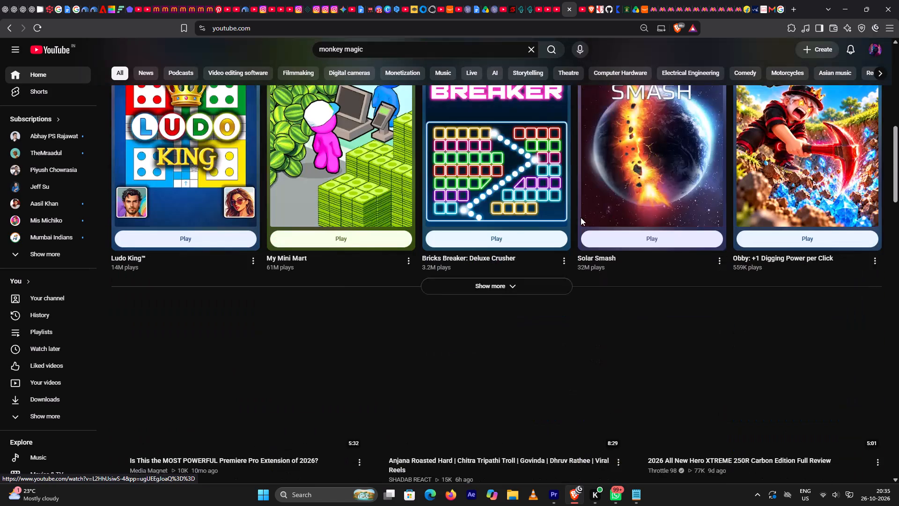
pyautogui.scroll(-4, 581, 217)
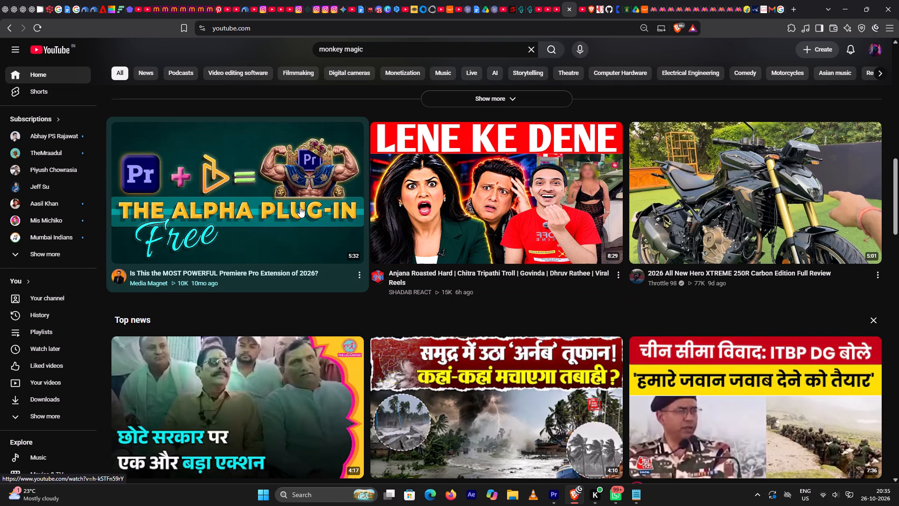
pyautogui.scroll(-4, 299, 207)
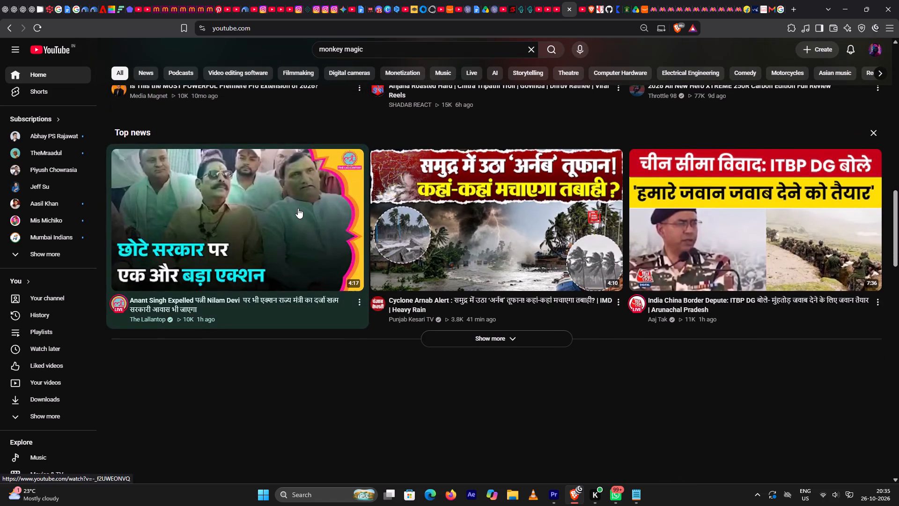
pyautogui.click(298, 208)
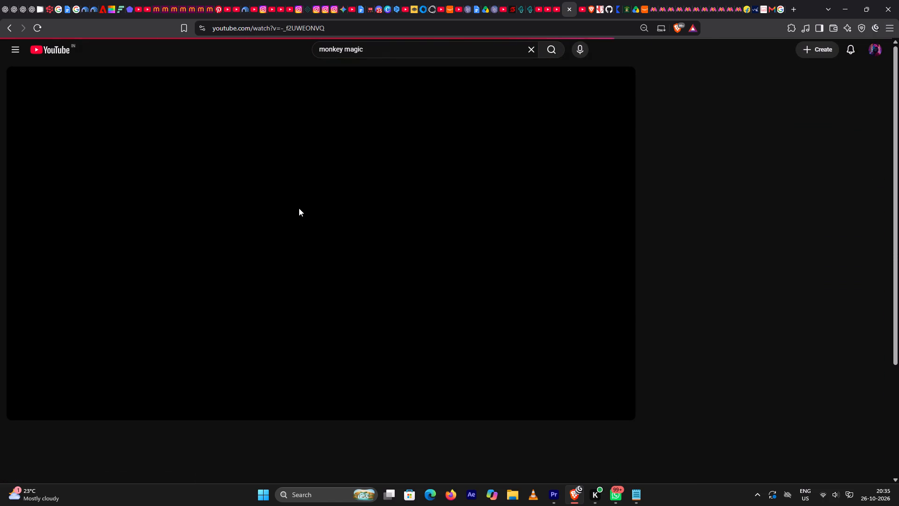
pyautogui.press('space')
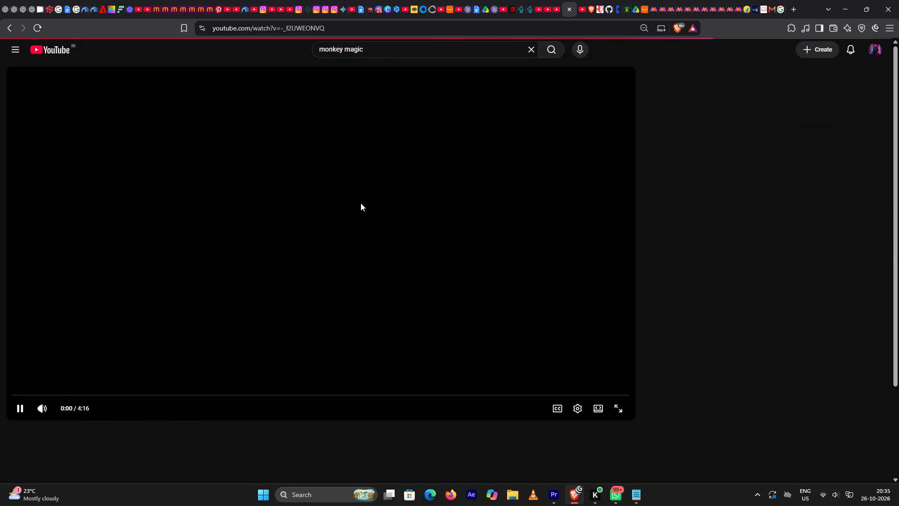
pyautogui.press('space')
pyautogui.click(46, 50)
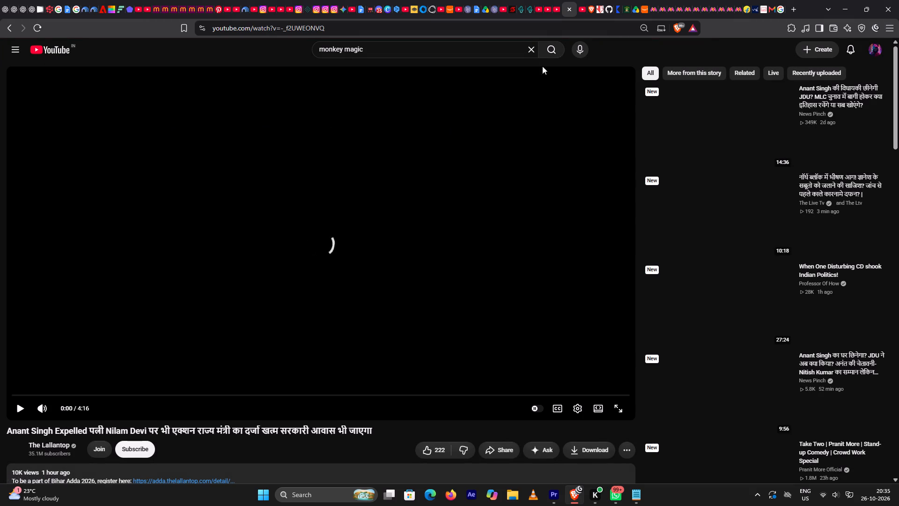
# Return to the Videotrix Live Reel Editing tutorial showing the India map section with shop icons.
pyautogui.click(540, 14)
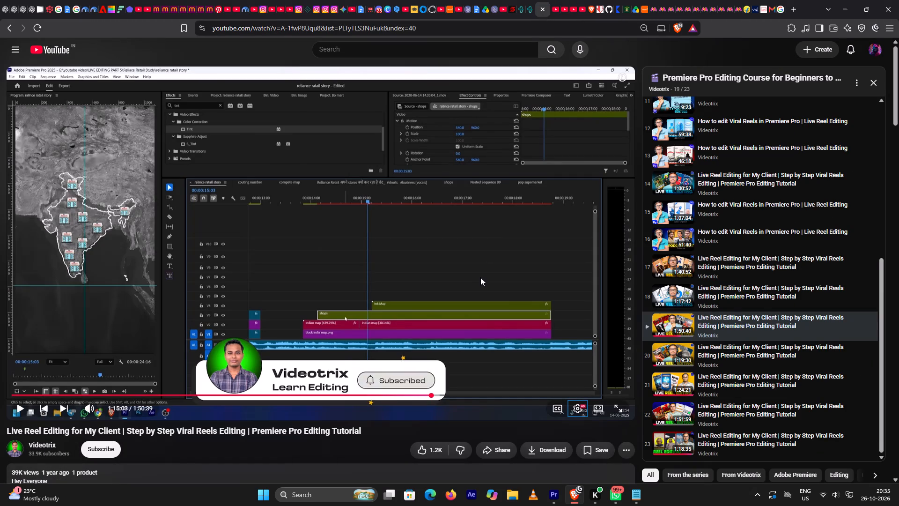
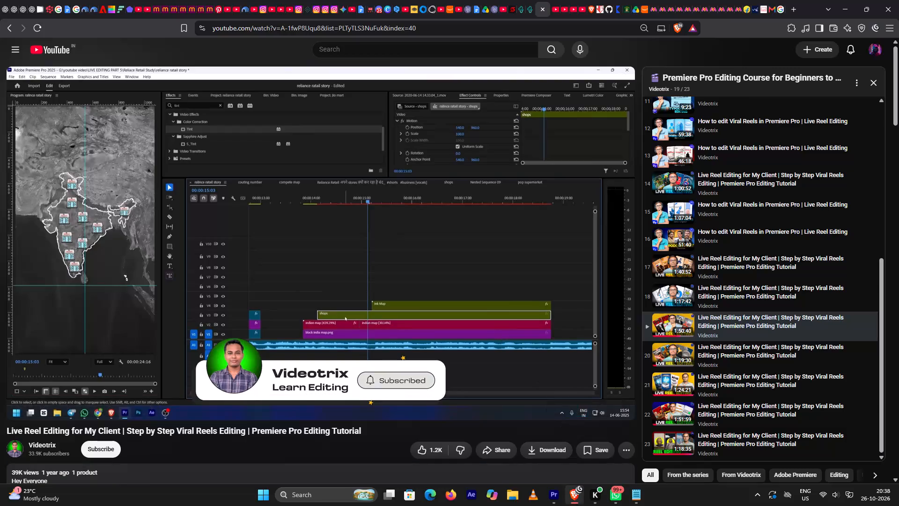
# Watch the tutorial from about 1:15:04 to 1:15:36 to study how the Ink Map layer is built over the India map and shop icons.
pyautogui.click(351, 248)
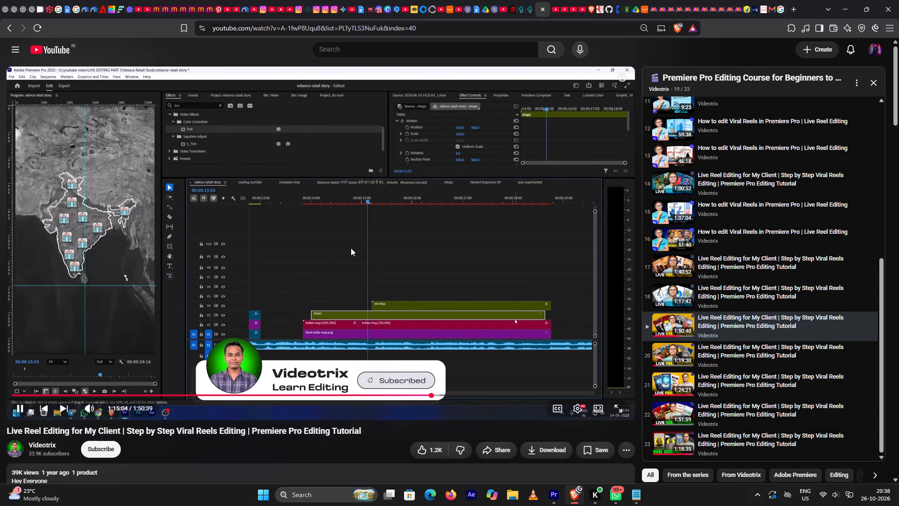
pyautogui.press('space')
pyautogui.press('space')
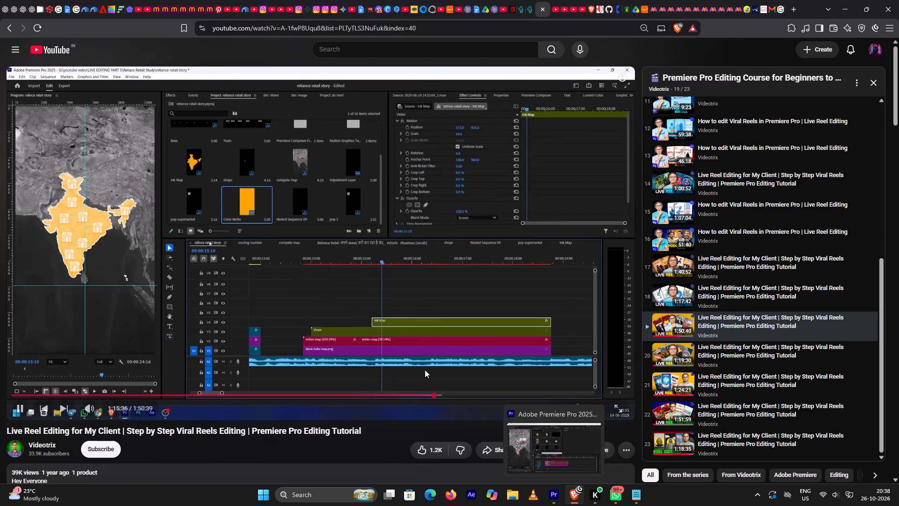
# Replay the tutorial's India map section back to about 1:15:12 and pause on the main-sequence timeline with the map clips.
pyautogui.press('Left')
pyautogui.press('Left')
pyautogui.press('Left')
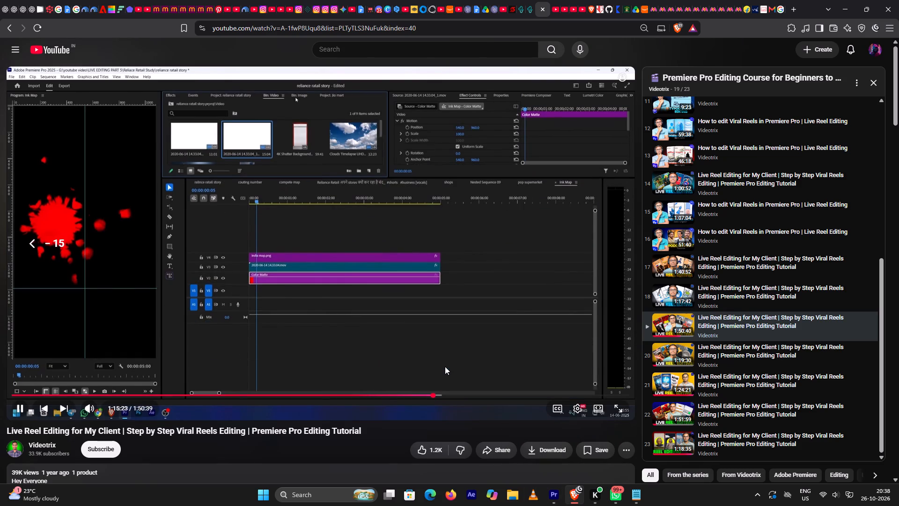
pyautogui.press('Left')
pyautogui.press('Left')
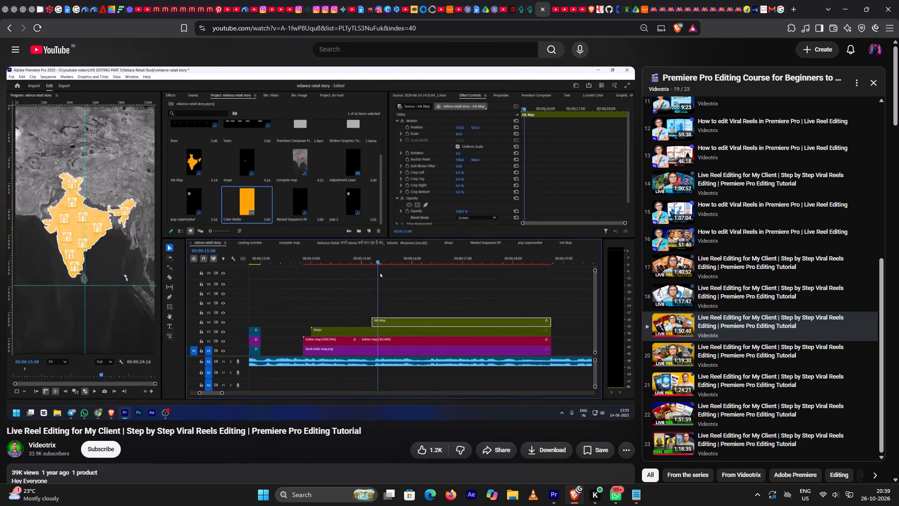
pyautogui.press('Left')
pyautogui.press('Left')
pyautogui.press('Left')
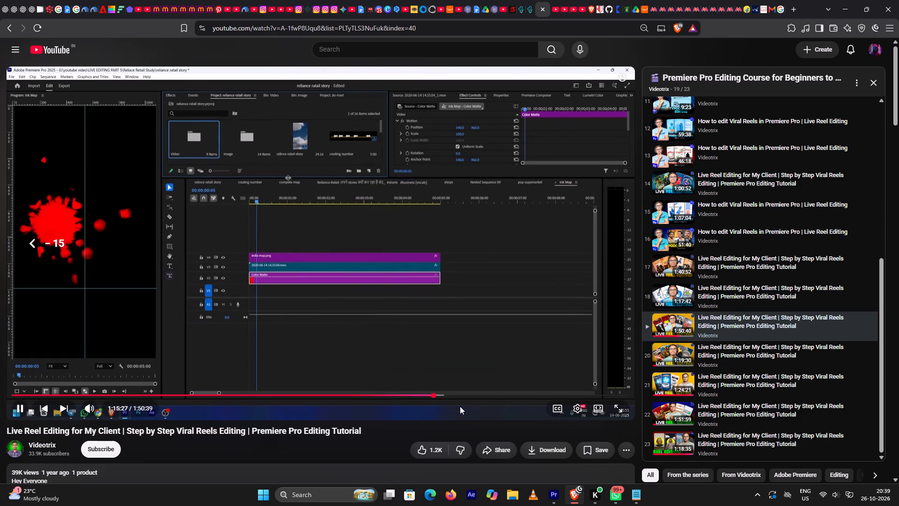
pyautogui.press('Left')
pyautogui.press('Left')
pyautogui.press('Left')
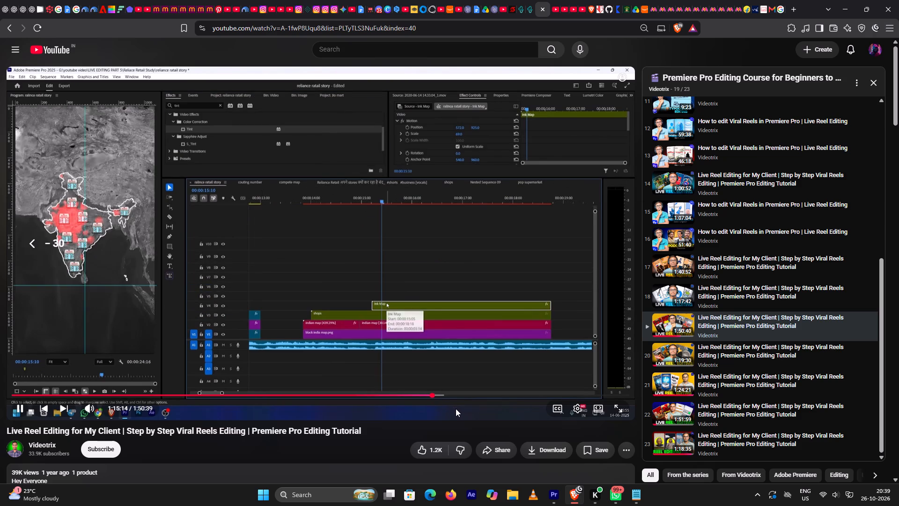
pyautogui.press('Left')
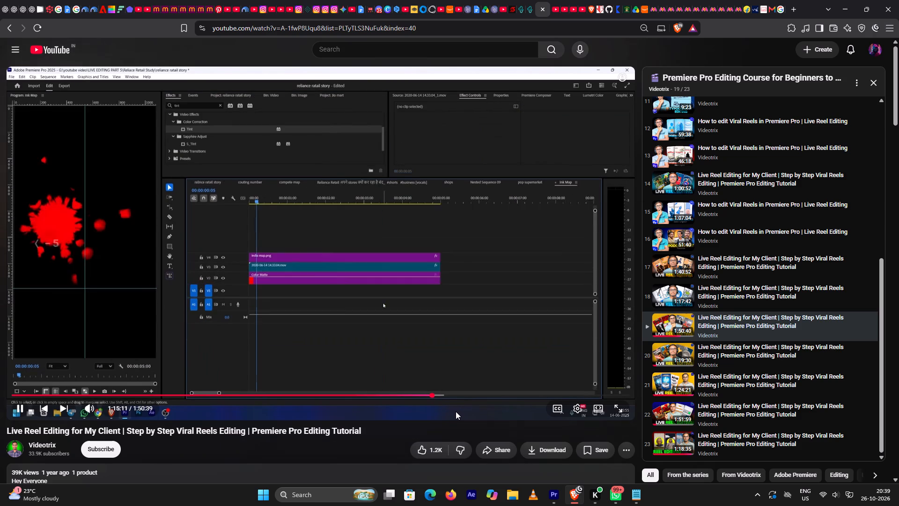
pyautogui.press('space')
# Return to Premiere Pro and examine the Full Map design animation, including its 2155 text and Reliance logo clips.
pyautogui.click(550, 499)
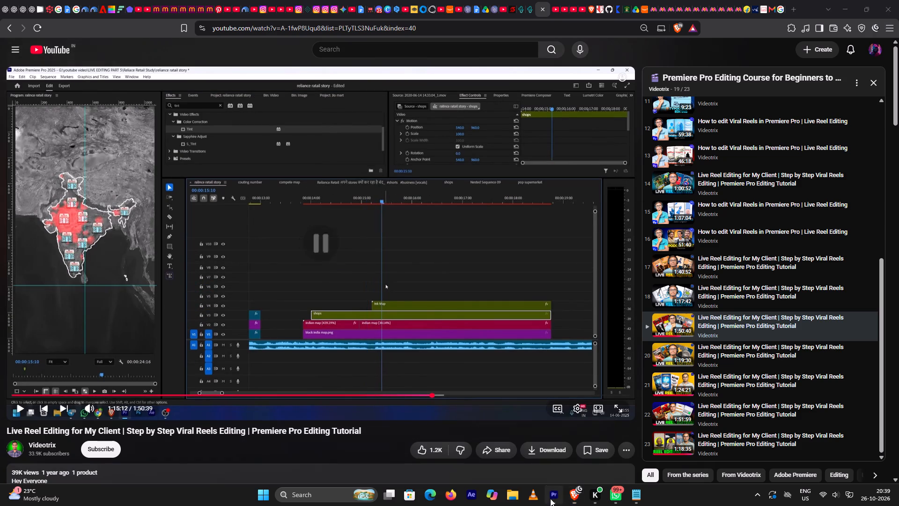
pyautogui.moveTo(387, 334); pyautogui.dragTo(366, 335)
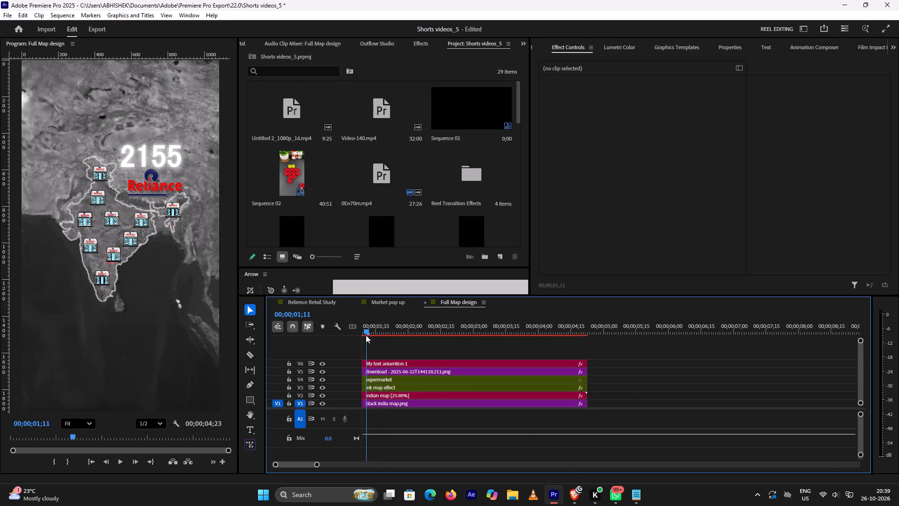
pyautogui.moveTo(366, 335); pyautogui.dragTo(398, 354)
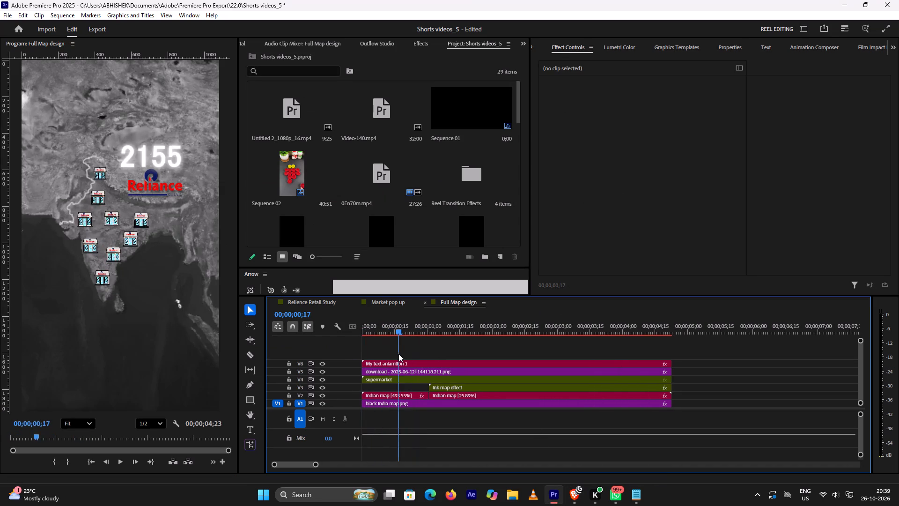
pyautogui.moveTo(398, 354); pyautogui.dragTo(457, 362)
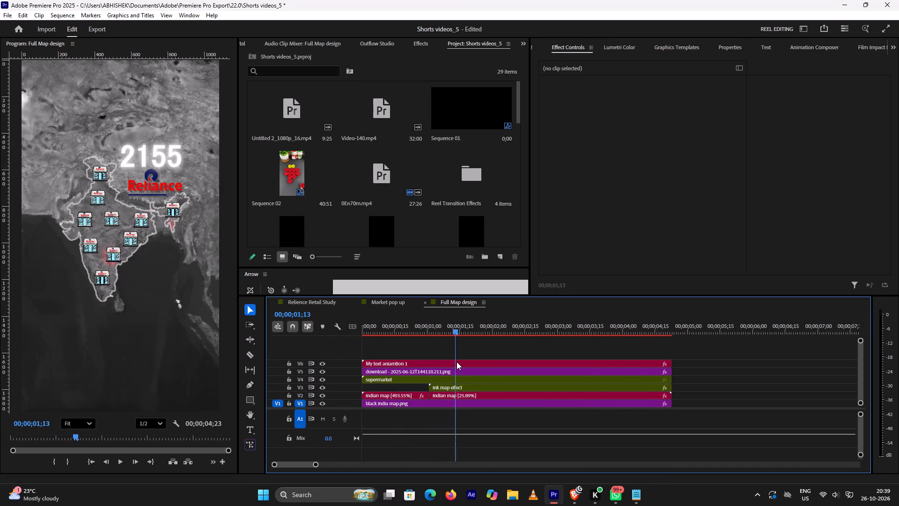
pyautogui.moveTo(457, 362); pyautogui.dragTo(560, 384)
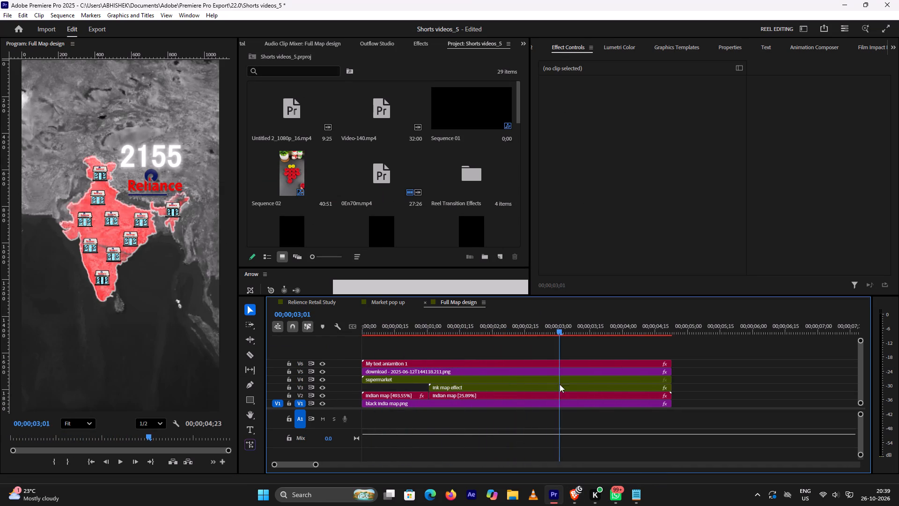
pyautogui.moveTo(560, 384); pyautogui.dragTo(584, 390)
pyautogui.doubleClick(556, 365)
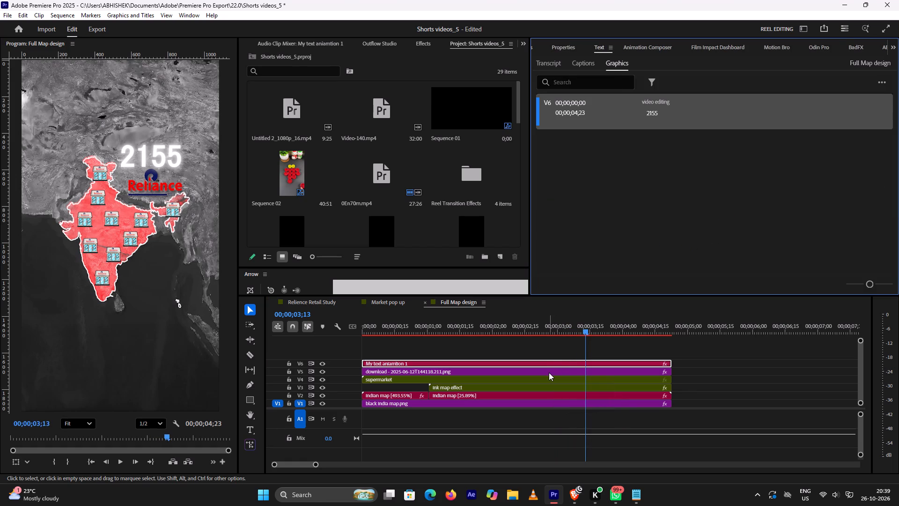
pyautogui.doubleClick(549, 372)
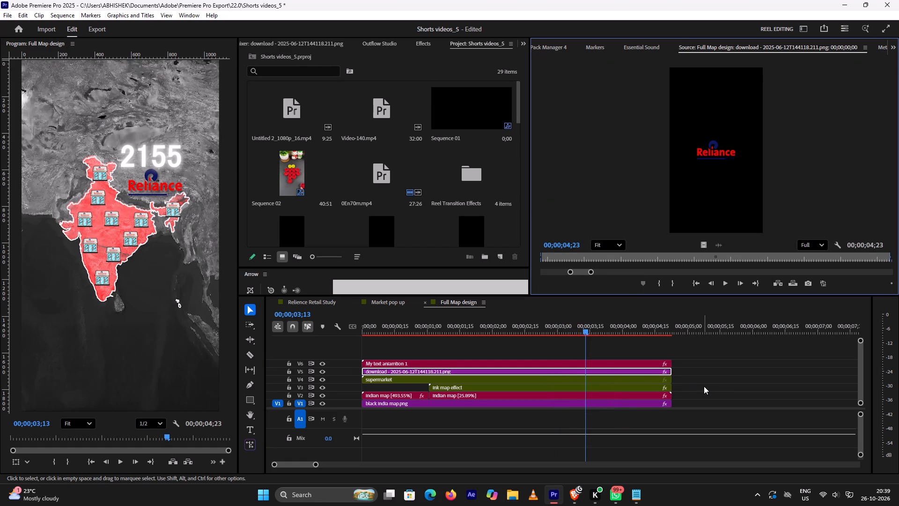
# Copy the supermarket, ink map effect, both Indian map and black india map clips from Full Map design into Relience Retail Study at 00;00;13;16.
pyautogui.moveTo(709, 386); pyautogui.dragTo(601, 404)
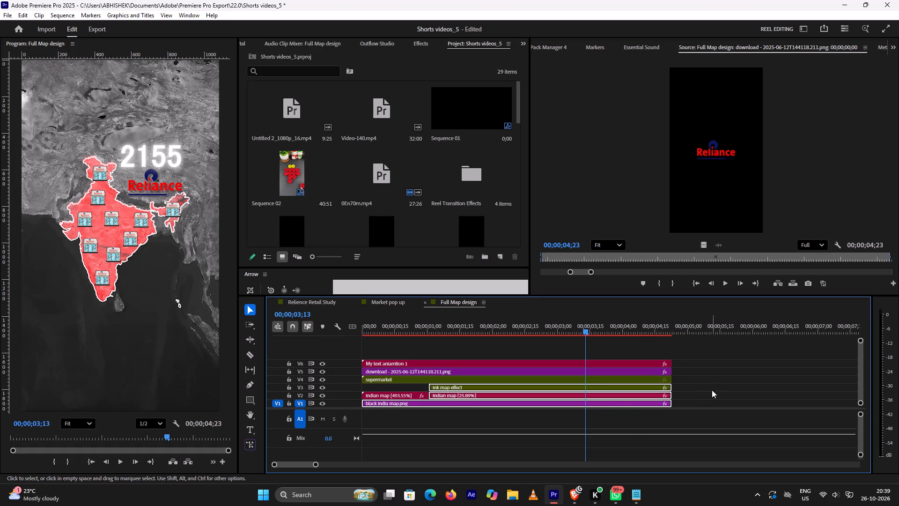
pyautogui.moveTo(700, 379); pyautogui.dragTo(385, 393)
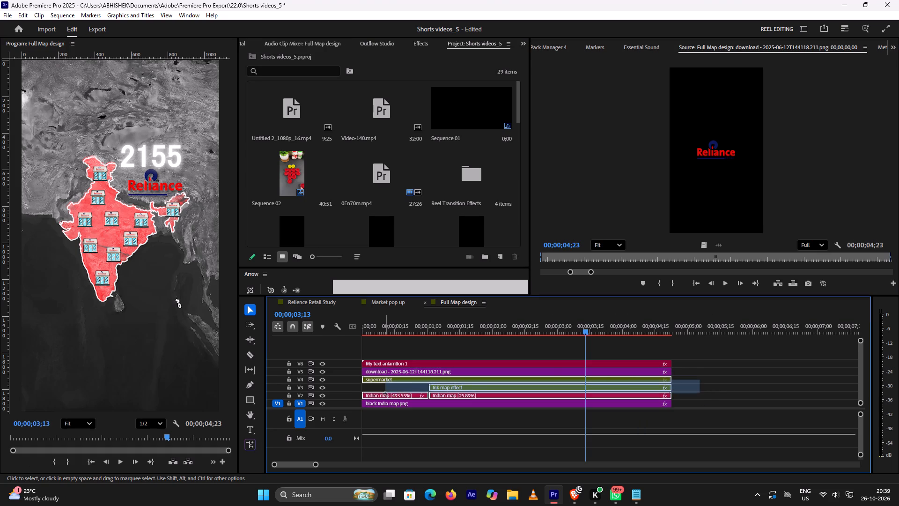
pyautogui.moveTo(385, 393); pyautogui.dragTo(377, 402)
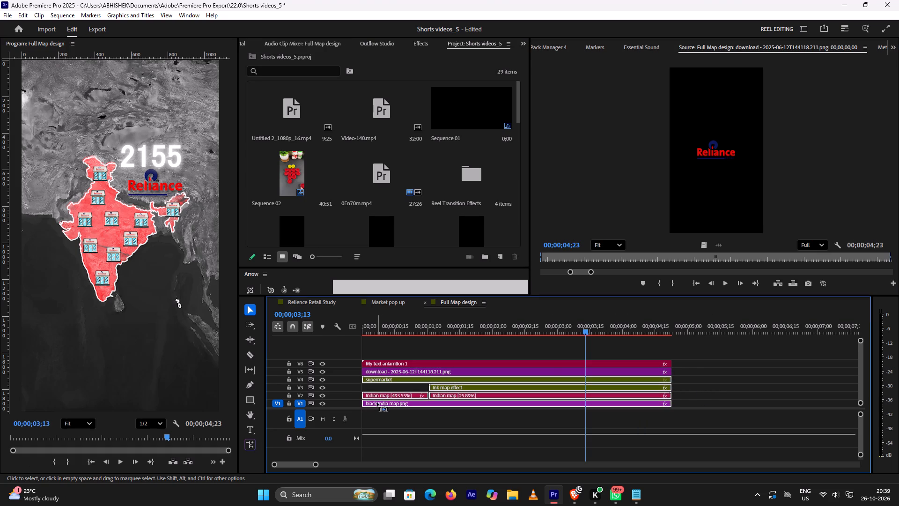
pyautogui.hotkey('ctrl', 'c')
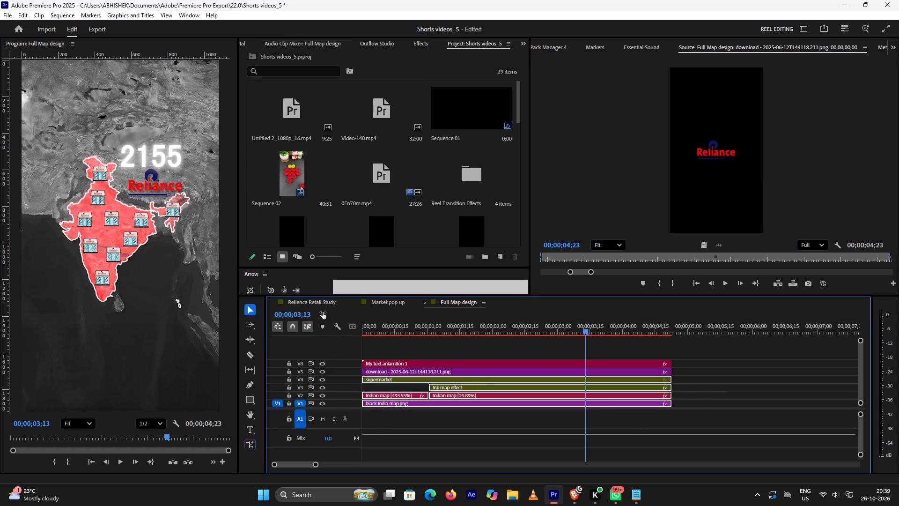
pyautogui.click(317, 306)
pyautogui.scroll(-3, 731, 372)
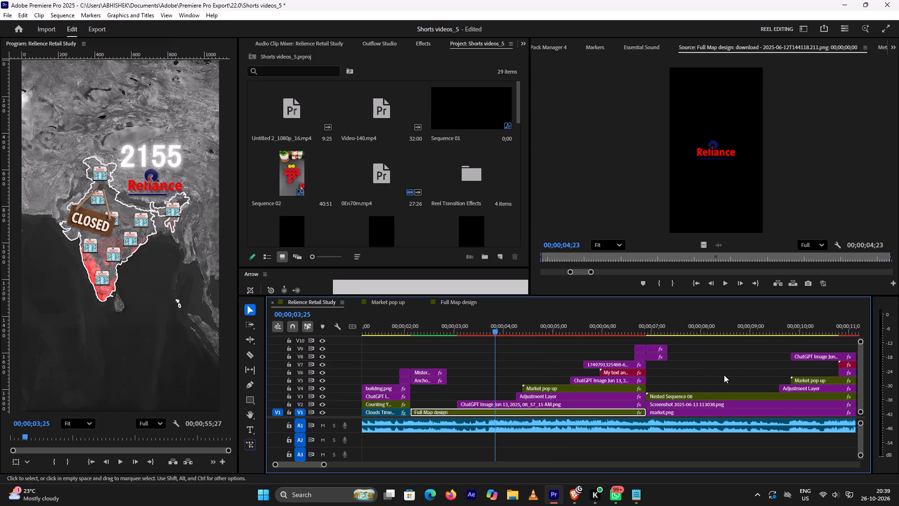
pyautogui.scroll(-13, 724, 375)
pyautogui.scroll(-12, 685, 384)
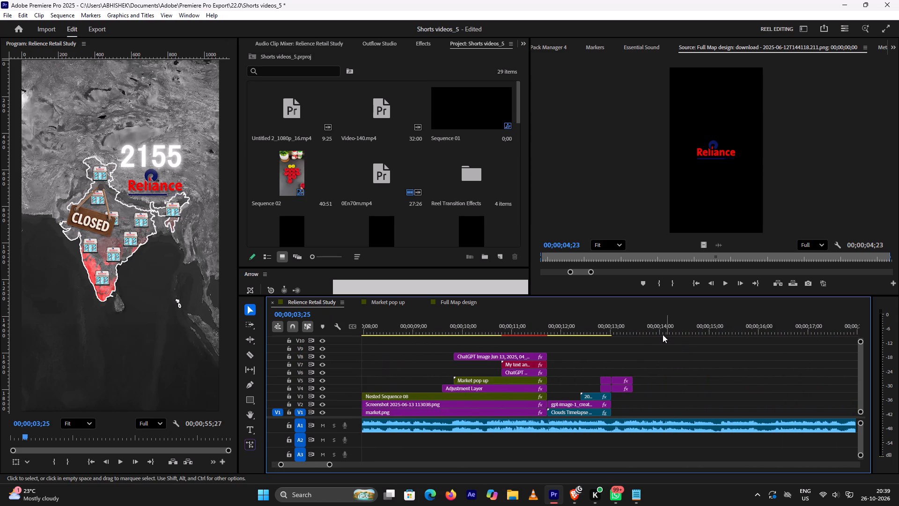
pyautogui.click(646, 325)
pyautogui.moveTo(645, 327); pyautogui.dragTo(617, 344)
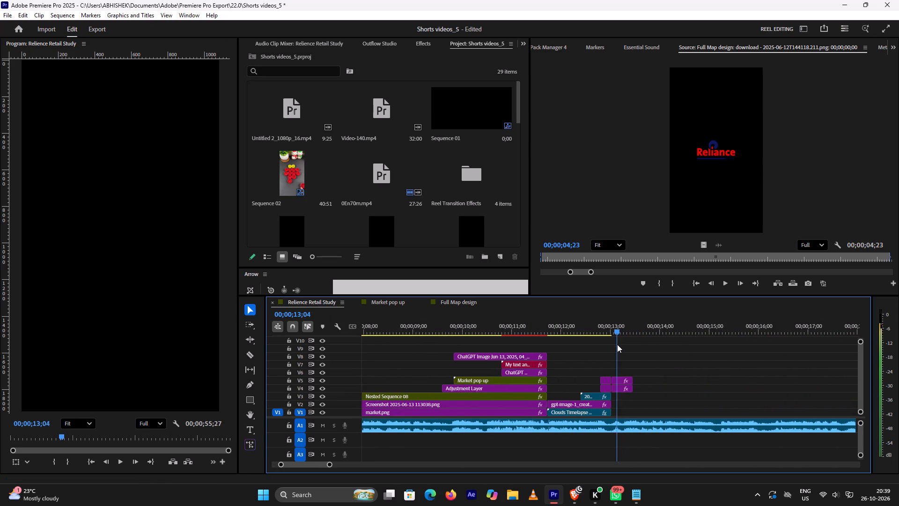
pyautogui.moveTo(617, 344); pyautogui.dragTo(637, 358)
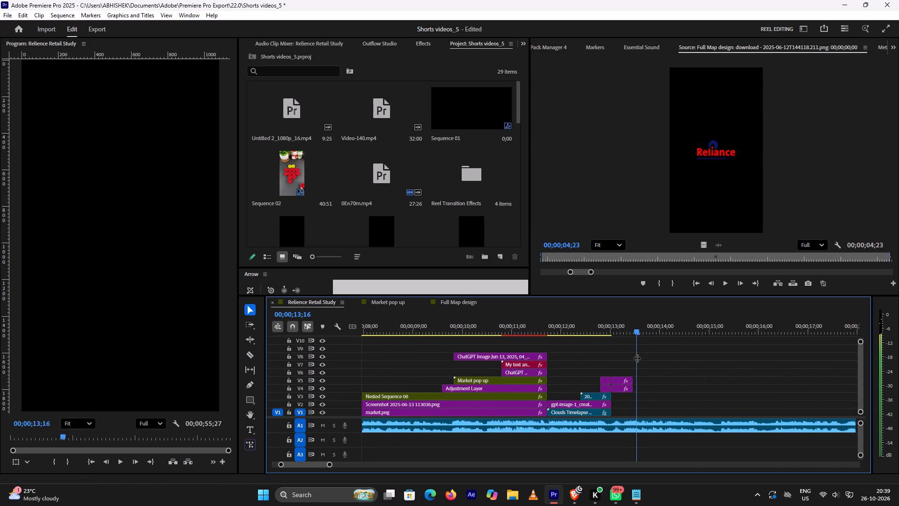
pyautogui.hotkey('ctrl', 'v')
pyautogui.scroll(3, 561, 408)
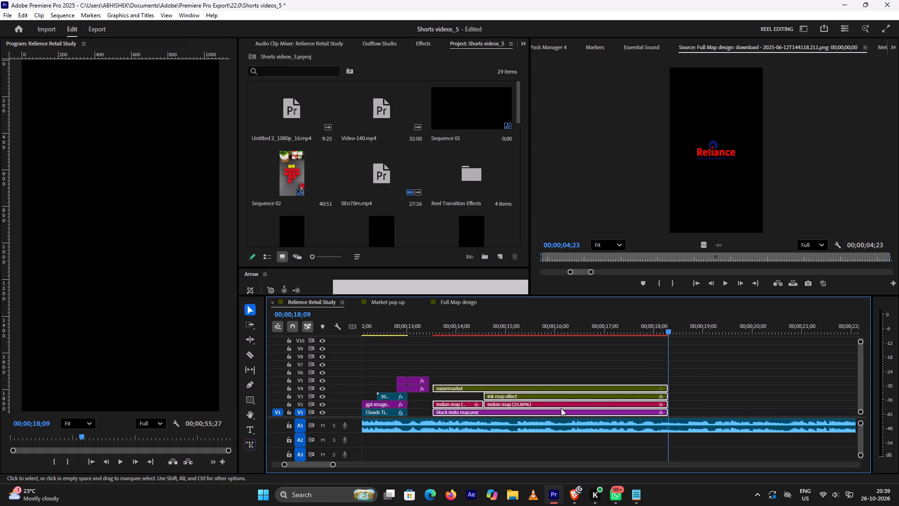
pyautogui.scroll(2, 561, 408)
# Switch to the YouTube tutorial and review from about 1:14:47 to 1:15:12 how the copied map clips are arranged in the main sequence.
pyautogui.click(577, 495)
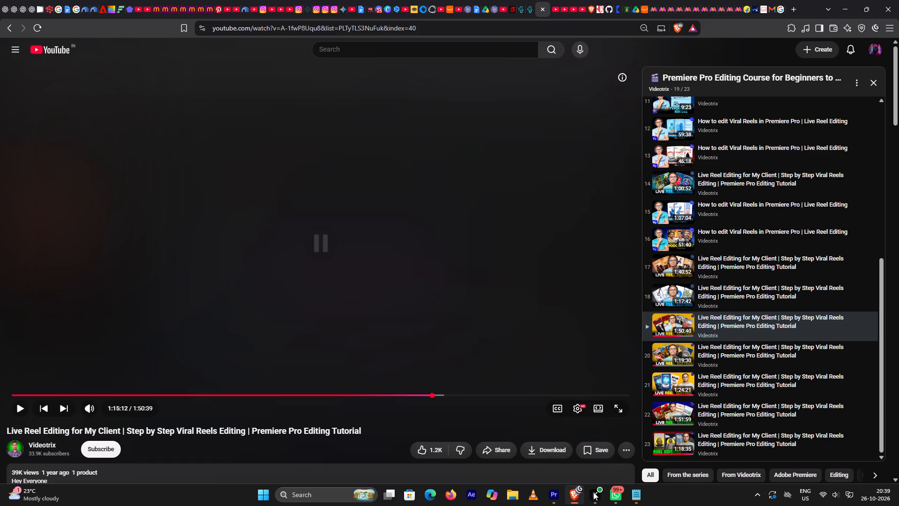
pyautogui.press('space')
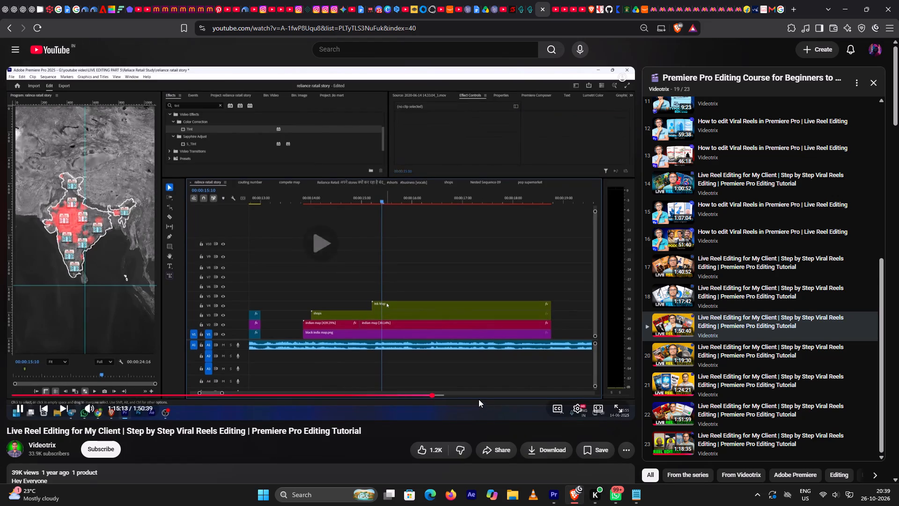
pyautogui.press('Left')
pyautogui.press('Left')
pyautogui.press('Left')
pyautogui.press('Left')
pyautogui.press('Left')
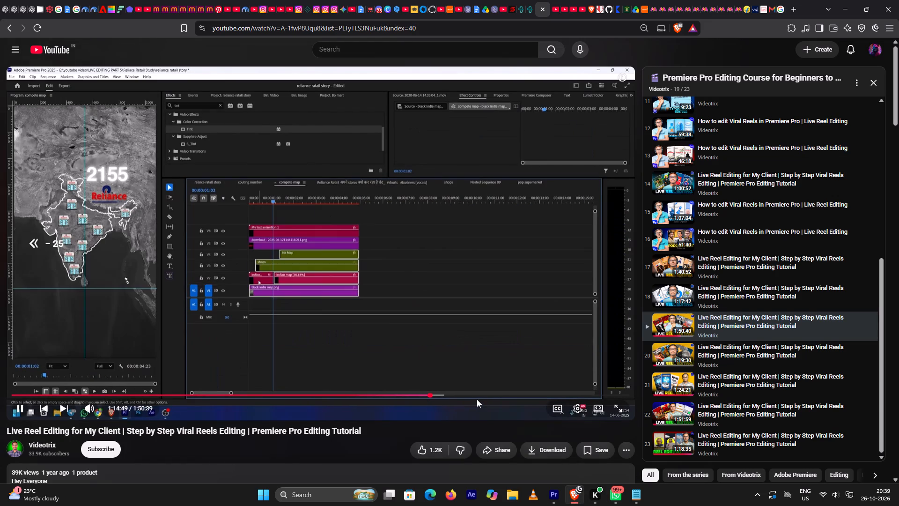
pyautogui.press('Left')
pyautogui.press('Right')
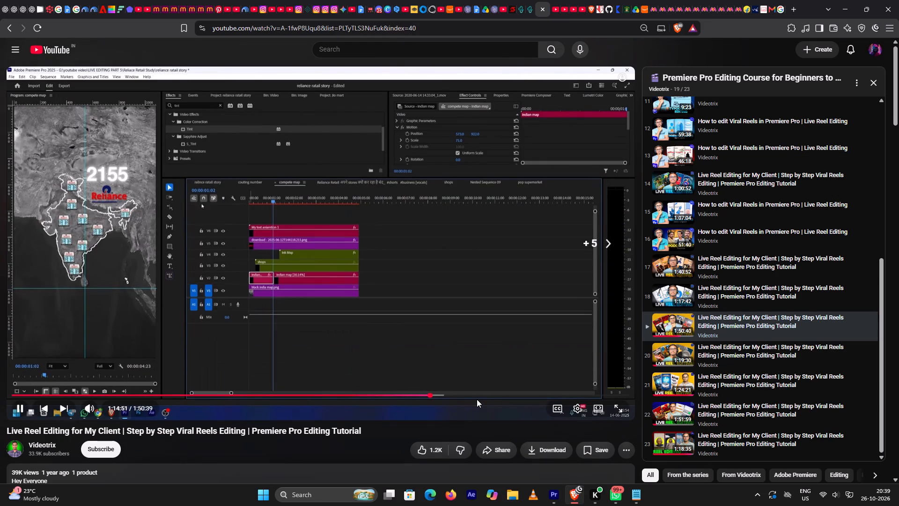
pyautogui.press('Left')
pyautogui.press('Left')
pyautogui.press('Right')
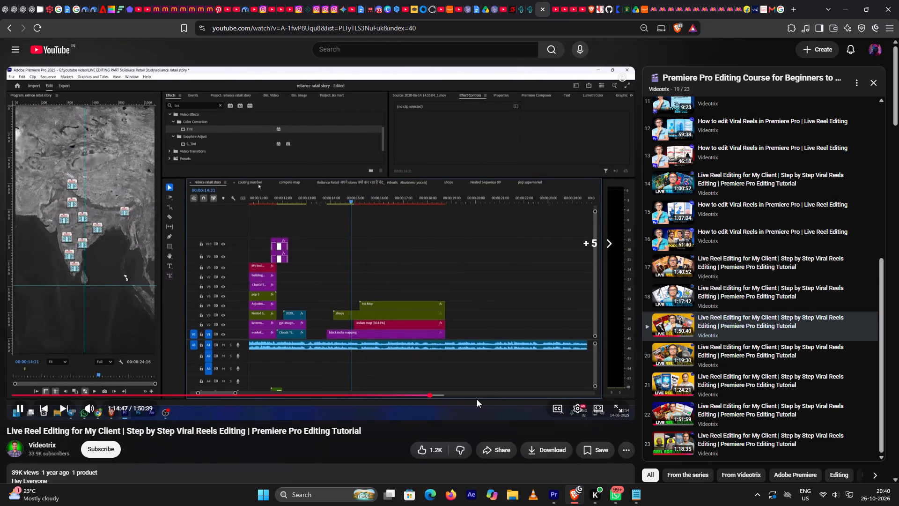
pyautogui.press('Right')
pyautogui.press('Right')
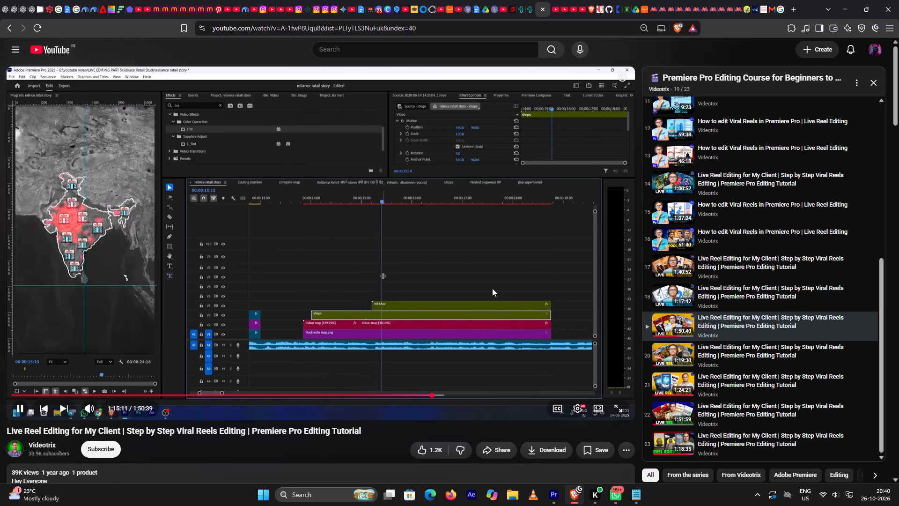
pyautogui.press('space')
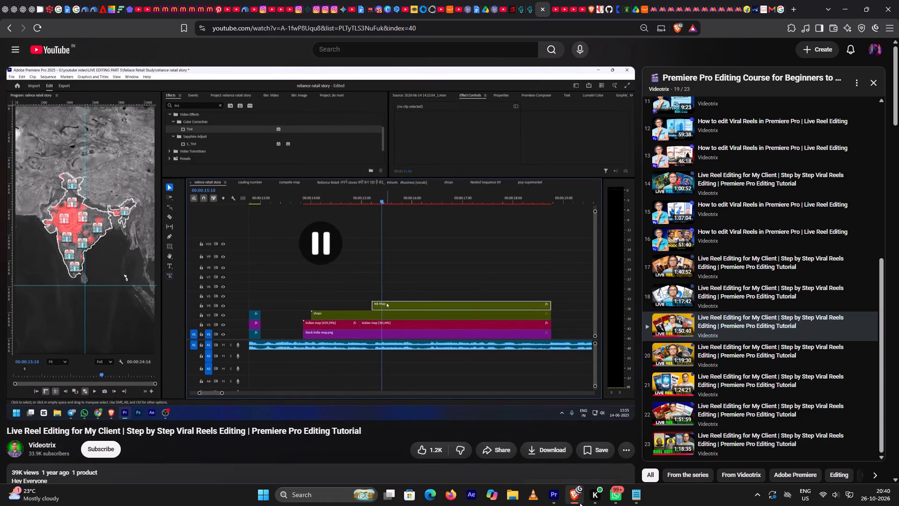
# Return to Premiere Pro and play back the pasted India map section in Relience Retail Study from just before its first clip.
pyautogui.click(580, 503)
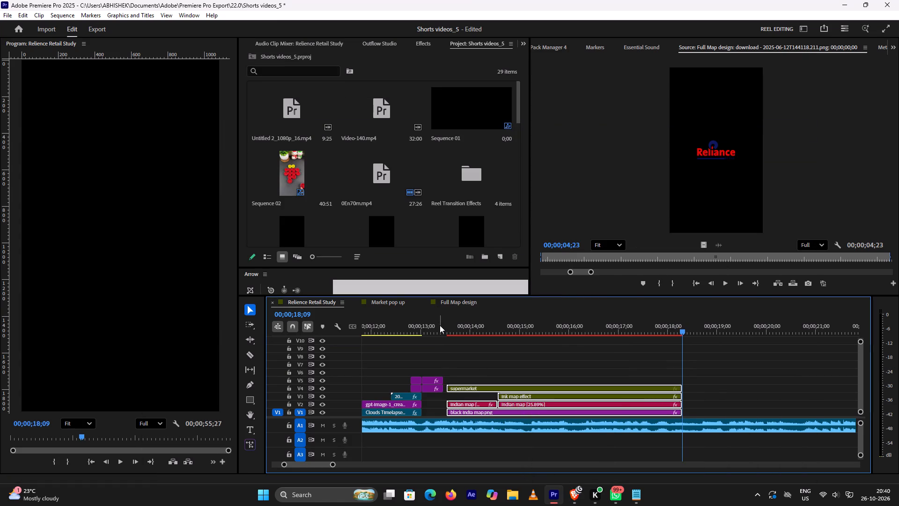
pyautogui.click(440, 325)
pyautogui.press('space')
pyautogui.press('space')
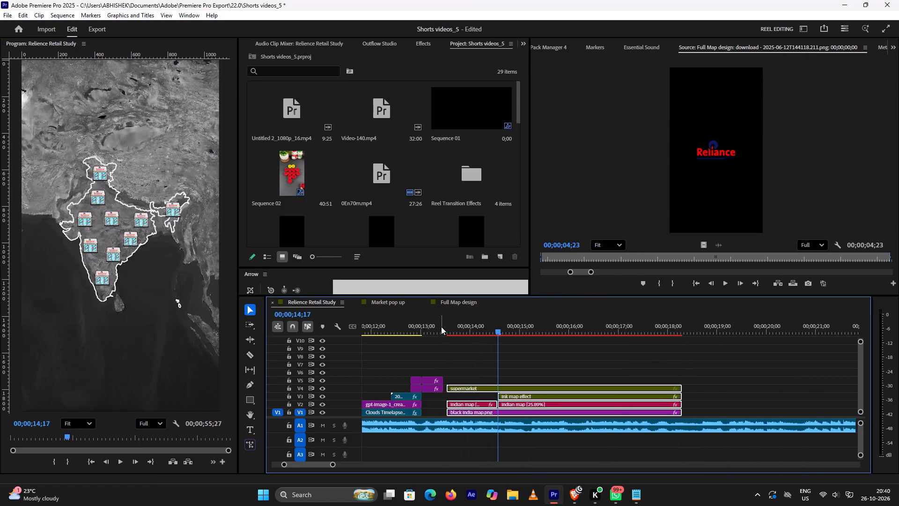
pyautogui.click(441, 327)
pyautogui.press('space')
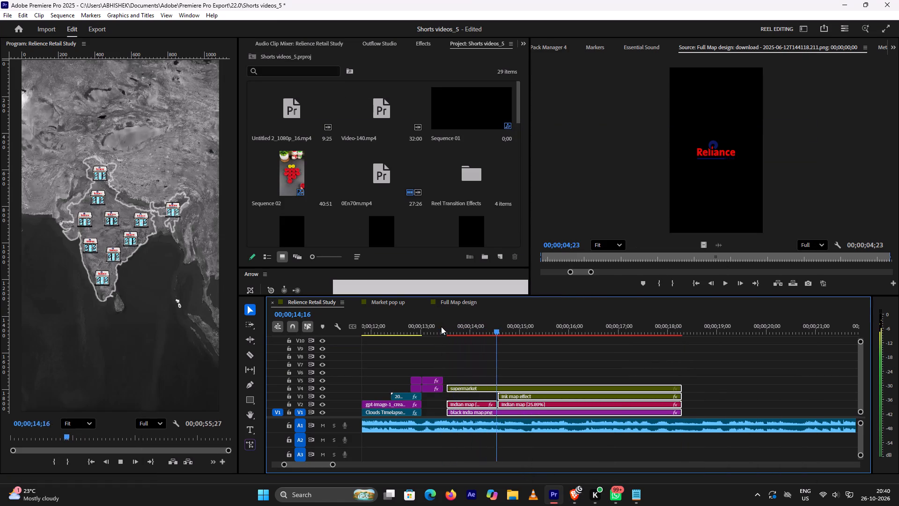
pyautogui.press('space')
pyautogui.press('space')
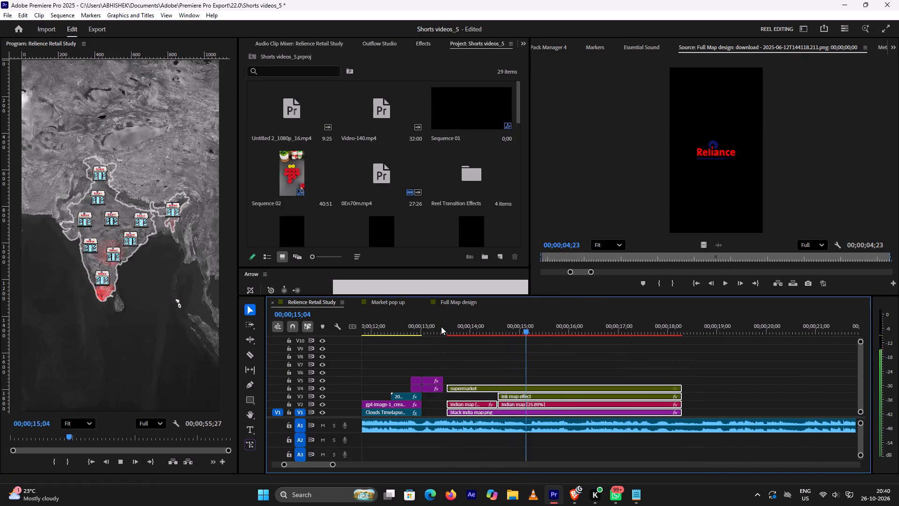
pyautogui.press('space')
pyautogui.click(441, 327)
pyautogui.press('space')
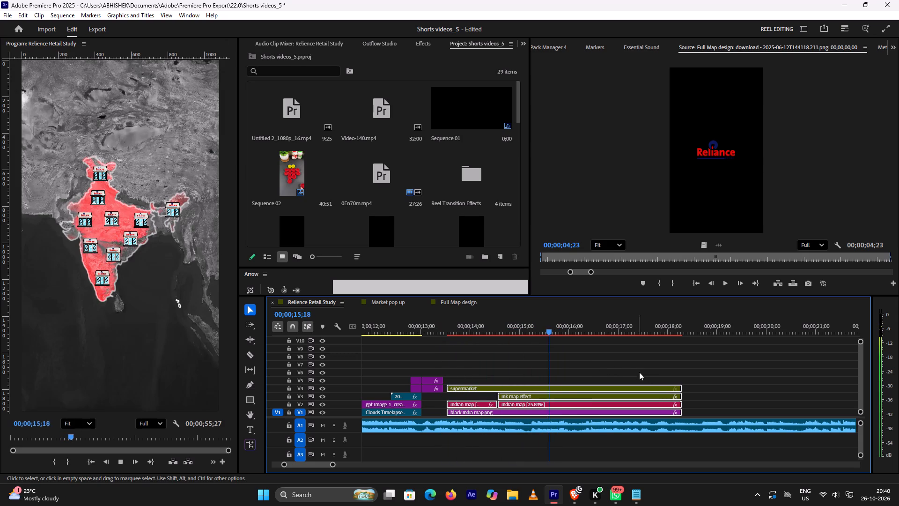
pyautogui.press('space')
# Open the nested ink map effect sequence from the Relience Retail Study timeline and select its Color Matte clip.
pyautogui.click(727, 402)
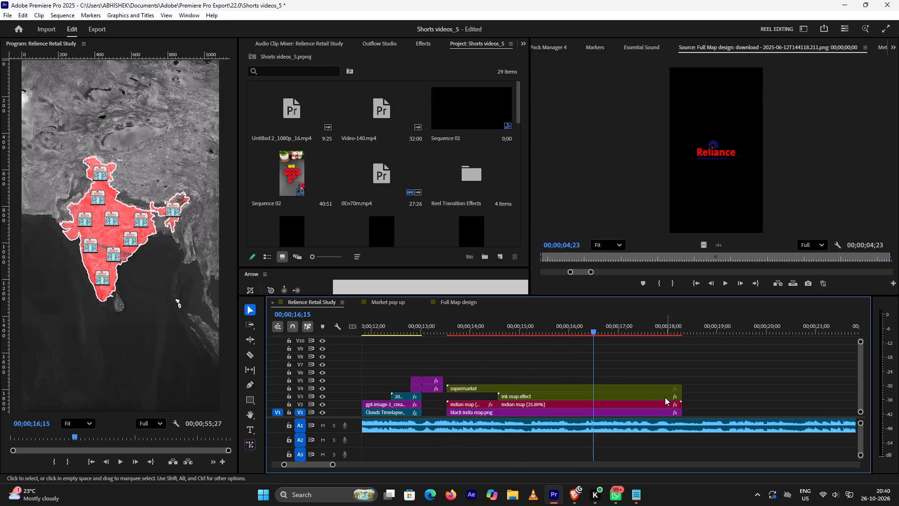
pyautogui.doubleClick(656, 397)
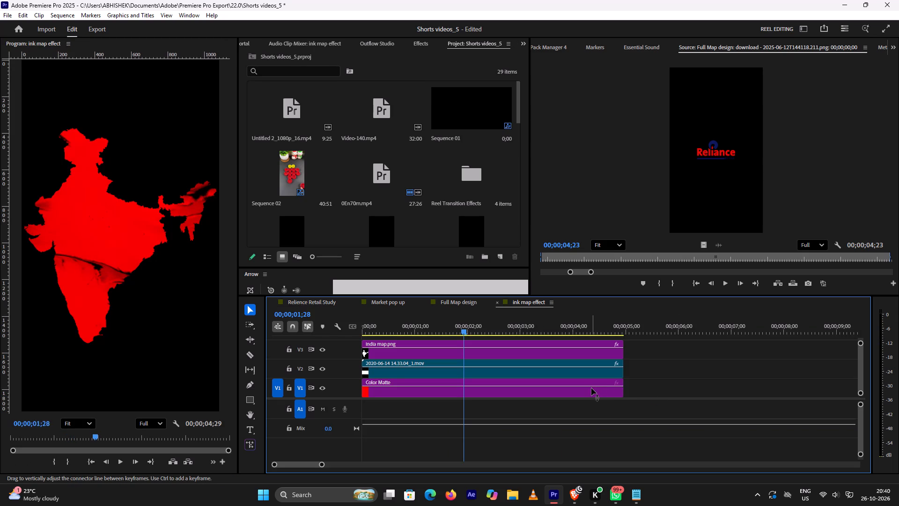
pyautogui.click(591, 388)
# Look through the Shorts videos_5 project items for media to use in the ink map effect.
pyautogui.scroll(-14, 370, 195)
pyautogui.scroll(-8, 369, 197)
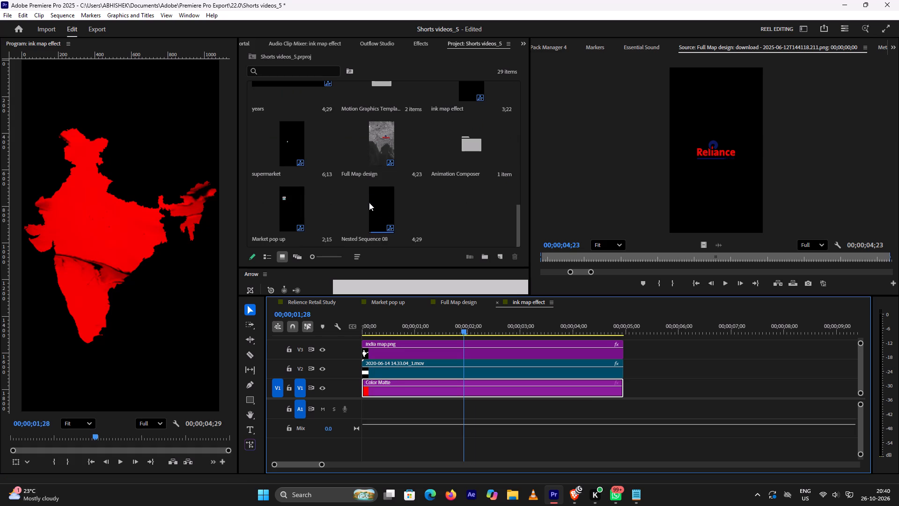
pyautogui.scroll(9, 420, 215)
pyautogui.scroll(-4, 408, 211)
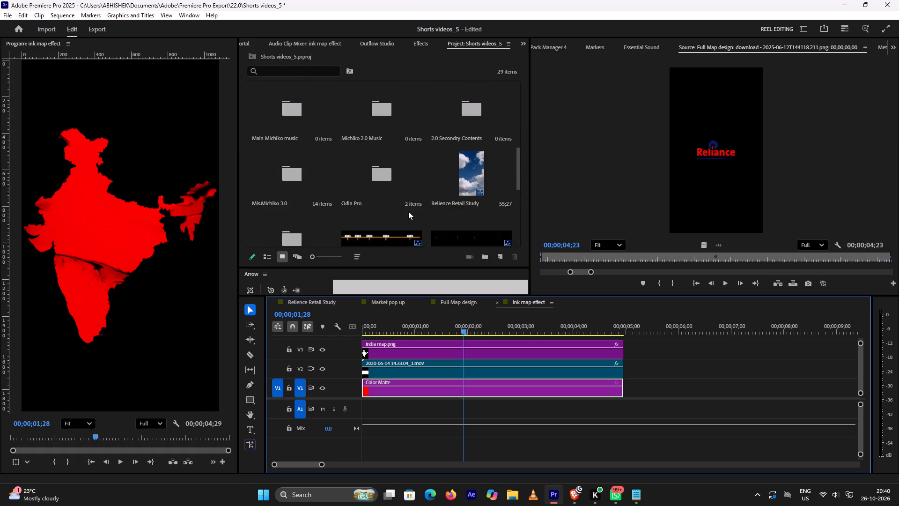
pyautogui.scroll(-11, 408, 213)
pyautogui.scroll(4, 376, 120)
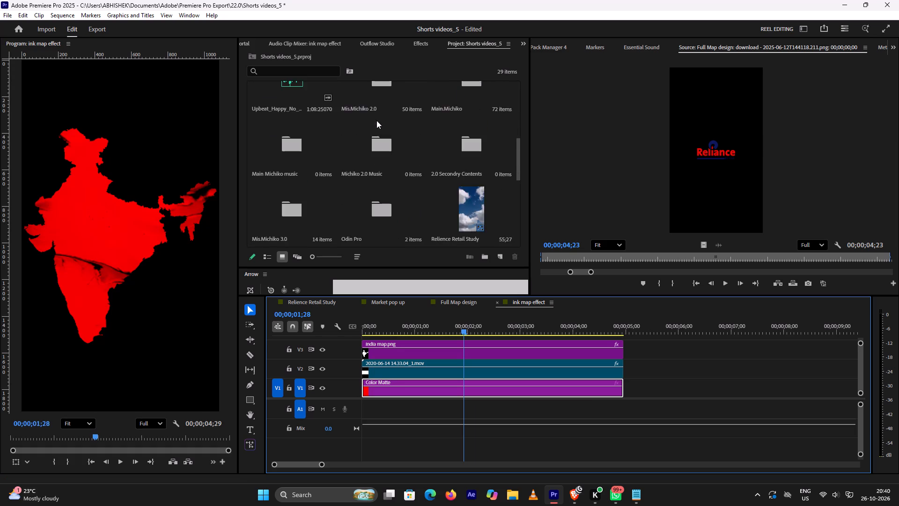
pyautogui.scroll(11, 376, 120)
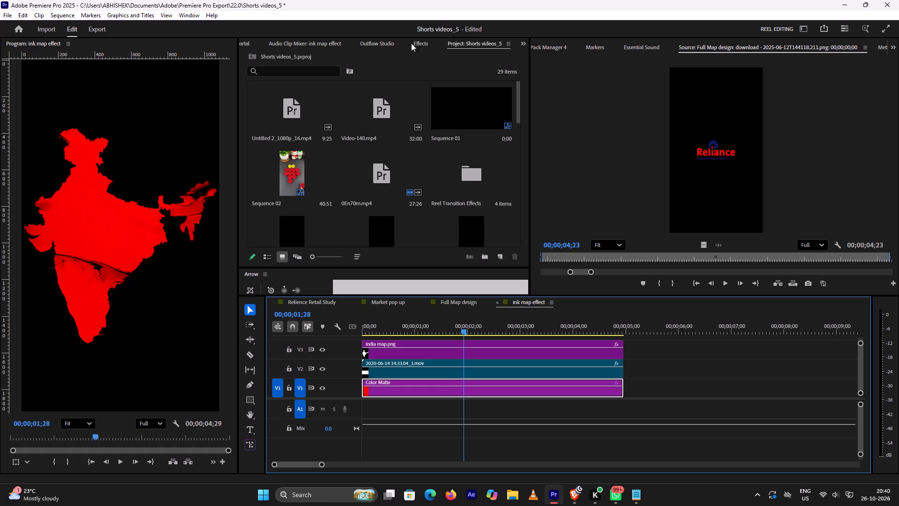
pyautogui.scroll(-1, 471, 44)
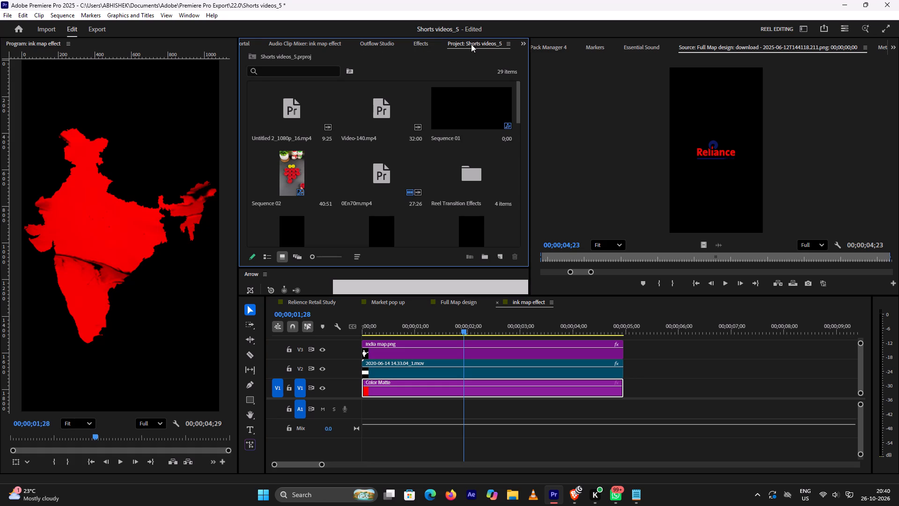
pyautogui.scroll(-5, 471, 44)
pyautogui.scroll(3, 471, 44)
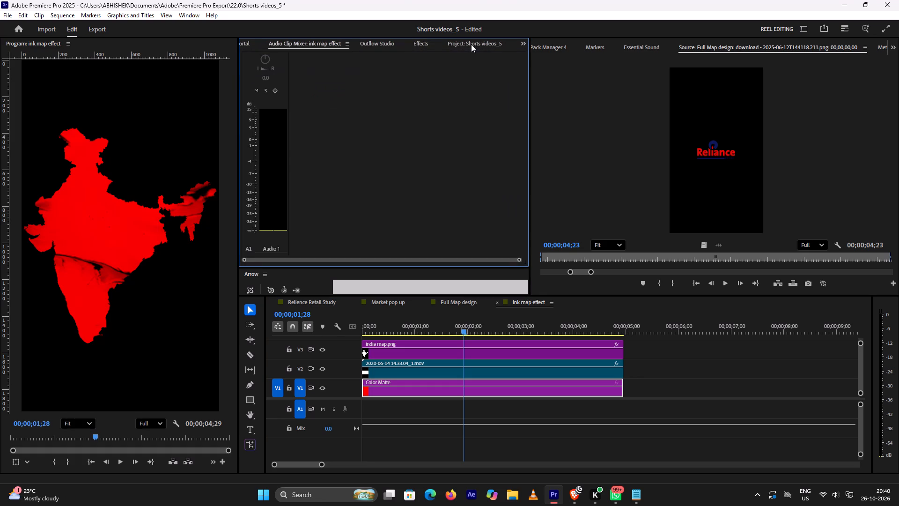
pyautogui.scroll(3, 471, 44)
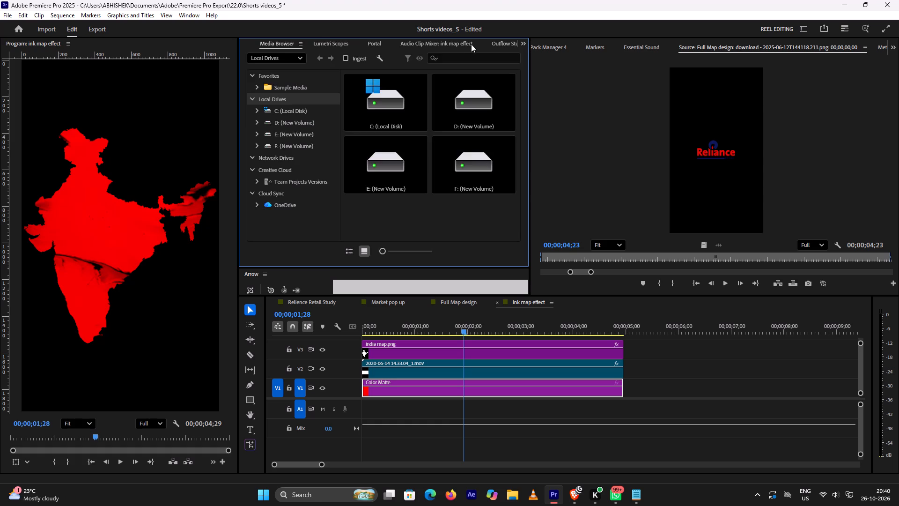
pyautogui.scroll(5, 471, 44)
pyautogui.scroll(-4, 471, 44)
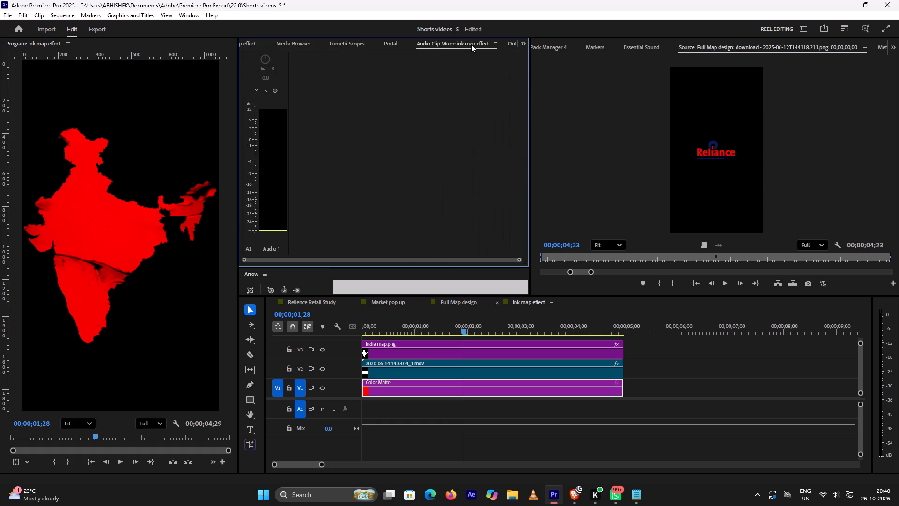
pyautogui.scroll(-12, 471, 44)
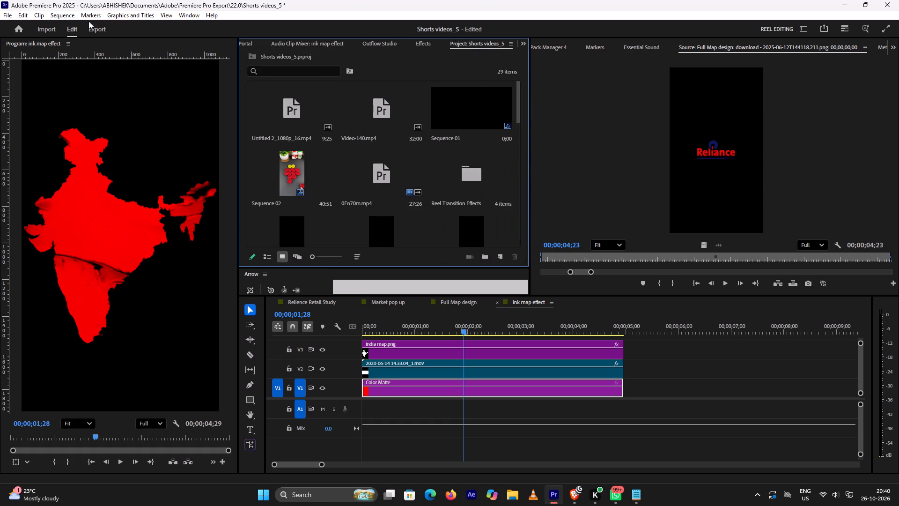
# Open the recent project Shorts videos_2 alongside Shorts videos_5 and return to the ink map effect sequence.
pyautogui.click(22, 30)
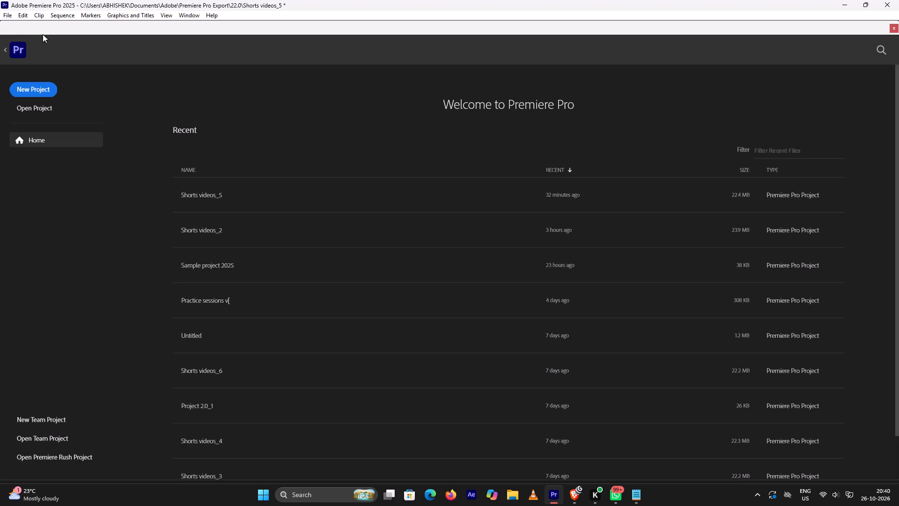
pyautogui.click(318, 201)
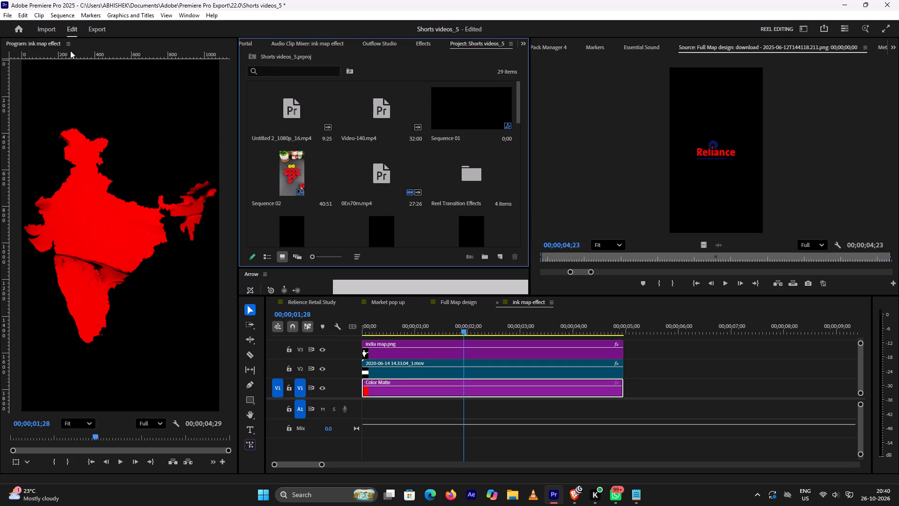
pyautogui.click(16, 26)
pyautogui.click(260, 229)
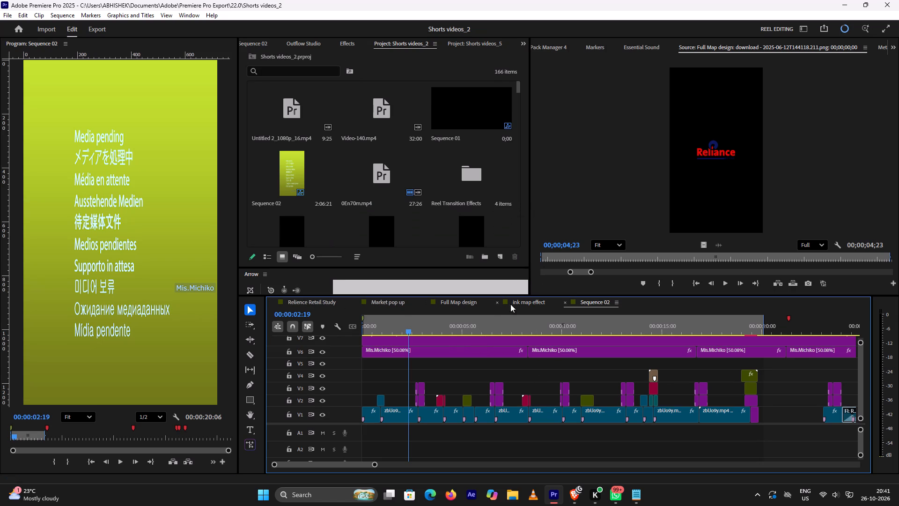
pyautogui.click(532, 304)
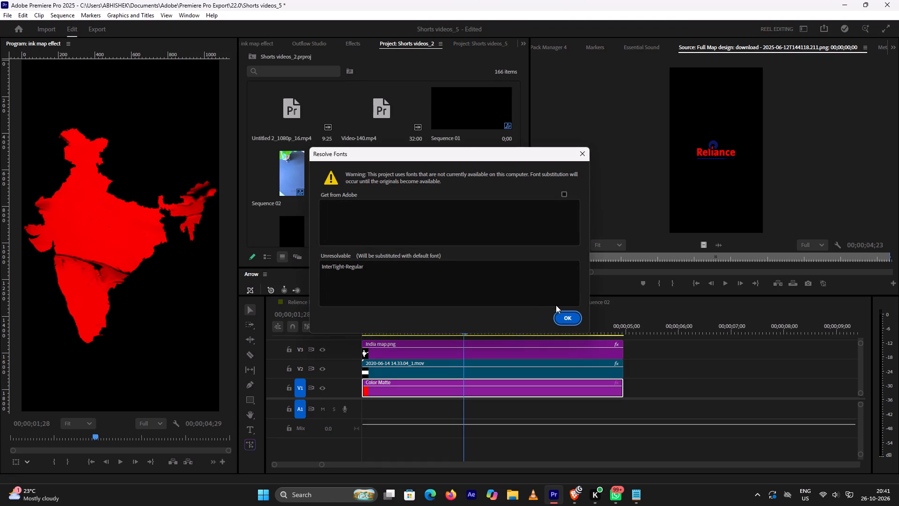
pyautogui.click(575, 314)
# Look through the project items of Shorts videos_2 and Shorts videos_5.
pyautogui.scroll(-6, 421, 228)
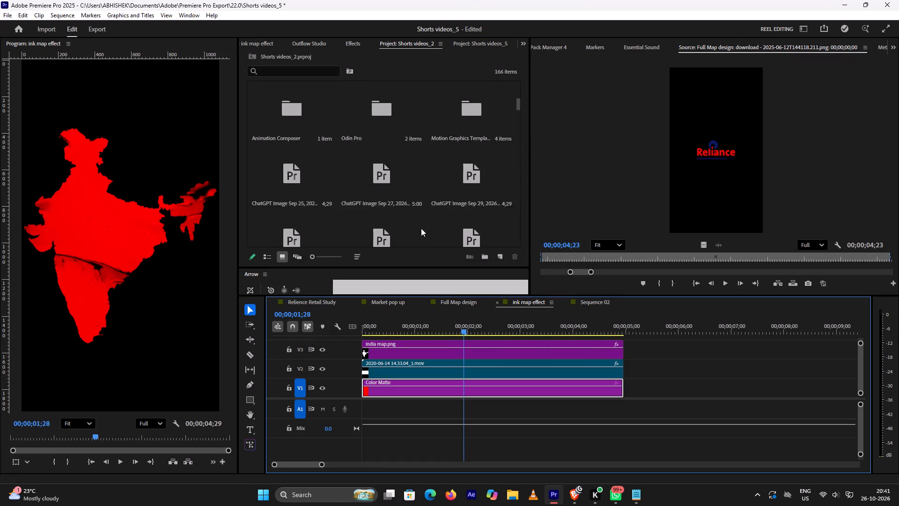
pyautogui.scroll(-15, 421, 228)
pyautogui.scroll(-14, 421, 231)
pyautogui.scroll(-15, 421, 235)
pyautogui.scroll(-8, 422, 240)
pyautogui.scroll(7, 422, 240)
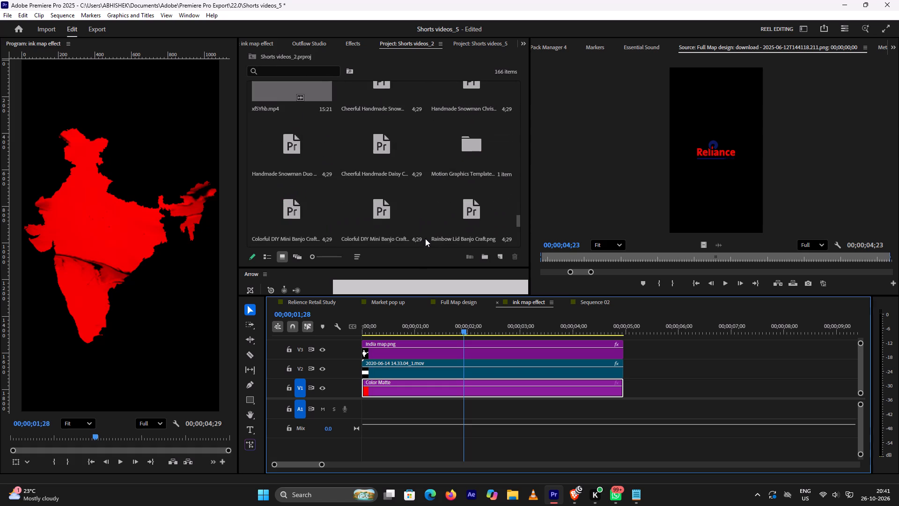
pyautogui.moveTo(519, 222); pyautogui.dragTo(538, 20)
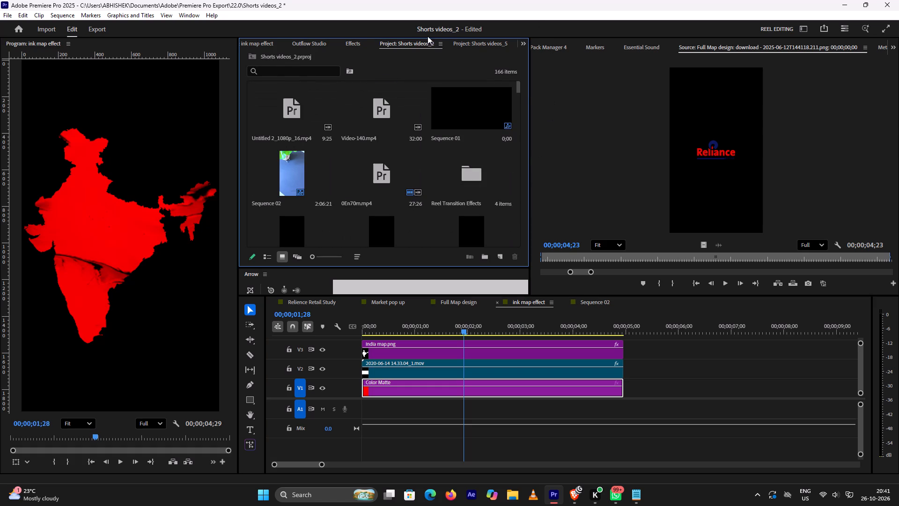
pyautogui.scroll(-2, 410, 42)
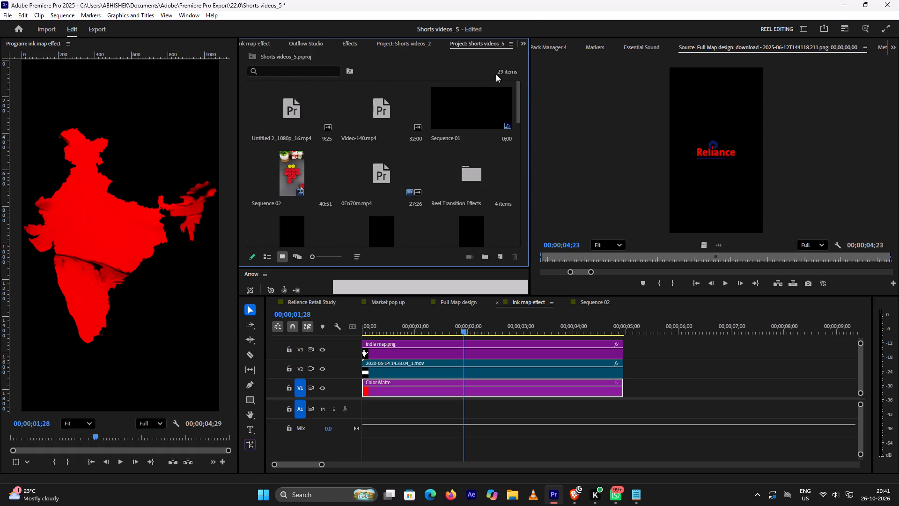
pyautogui.moveTo(517, 90); pyautogui.dragTo(514, 154)
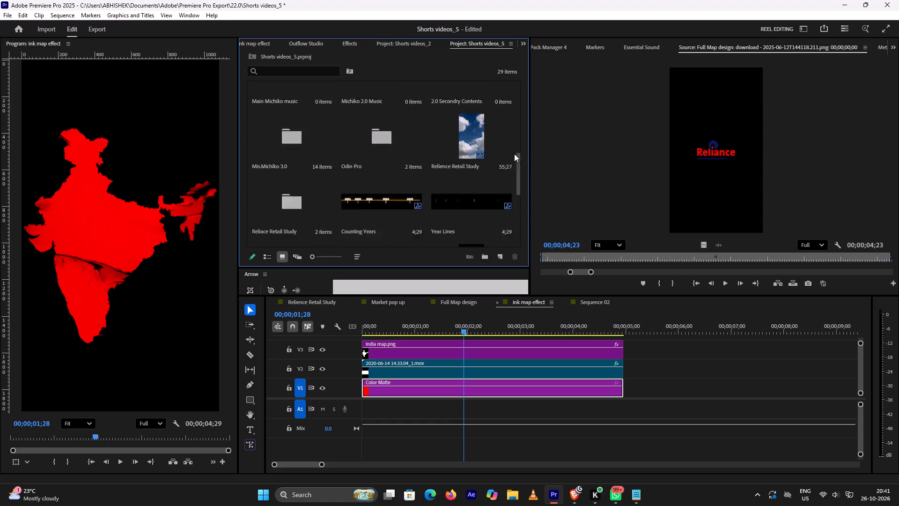
pyautogui.moveTo(514, 154); pyautogui.dragTo(514, 41)
pyautogui.scroll(-4, 477, 42)
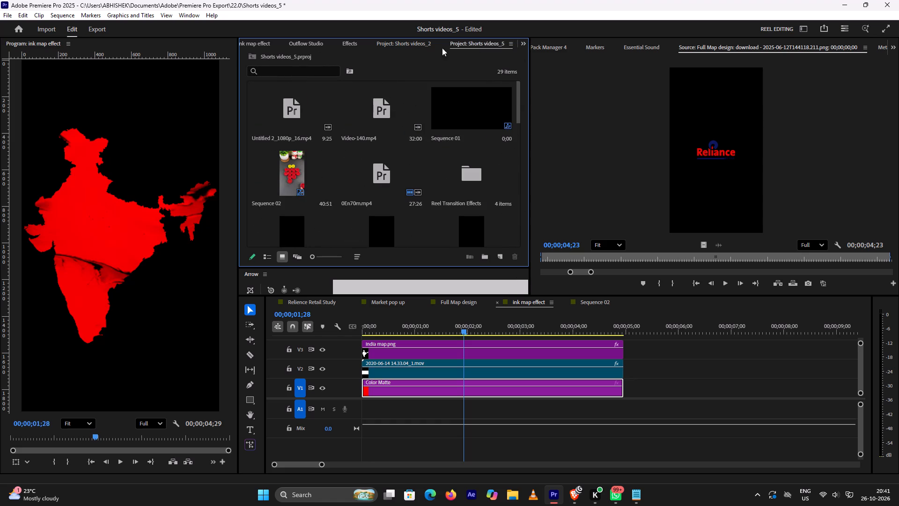
# Open the recent project Practice sessions v[ and view its HP Story 03 sequence at about 00;00;10;17.
pyautogui.click(20, 31)
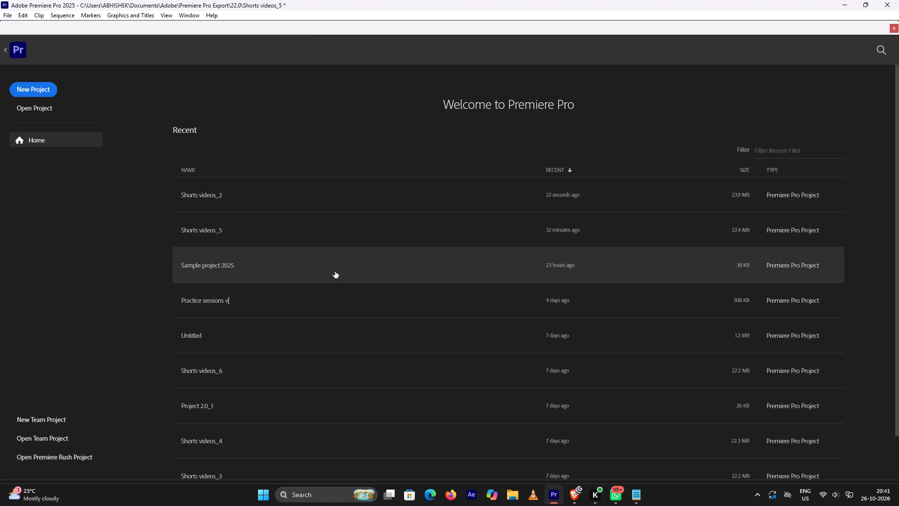
pyautogui.click(295, 291)
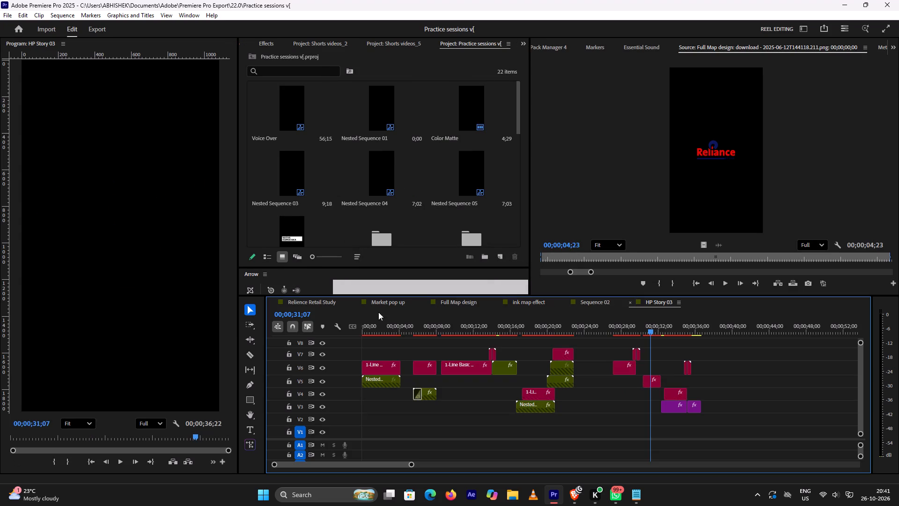
pyautogui.click(461, 330)
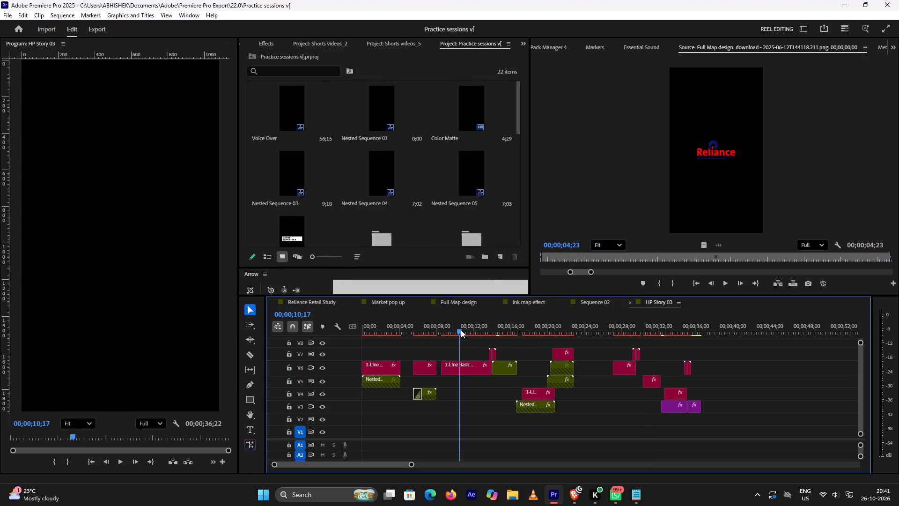
# Look through the Practice sessions v[ project items and go back over the media in Shorts videos_2.
pyautogui.scroll(-13, 484, 212)
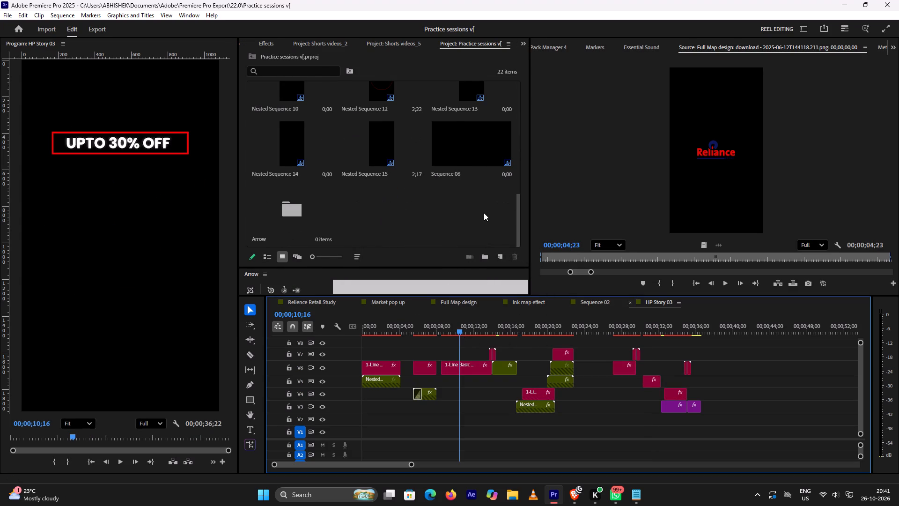
pyautogui.scroll(10, 484, 212)
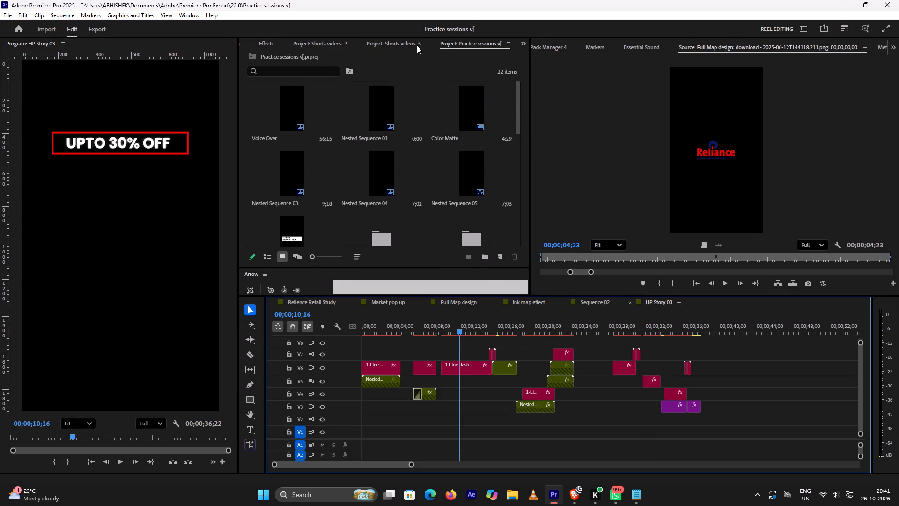
pyautogui.scroll(4, 417, 45)
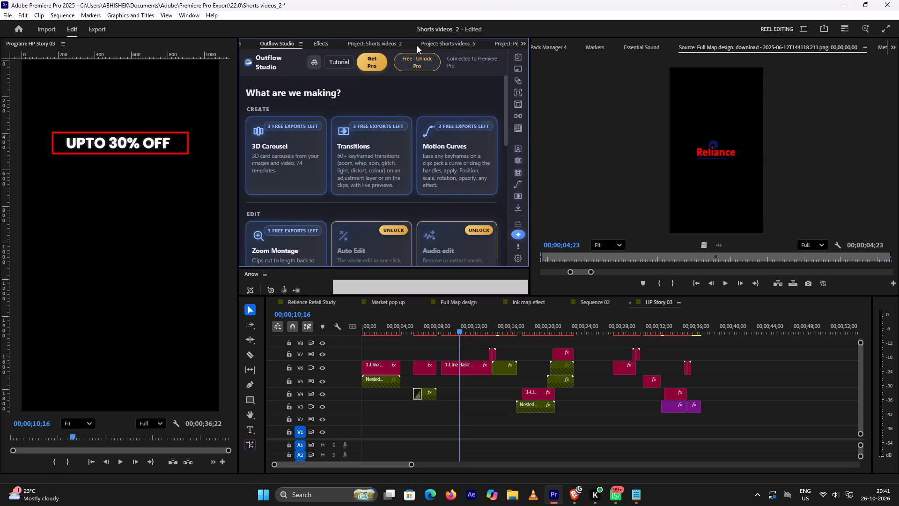
pyautogui.scroll(-2, 417, 45)
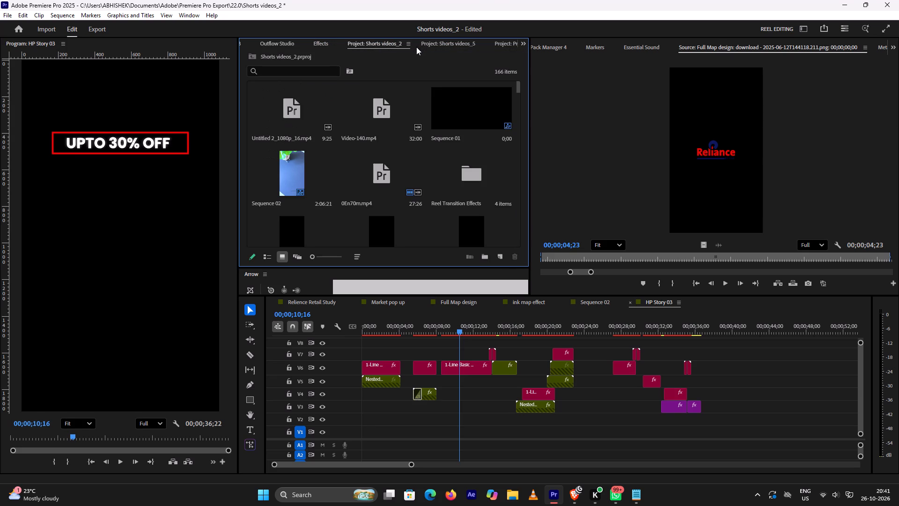
pyautogui.scroll(-14, 466, 159)
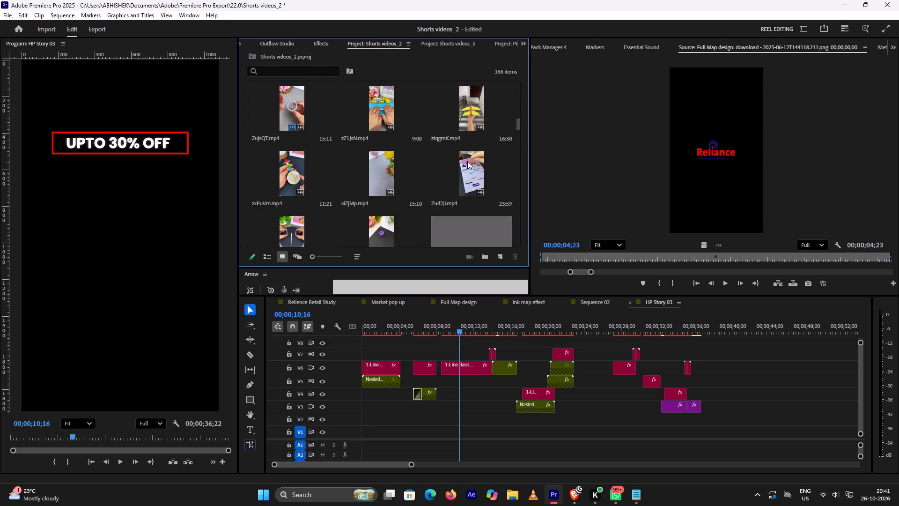
pyautogui.scroll(-9, 467, 161)
pyautogui.scroll(14, 467, 161)
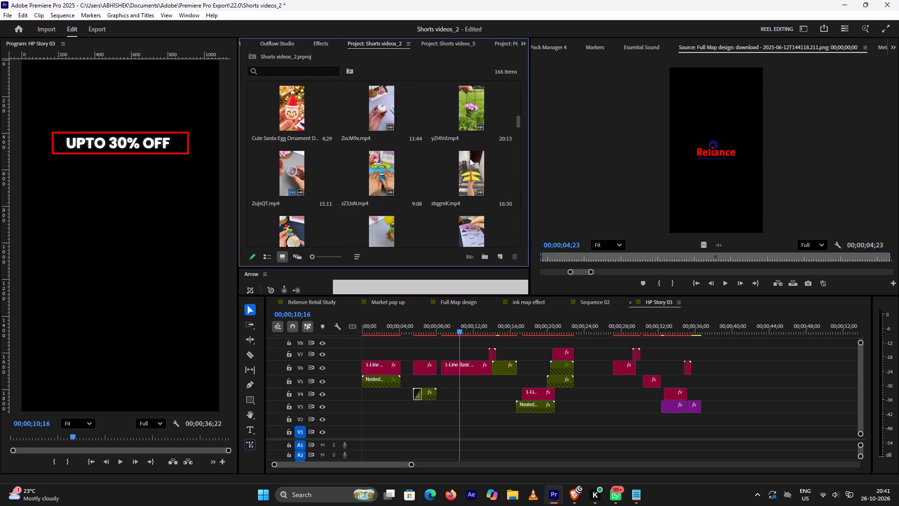
pyautogui.scroll(8, 470, 158)
# In the Shorts videos_5 project, open the Animation Composer bin, its Packs bin and the Assets bin inside.
pyautogui.click(465, 46)
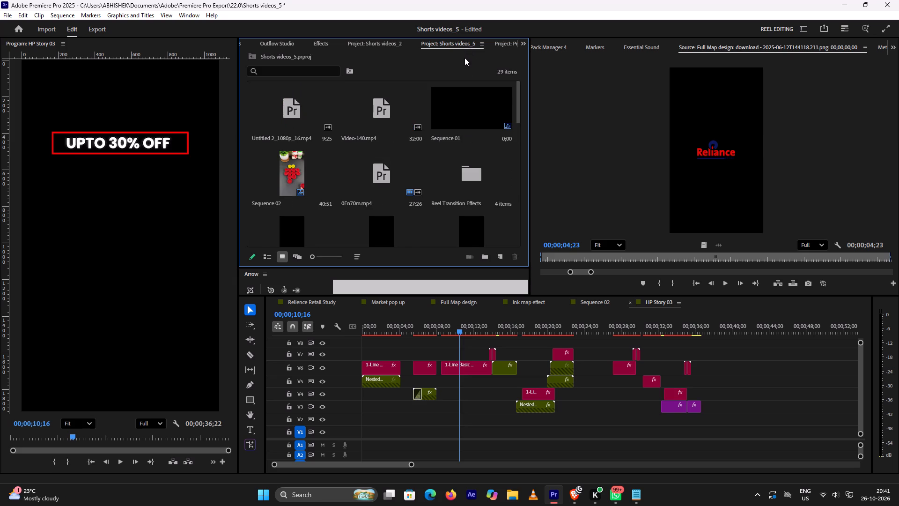
pyautogui.scroll(-14, 478, 137)
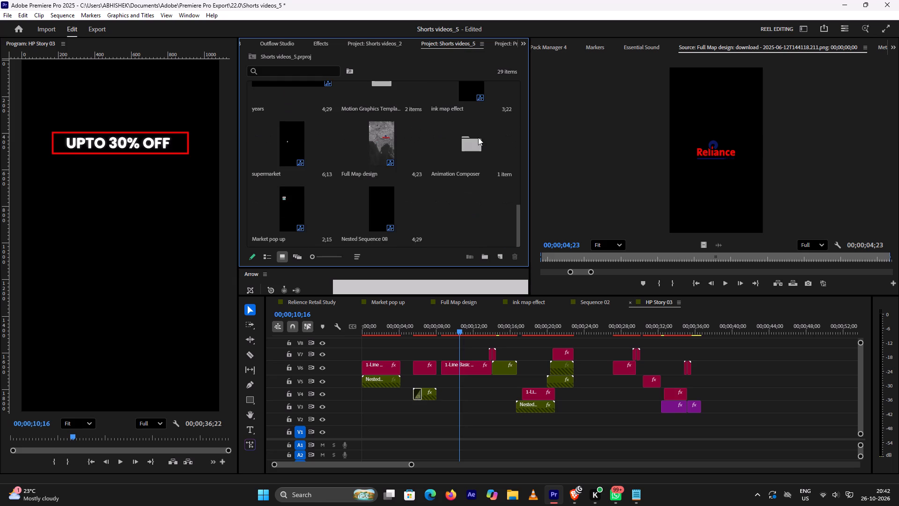
pyautogui.doubleClick(479, 147)
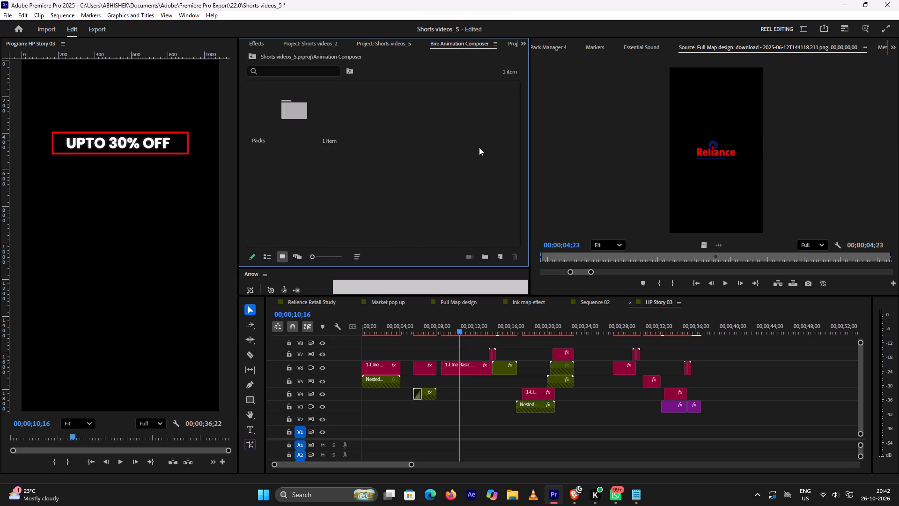
pyautogui.doubleClick(302, 111)
pyautogui.doubleClick(302, 110)
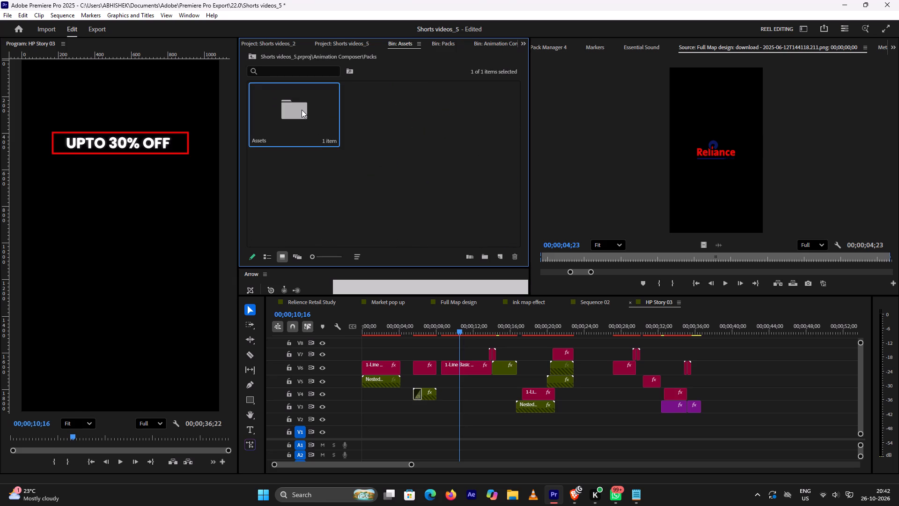
# Return from the Assets bin to the top level of Shorts videos_5 and close the Animation Composer, Packs and Assets bins.
pyautogui.press('BackSpace')
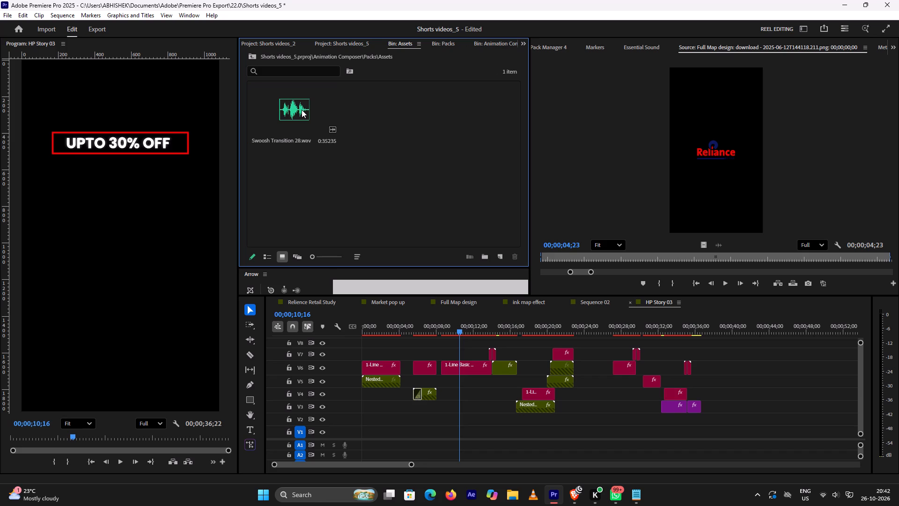
pyautogui.click(443, 104)
pyautogui.click(251, 60)
pyautogui.click(250, 58)
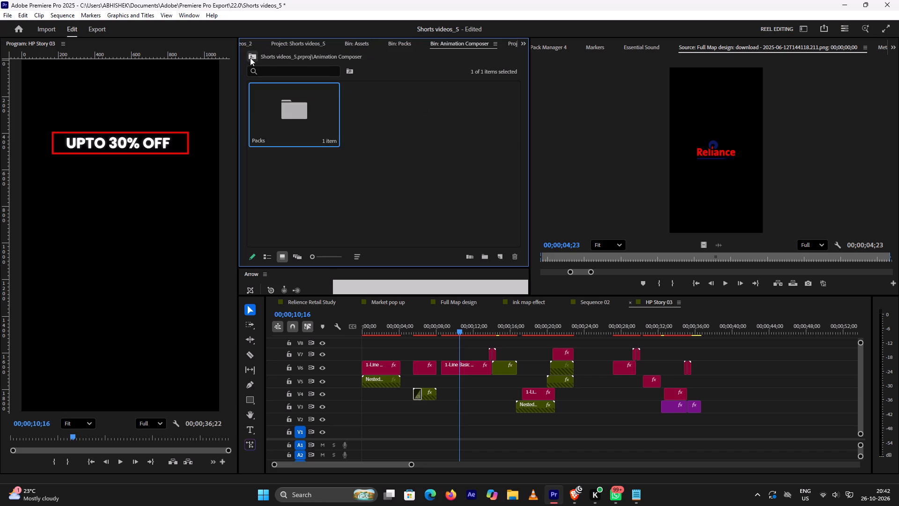
pyautogui.click(250, 57)
pyautogui.scroll(10, 505, 189)
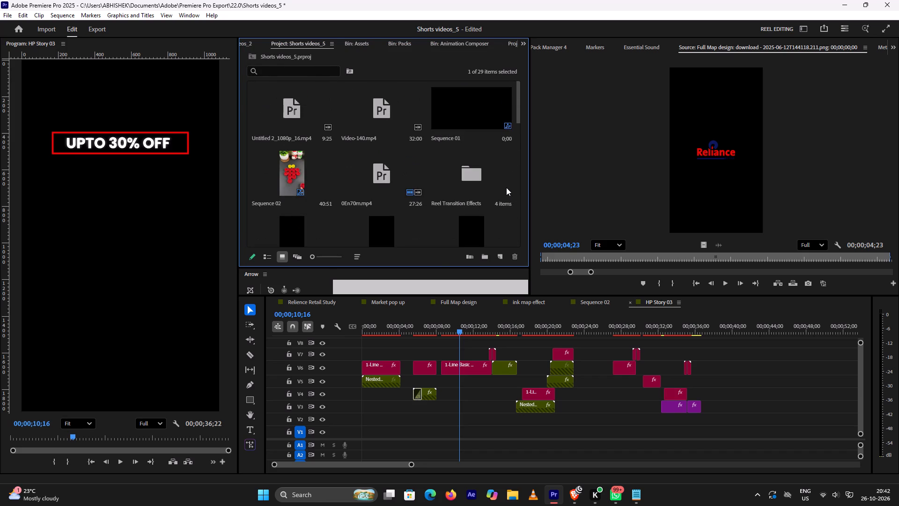
pyautogui.press('BackSpace')
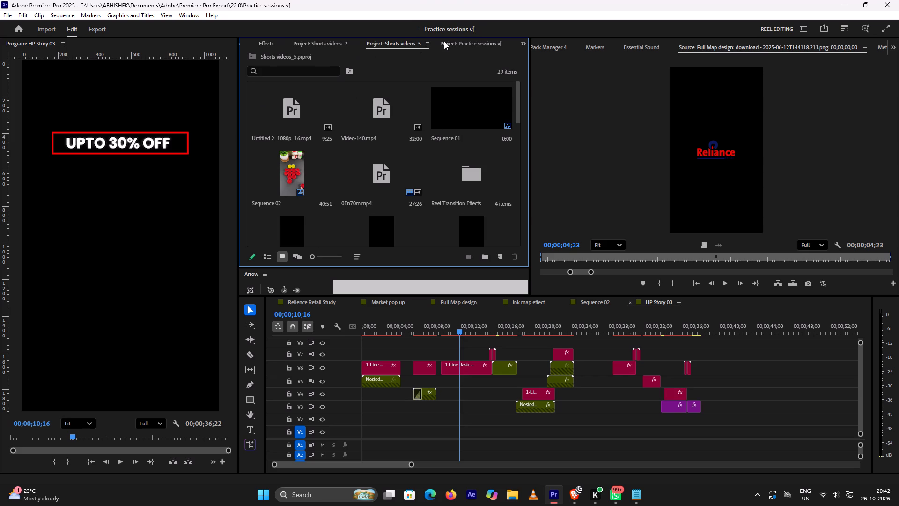
# Look through the project items of Practice sessions v[ and of Shorts videos_5.
pyautogui.scroll(-1, 452, 40)
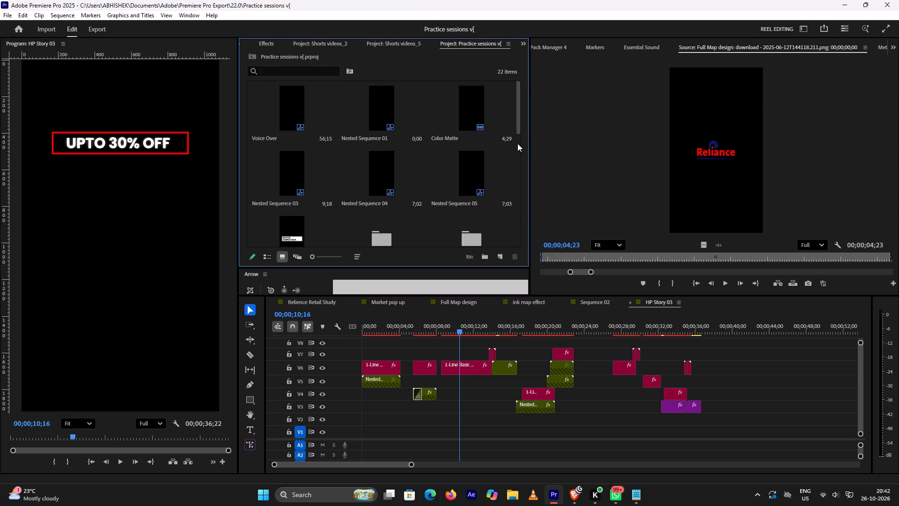
pyautogui.moveTo(516, 130); pyautogui.dragTo(545, 264)
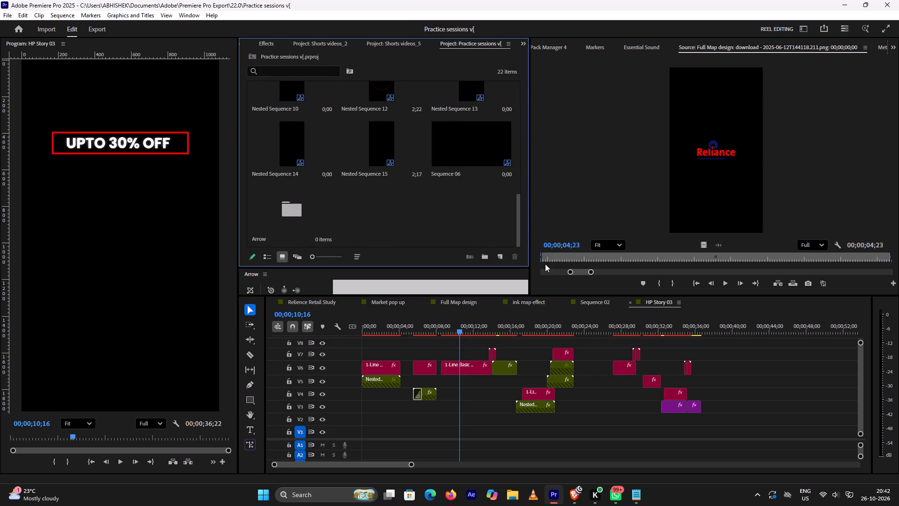
pyautogui.moveTo(545, 264); pyautogui.dragTo(544, 88)
pyautogui.scroll(-3, 485, 42)
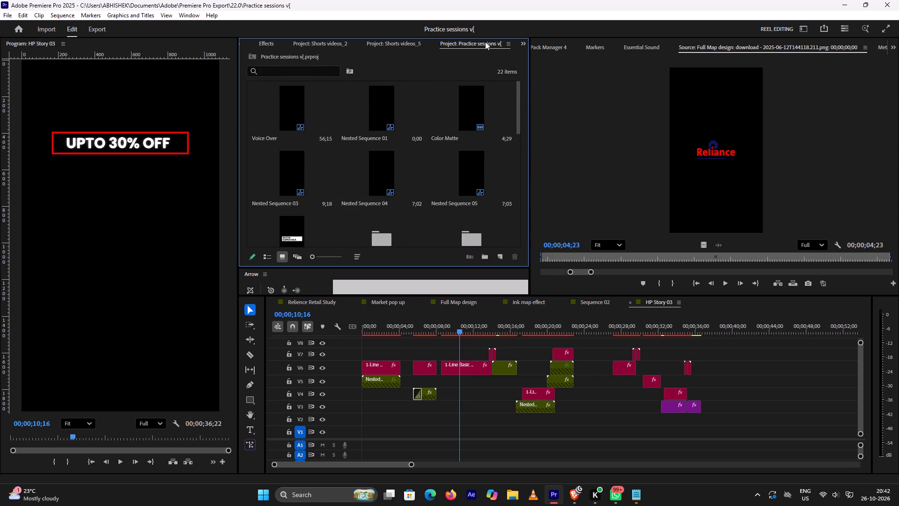
pyautogui.scroll(-1, 485, 42)
pyautogui.click(417, 42)
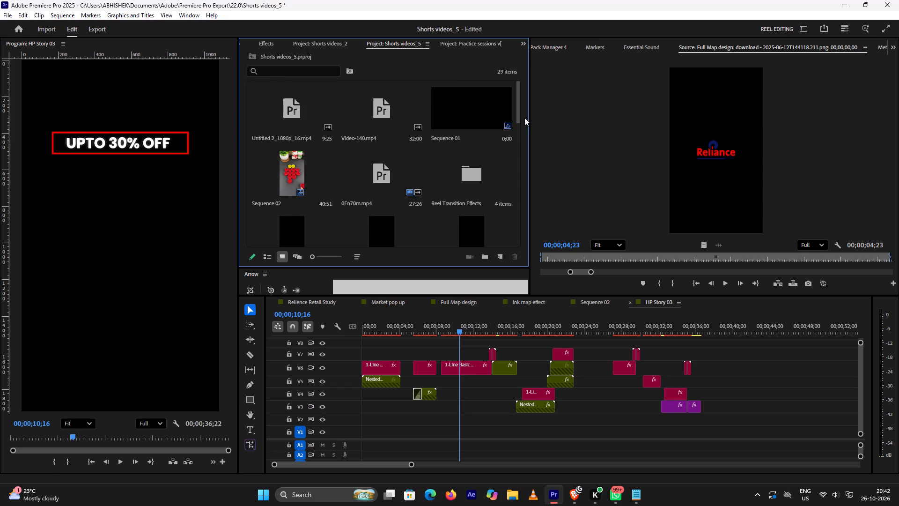
pyautogui.moveTo(517, 112); pyautogui.dragTo(531, 131)
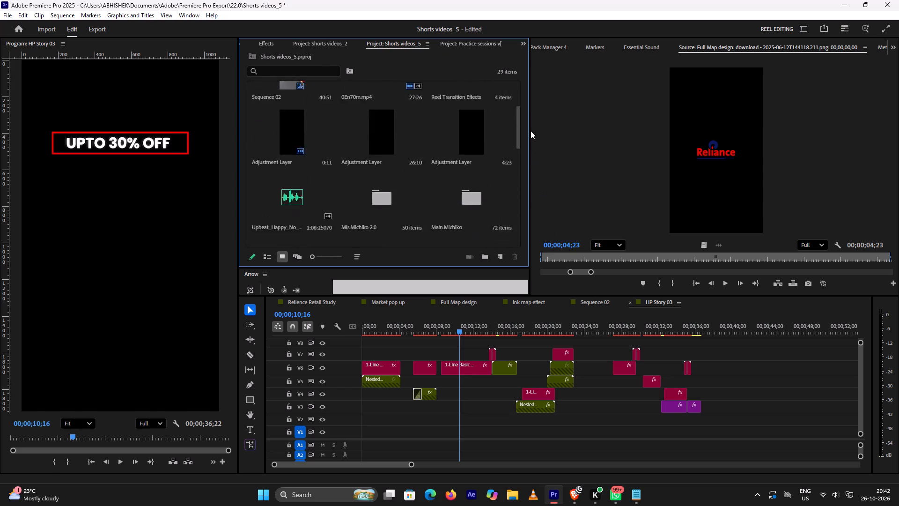
pyautogui.moveTo(531, 131); pyautogui.dragTo(520, 77)
# Look through the media and bins in the Shorts videos_2 project.
pyautogui.click(330, 46)
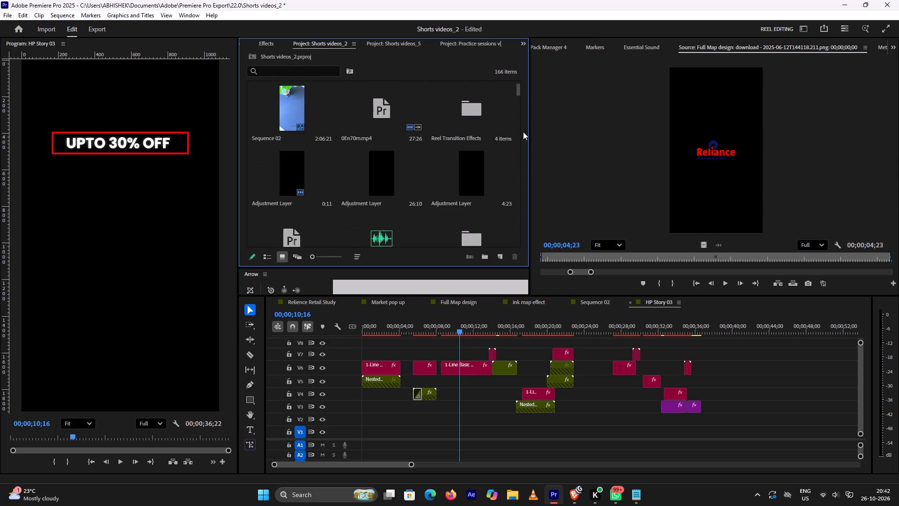
pyautogui.moveTo(518, 94); pyautogui.dragTo(522, 179)
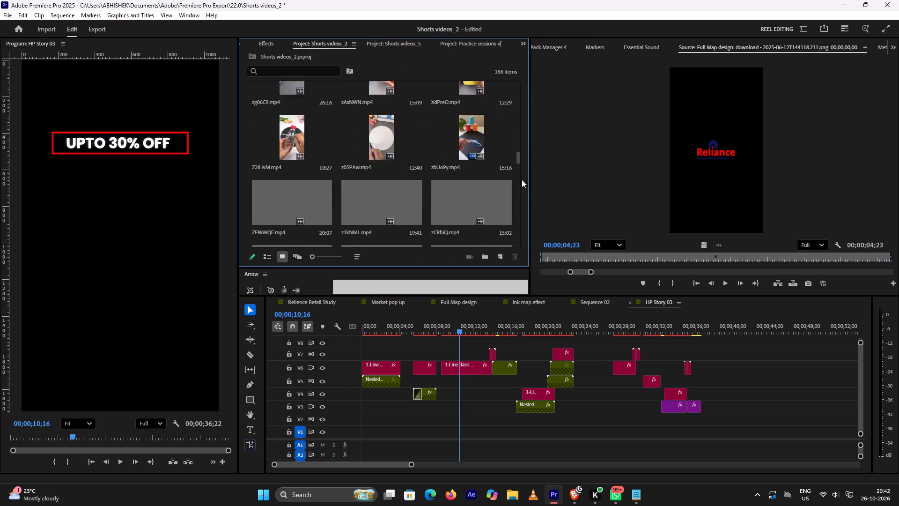
pyautogui.moveTo(522, 179); pyautogui.dragTo(536, 150)
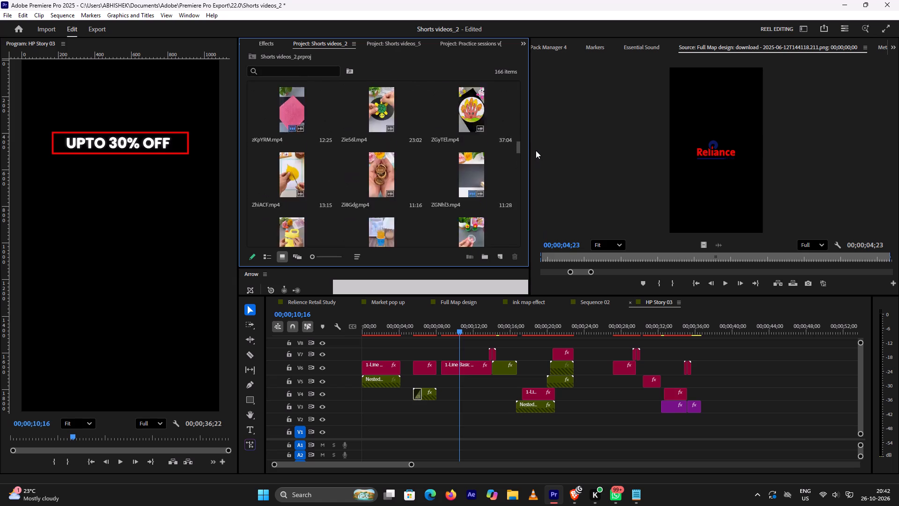
pyautogui.moveTo(536, 150); pyautogui.dragTo(544, 119)
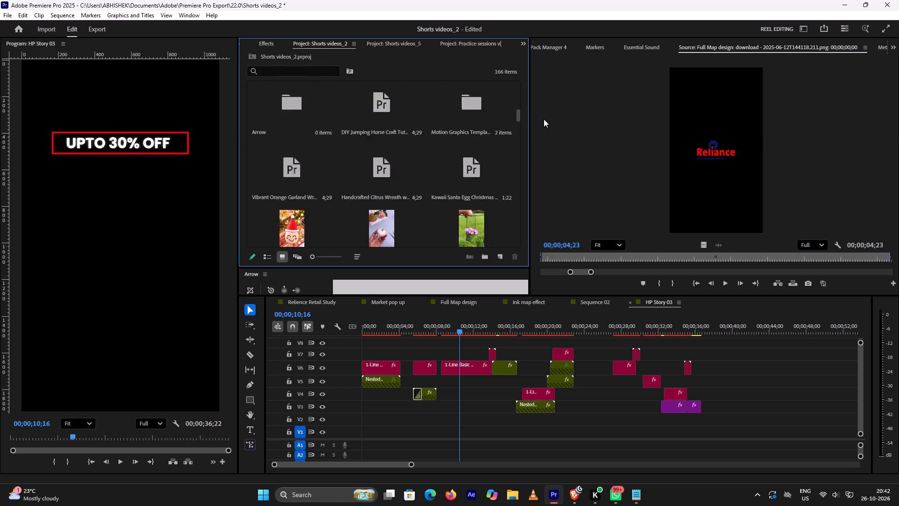
pyautogui.moveTo(544, 119); pyautogui.dragTo(545, 116)
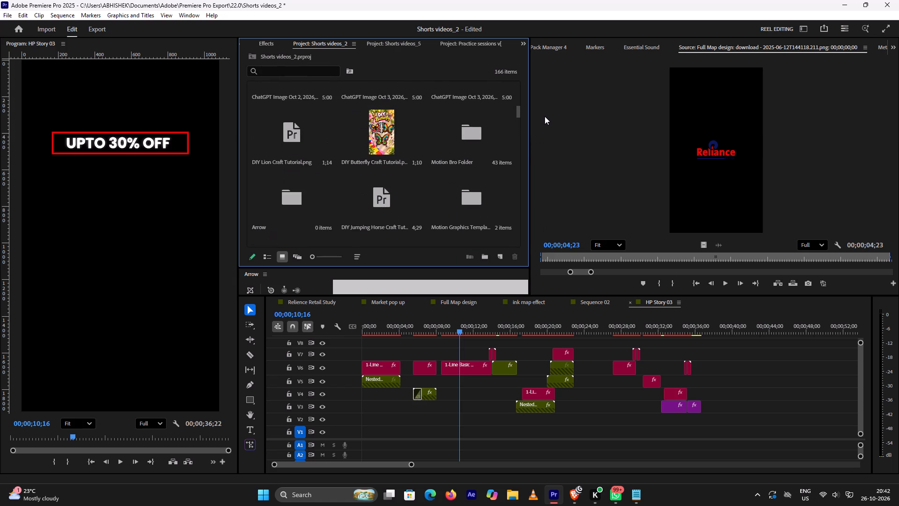
pyautogui.moveTo(545, 116); pyautogui.dragTo(550, 93)
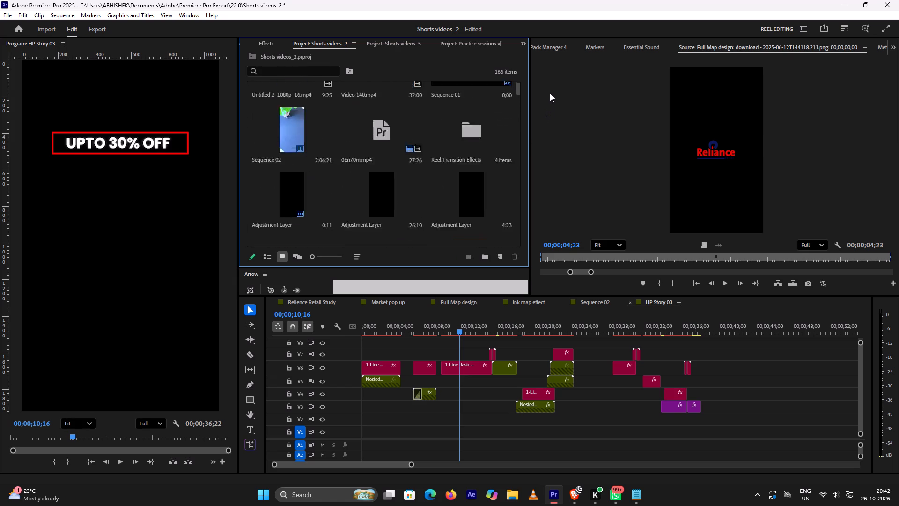
pyautogui.moveTo(550, 93); pyautogui.dragTo(555, 74)
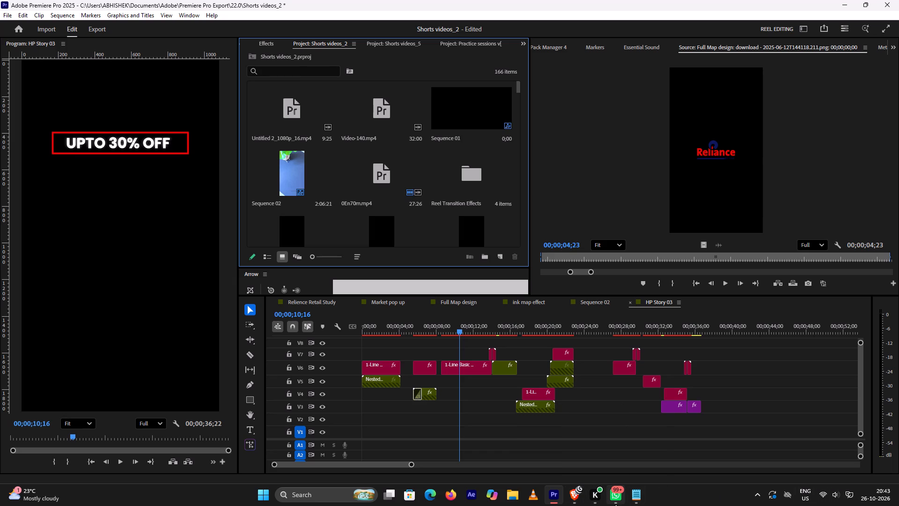
# Switch to Brave and play a few seconds of the YouTube tutorial's ink map section, pausing at about 1:15:20.
pyautogui.doubleClick(578, 498)
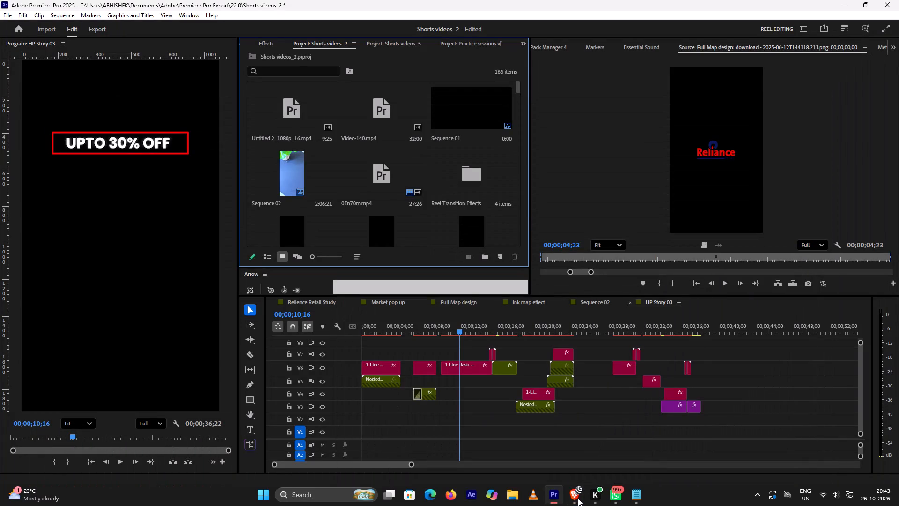
pyautogui.click(578, 498)
pyautogui.press('space')
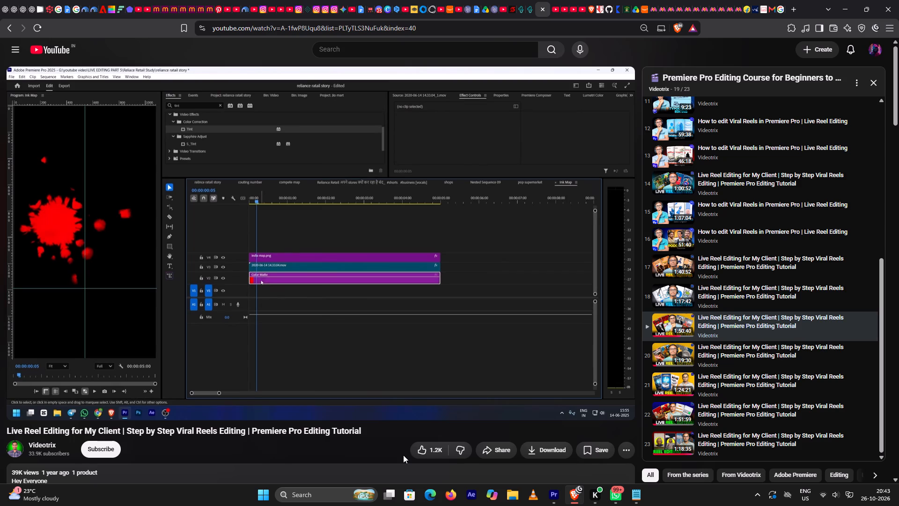
pyautogui.press('space')
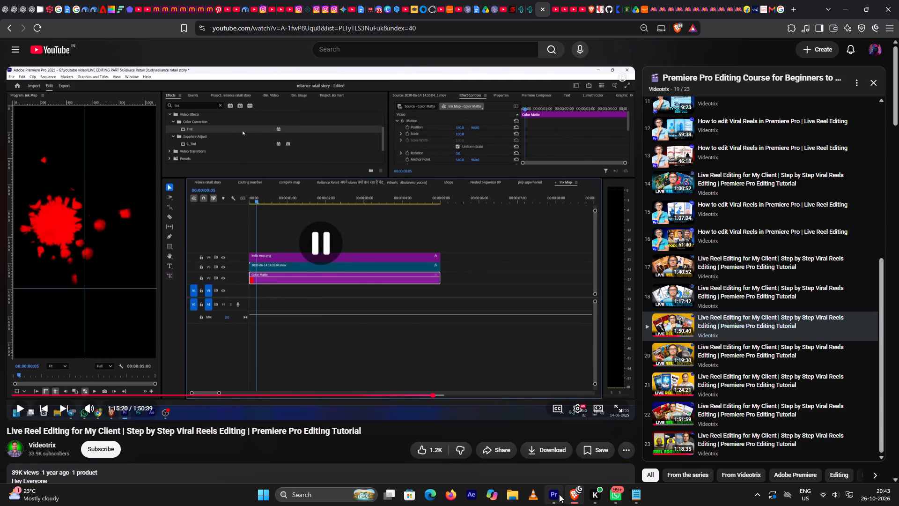
# Return to Premiere Pro, bring up the ink map effect sequence and select the Color Matte clip on V1.
pyautogui.click(559, 495)
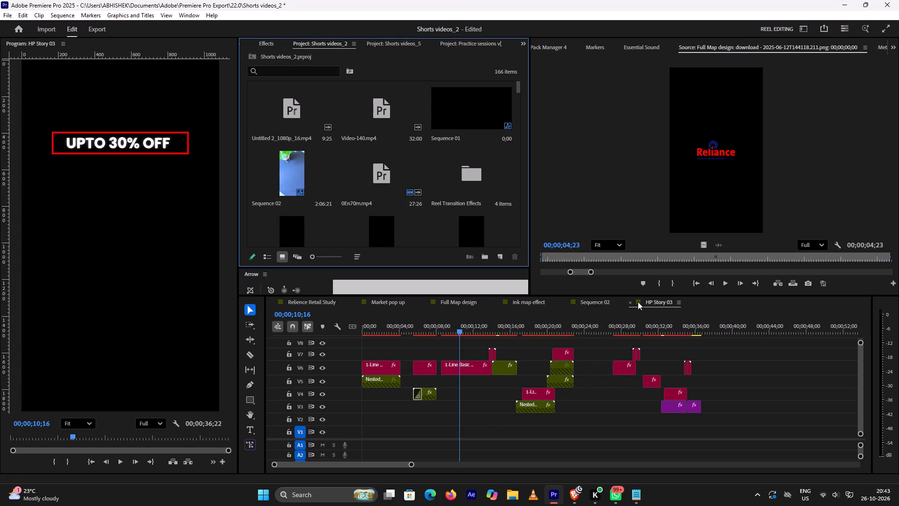
pyautogui.click(531, 300)
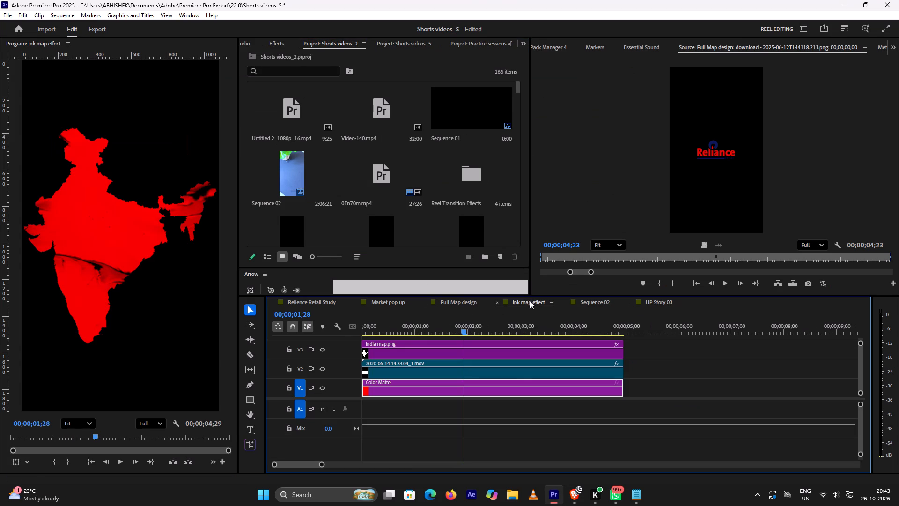
pyautogui.click(515, 386)
# Look through the Shorts videos_2 media again and over all the Practice sessions v[ project items.
pyautogui.scroll(-13, 425, 102)
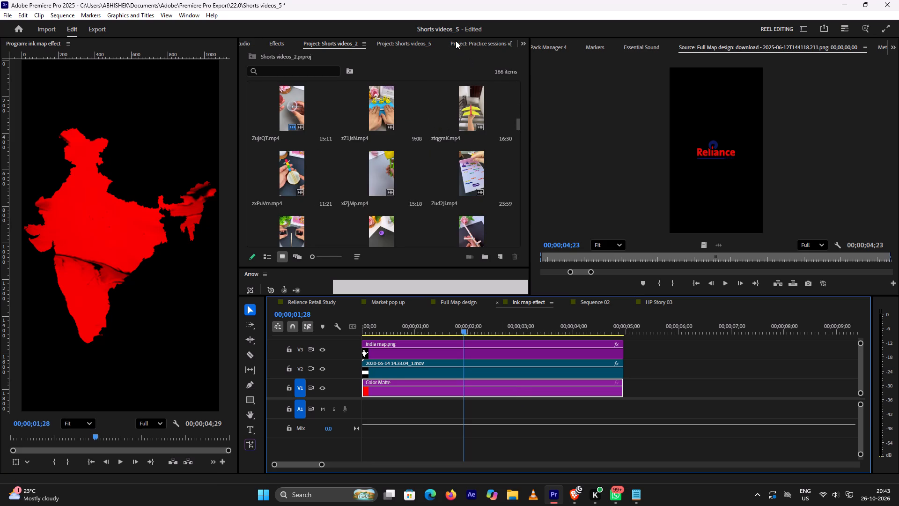
pyautogui.scroll(-3, 456, 41)
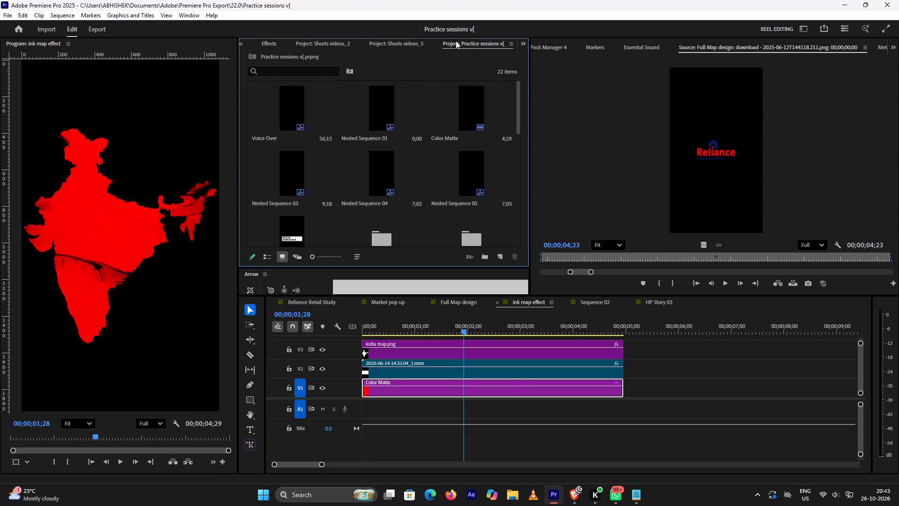
pyautogui.scroll(-4, 456, 41)
pyautogui.scroll(-5, 470, 123)
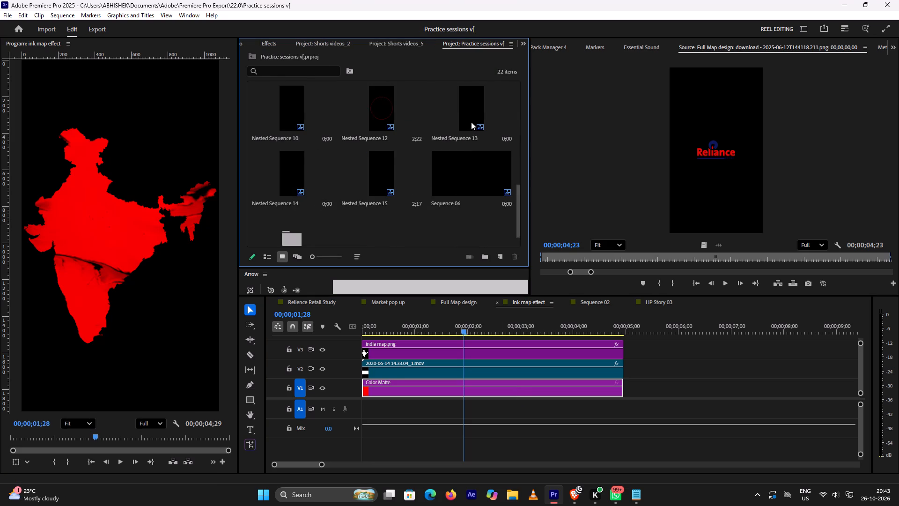
pyautogui.scroll(-4, 471, 122)
pyautogui.scroll(6, 471, 122)
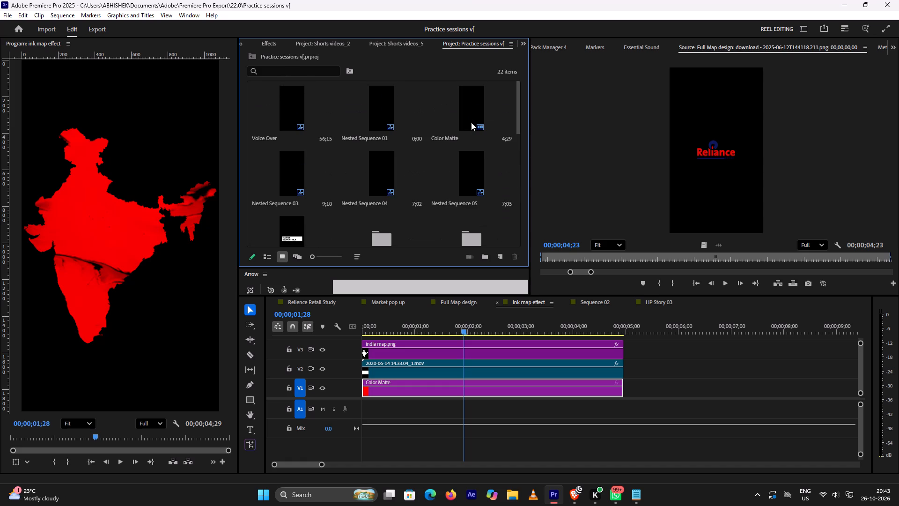
pyautogui.scroll(5, 471, 122)
pyautogui.scroll(-6, 471, 122)
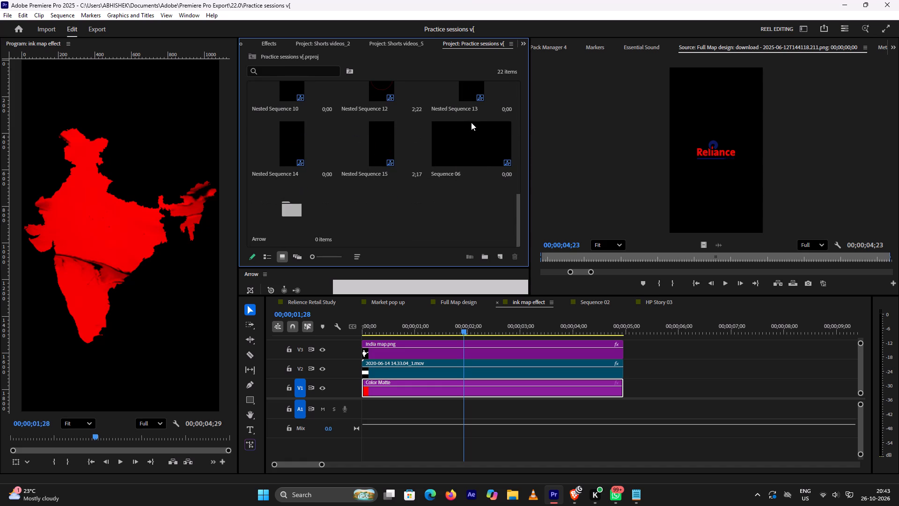
pyautogui.scroll(-3, 471, 122)
pyautogui.scroll(3, 471, 122)
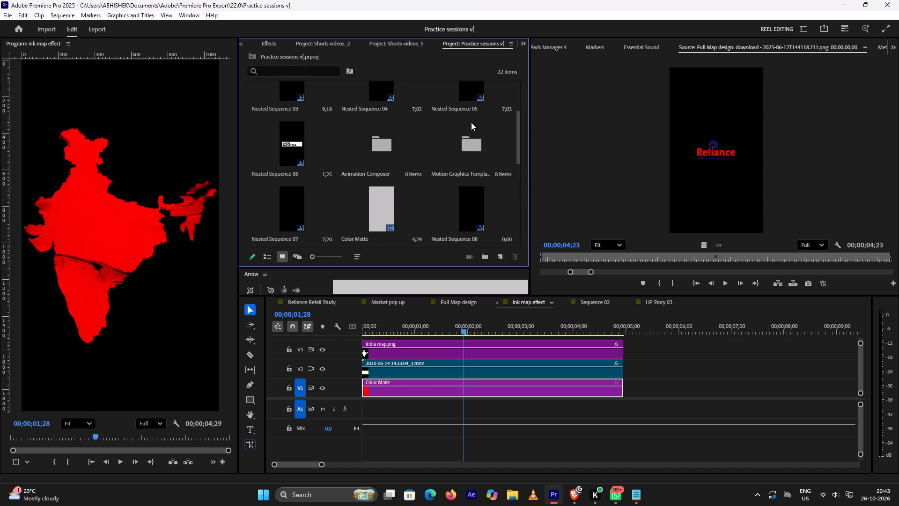
pyautogui.scroll(2, 471, 122)
pyautogui.scroll(-1, 471, 123)
# Open the Motion Graphics Template Media bin of Practice sessions v[ and look through its items.
pyautogui.doubleClick(469, 151)
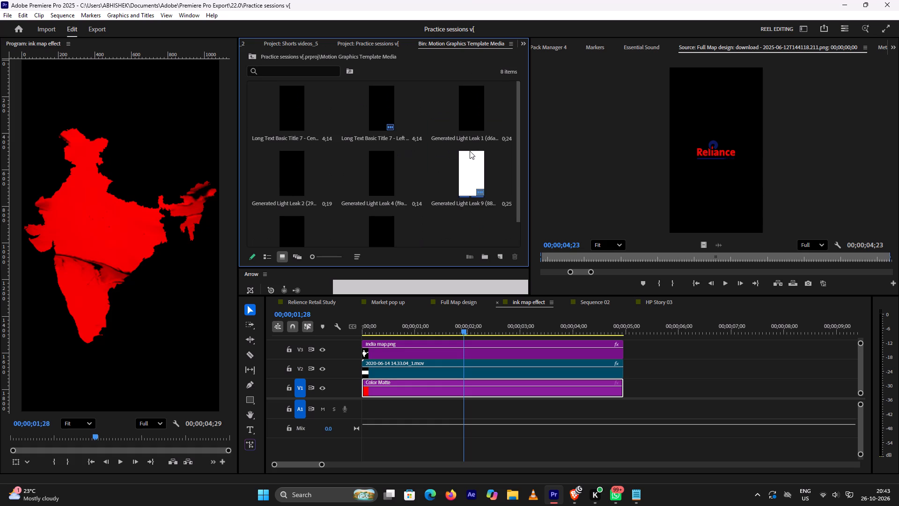
pyautogui.scroll(-6, 471, 151)
pyautogui.scroll(3, 471, 152)
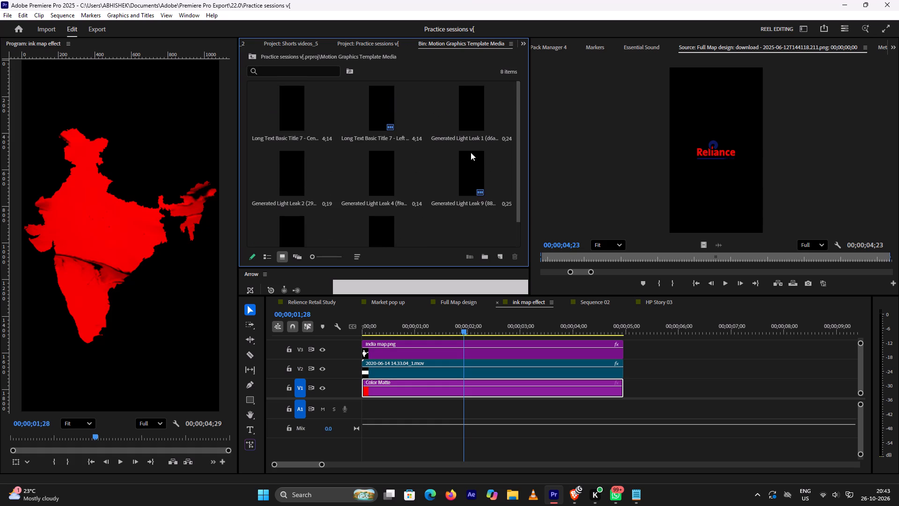
pyautogui.scroll(2, 471, 152)
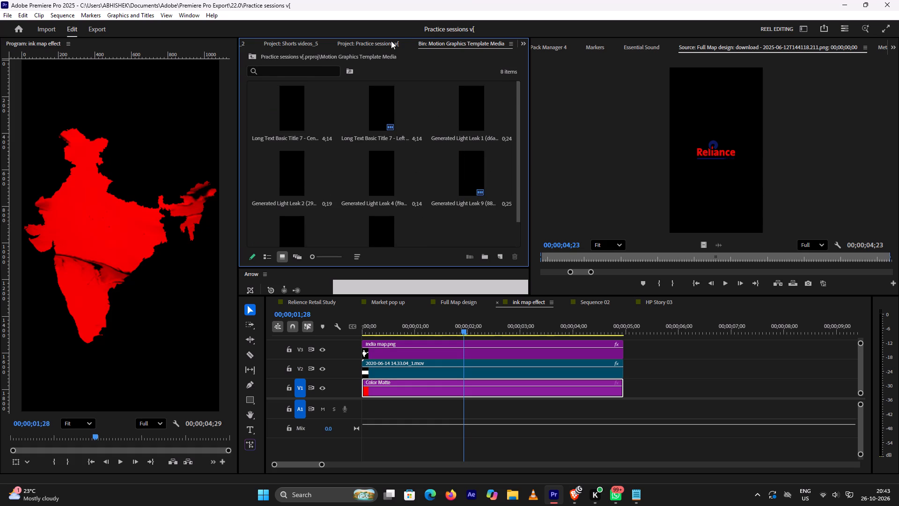
# Go back to the Practice sessions v[ project and look over its items once more.
pyautogui.click(391, 41)
pyautogui.scroll(4, 463, 156)
pyautogui.scroll(-4, 464, 156)
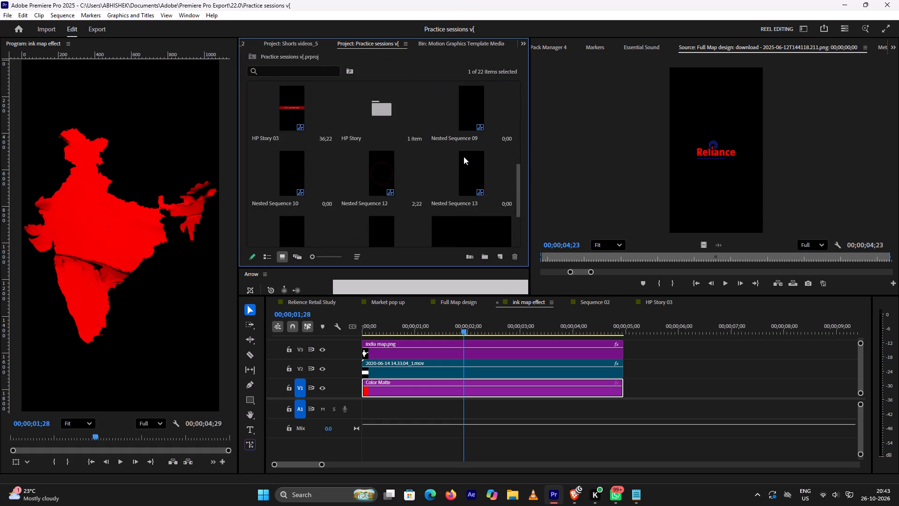
pyautogui.scroll(-7, 464, 156)
pyautogui.scroll(10, 464, 155)
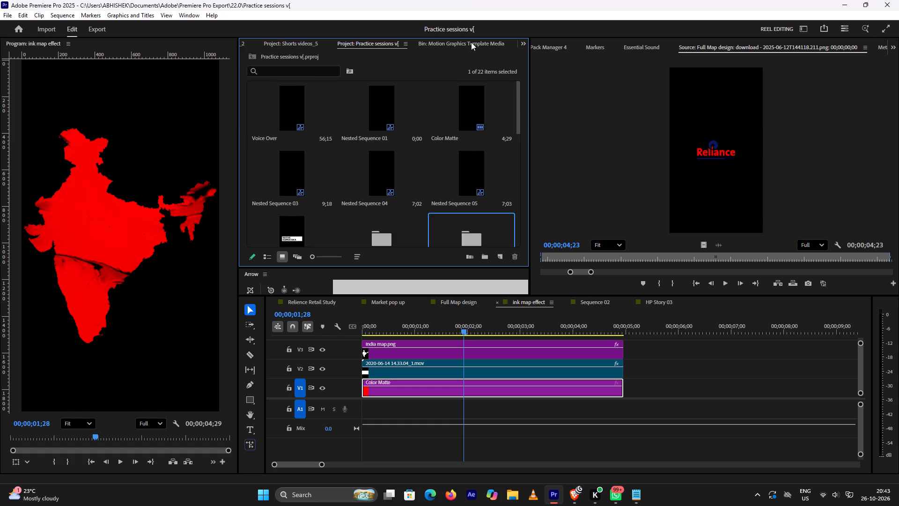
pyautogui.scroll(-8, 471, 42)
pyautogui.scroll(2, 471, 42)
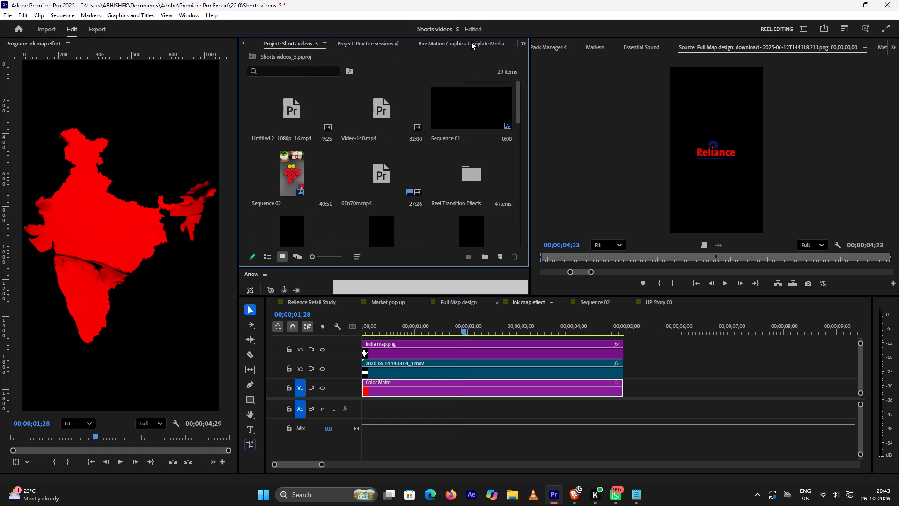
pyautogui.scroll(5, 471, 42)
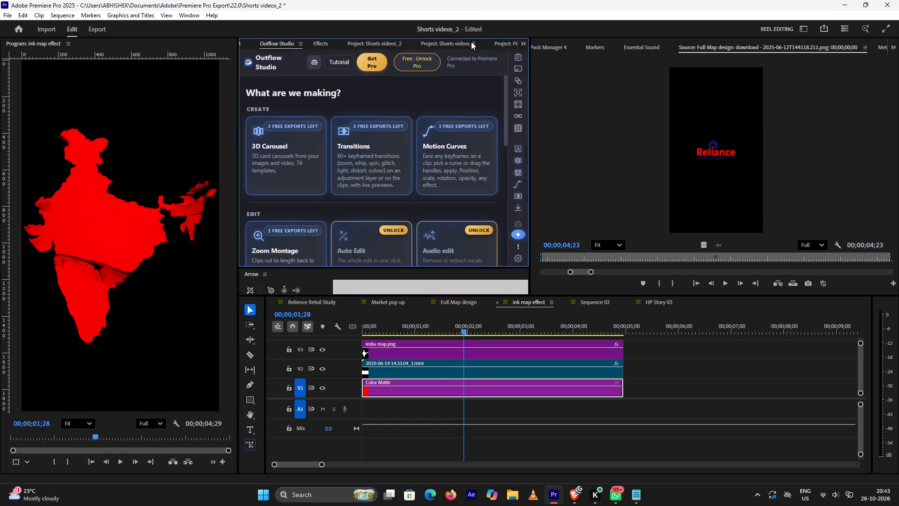
# Look through the Shorts videos_2 project's media again.
pyautogui.scroll(6, 471, 42)
pyautogui.scroll(-7, 471, 42)
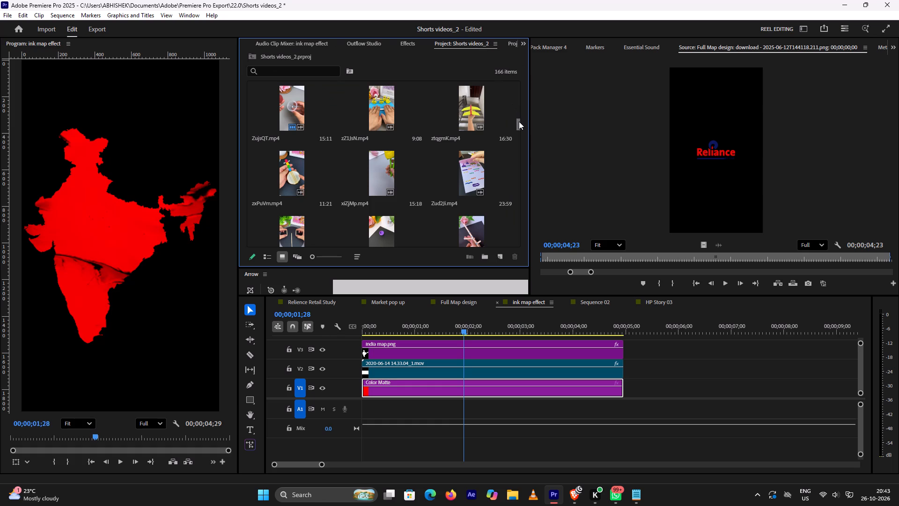
pyautogui.moveTo(519, 121); pyautogui.dragTo(516, 88)
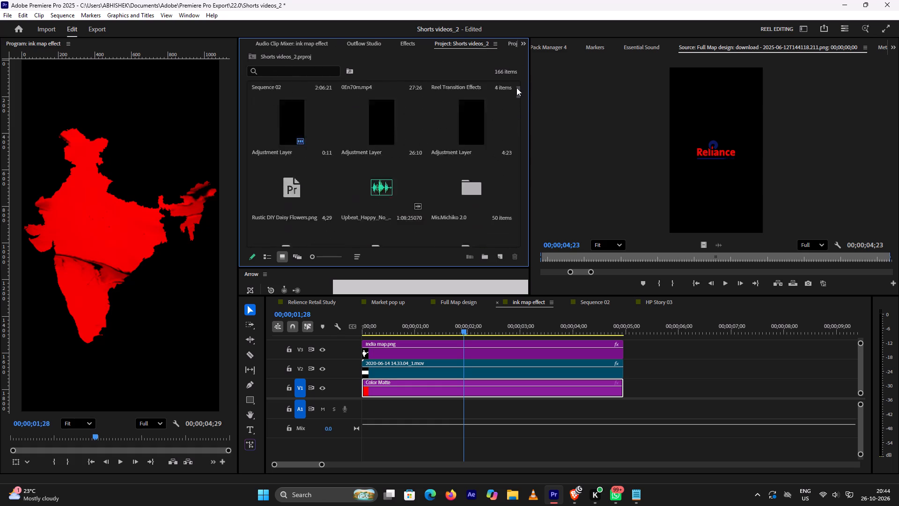
pyautogui.moveTo(516, 88); pyautogui.dragTo(516, 77)
# Look over the items in the Motion Graphics Template Media bin and the Practice sessions v[ project again.
pyautogui.scroll(-1, 453, 45)
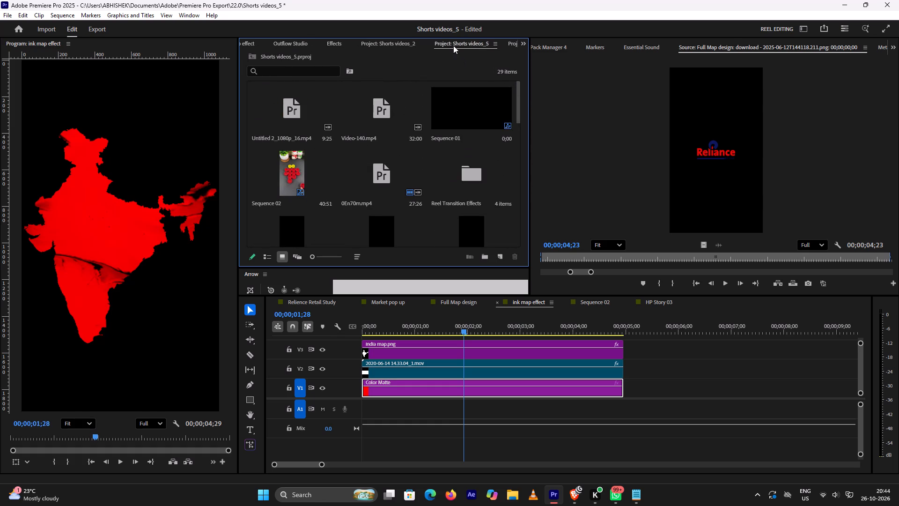
pyautogui.scroll(-4, 453, 45)
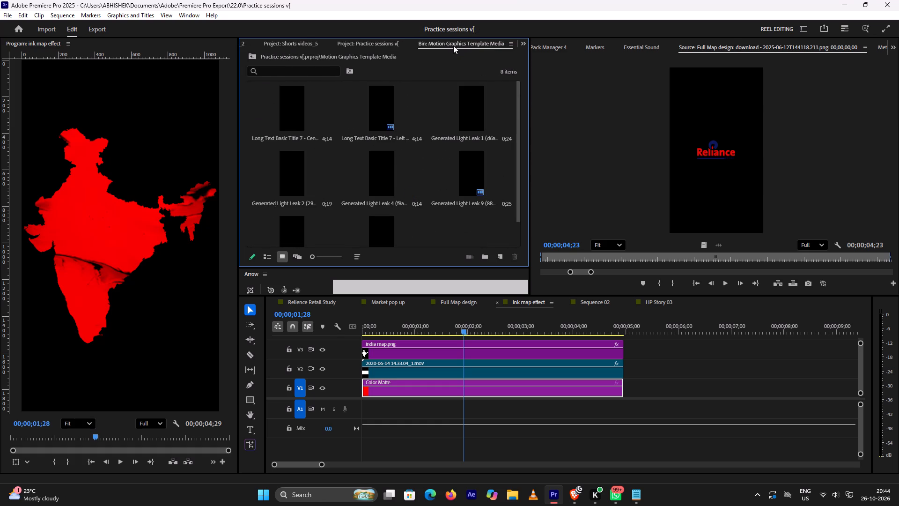
pyautogui.moveTo(519, 111); pyautogui.dragTo(521, 136)
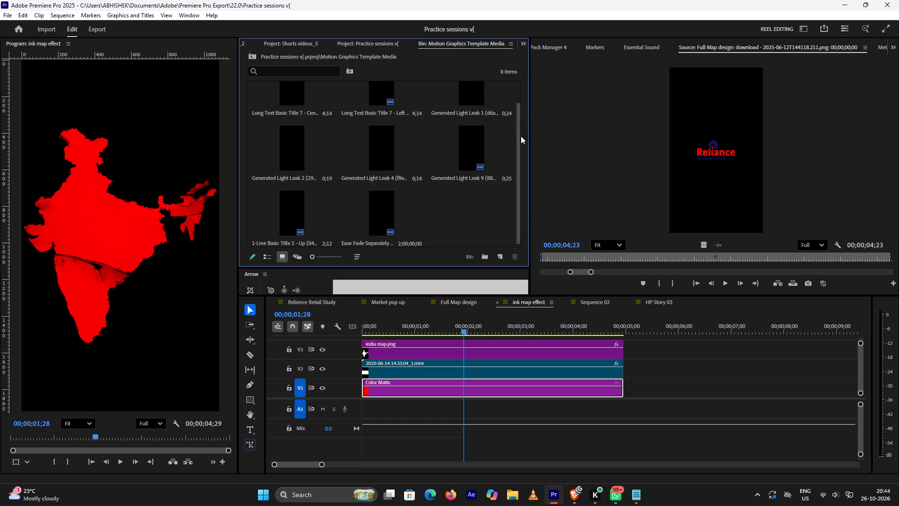
pyautogui.moveTo(521, 136); pyautogui.dragTo(529, 55)
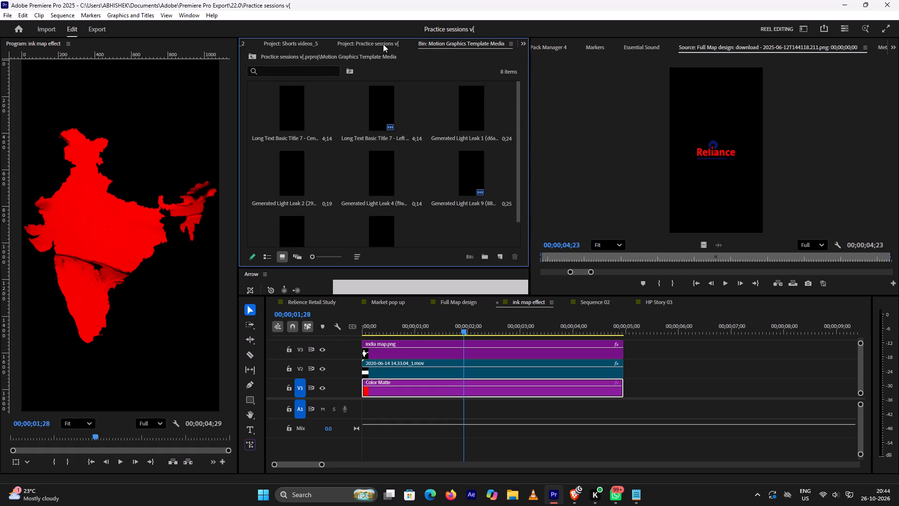
pyautogui.click(383, 44)
pyautogui.moveTo(516, 119); pyautogui.dragTo(542, 225)
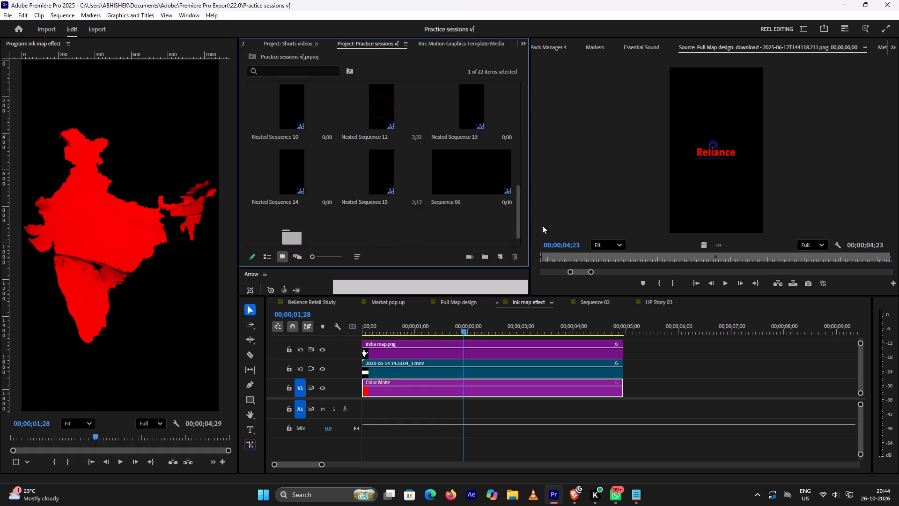
pyautogui.moveTo(542, 225); pyautogui.dragTo(523, 47)
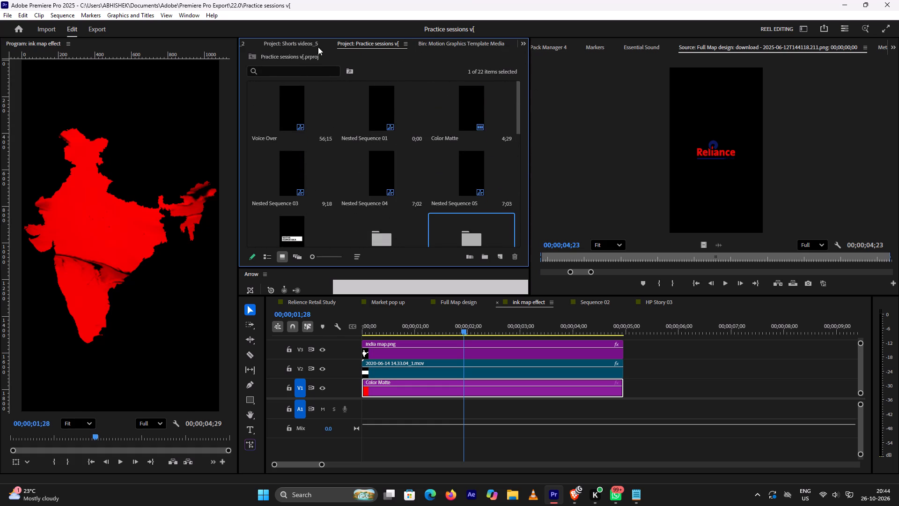
# Start creating a new Color Matte in the Shorts videos_5 project.
pyautogui.click(305, 45)
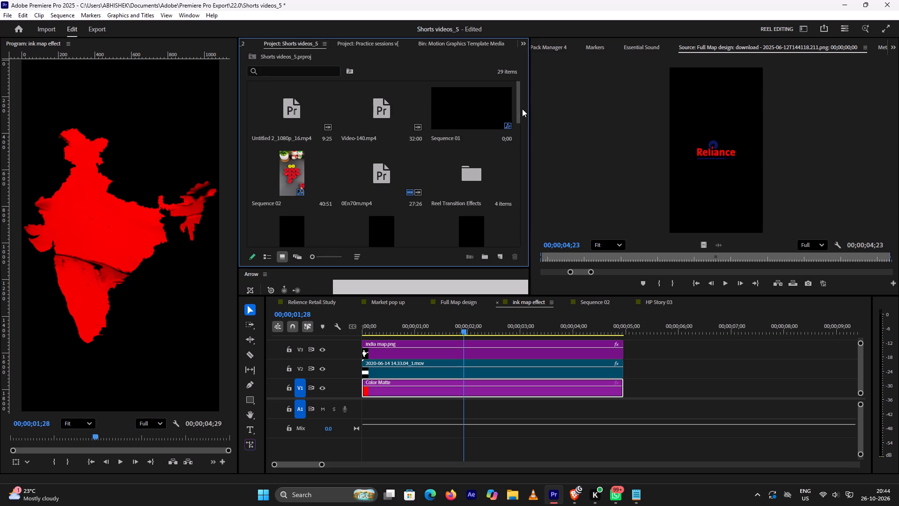
pyautogui.moveTo(518, 112); pyautogui.dragTo(529, 173)
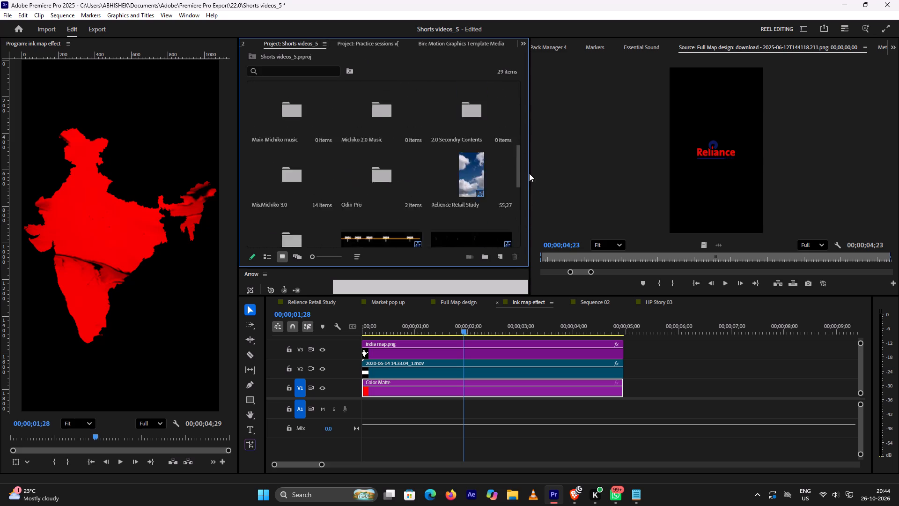
pyautogui.moveTo(529, 173); pyautogui.dragTo(525, 82)
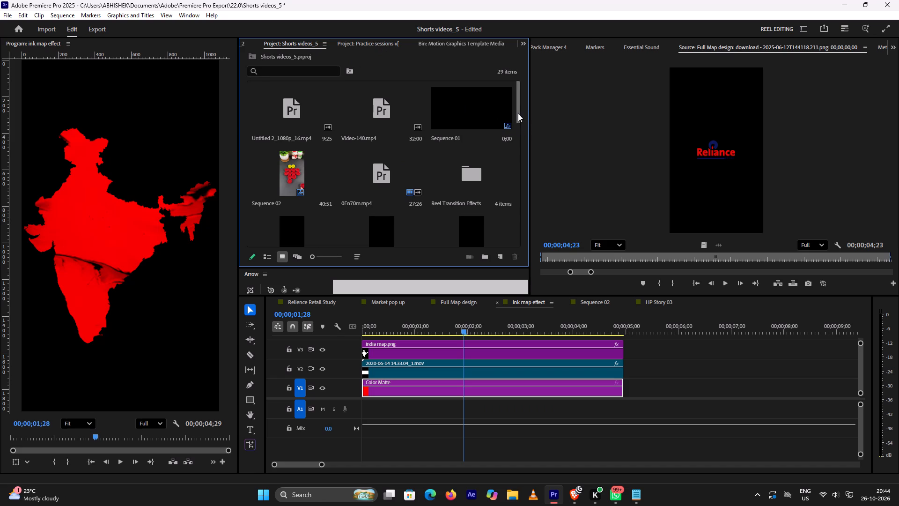
pyautogui.moveTo(517, 113); pyautogui.dragTo(535, 255)
pyautogui.click(498, 260)
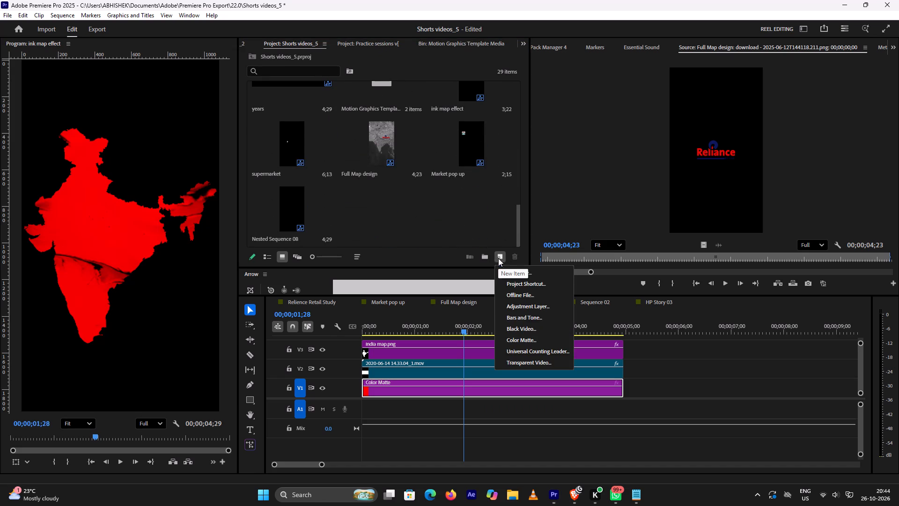
pyautogui.click(536, 340)
# Create a 1080 × 1920 Color Matte in yellow-orange FFC000, keeping the name Color Matte.
pyautogui.click(479, 290)
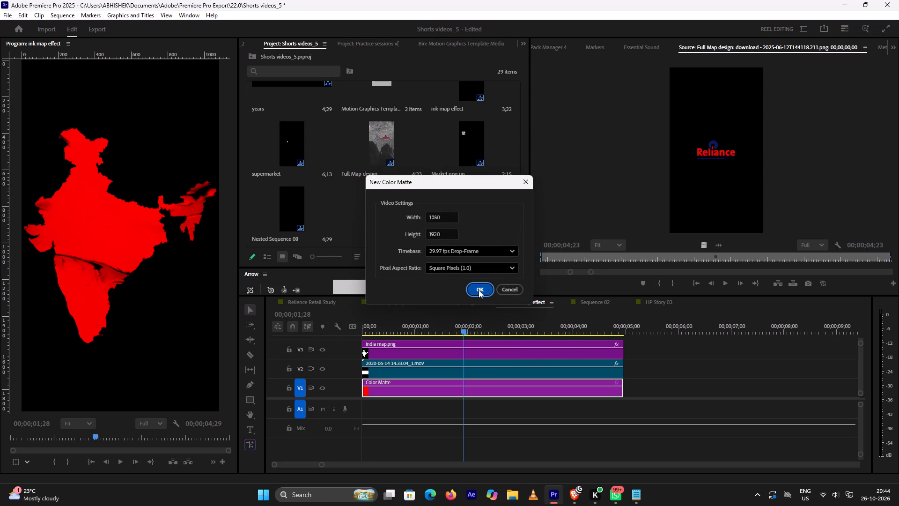
pyautogui.moveTo(466, 175); pyautogui.dragTo(466, 180)
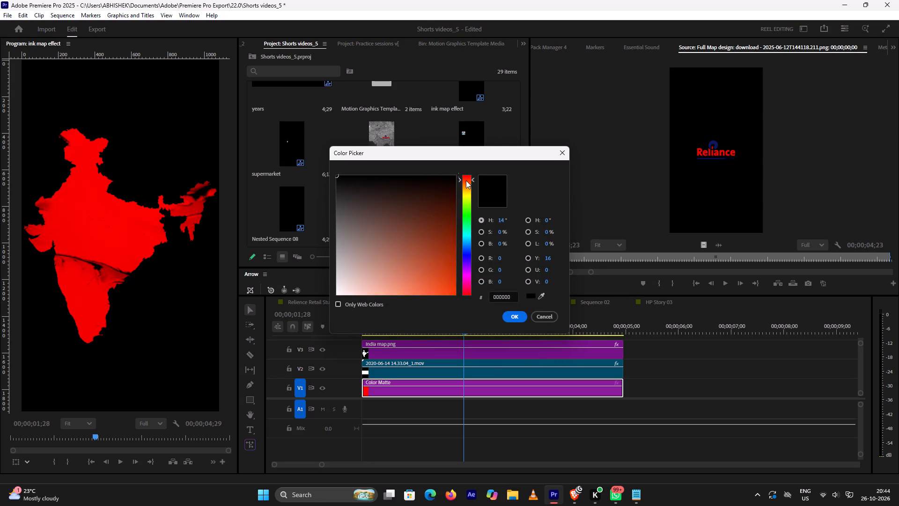
pyautogui.moveTo(466, 180); pyautogui.dragTo(466, 190)
pyautogui.moveTo(434, 274); pyautogui.dragTo(496, 328)
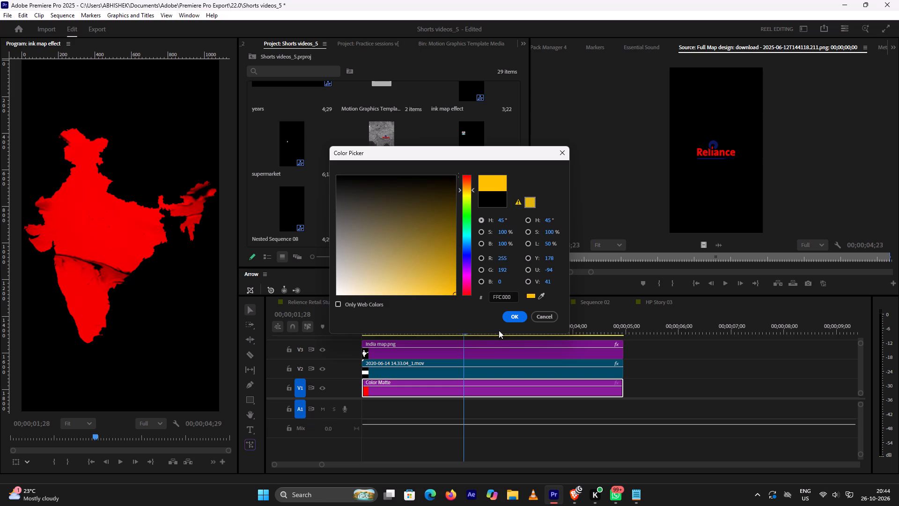
pyautogui.click(517, 319)
pyautogui.click(452, 258)
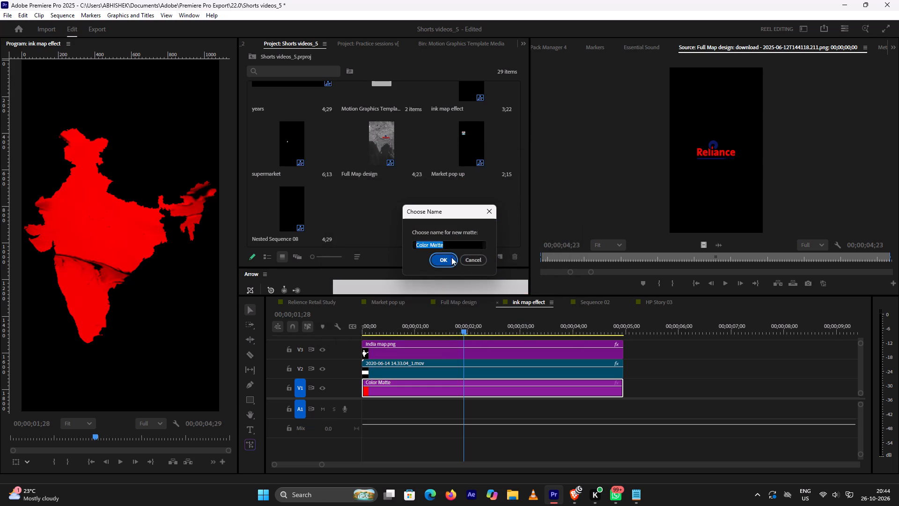
# Turn off the Windows night light.
pyautogui.click(821, 495)
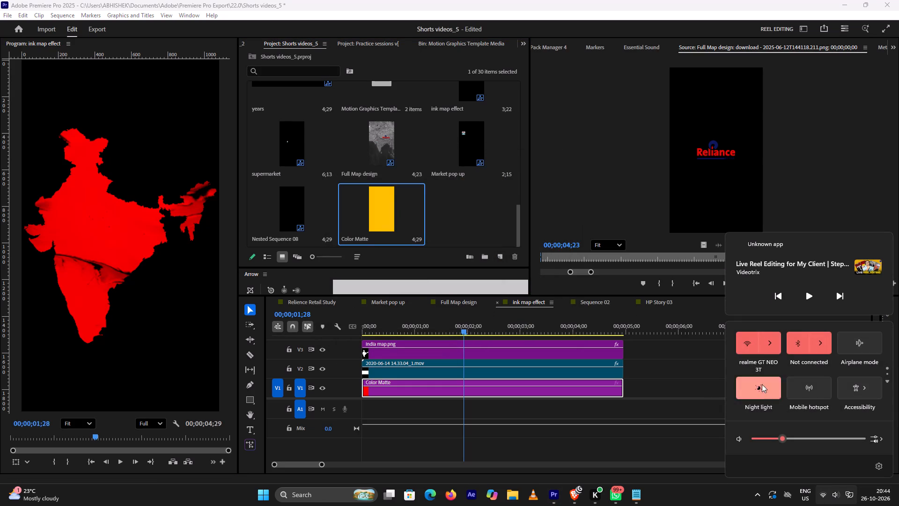
pyautogui.click(762, 392)
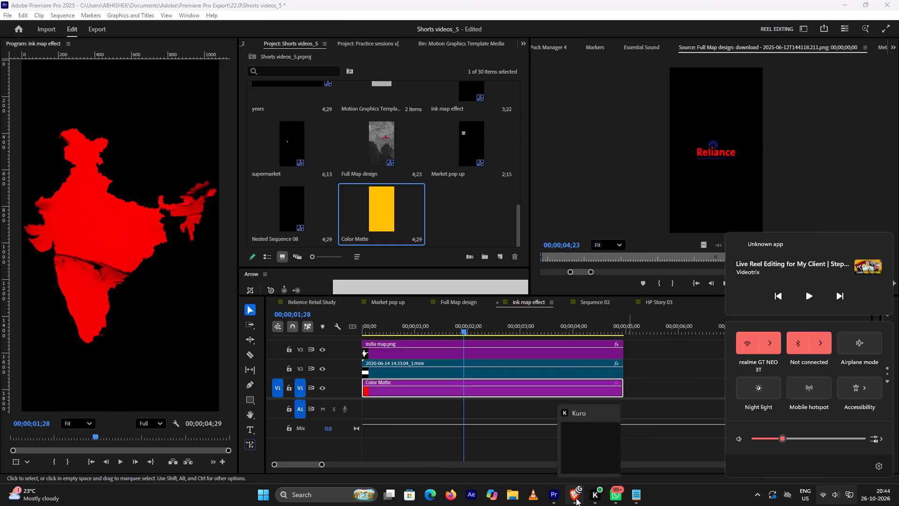
# Switch to the Brave browser and watch the tutorial's part on the Ink Map layer over the India map, pausing as needed.
pyautogui.click(576, 498)
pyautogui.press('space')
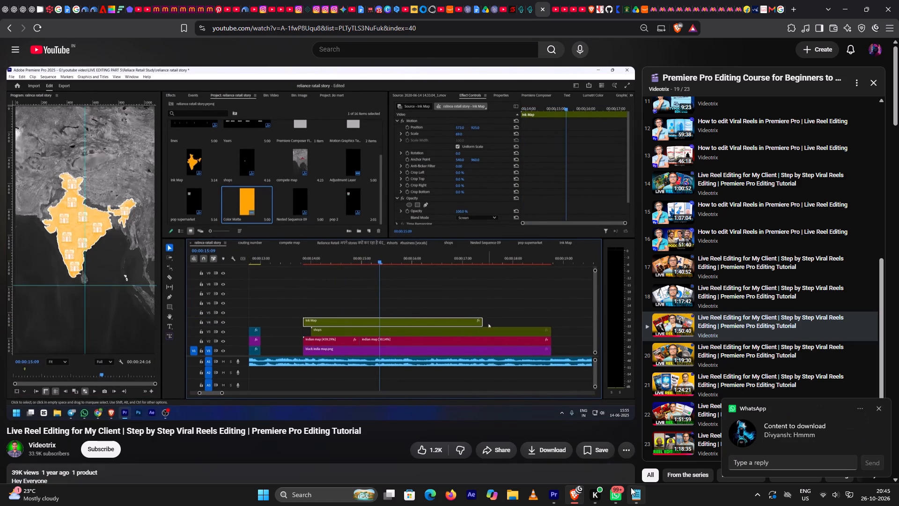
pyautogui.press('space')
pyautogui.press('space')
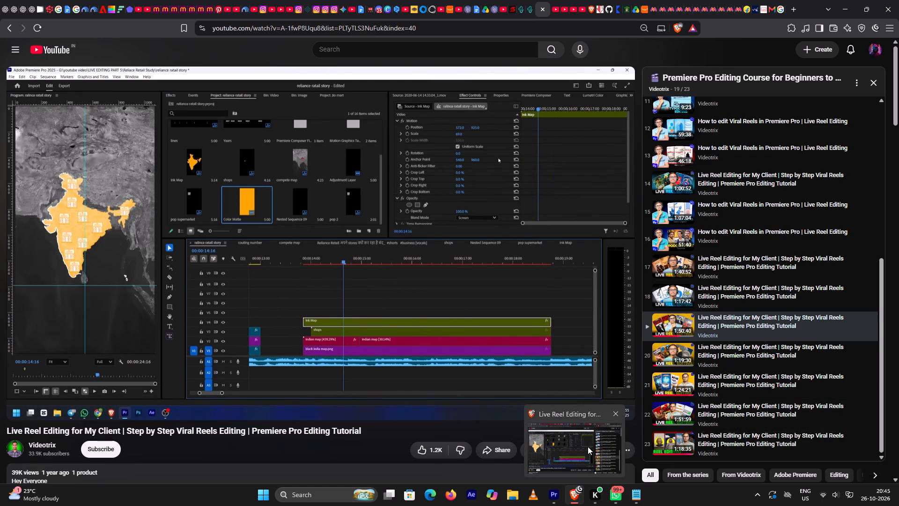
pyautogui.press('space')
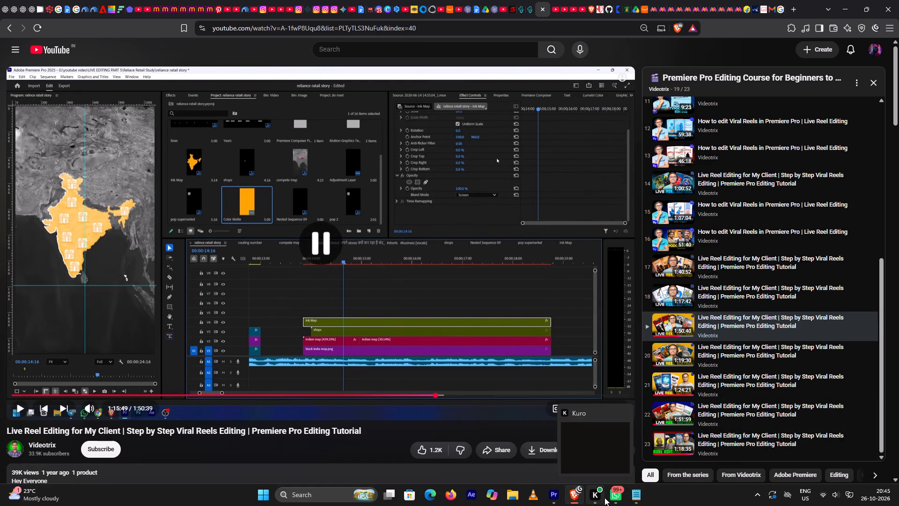
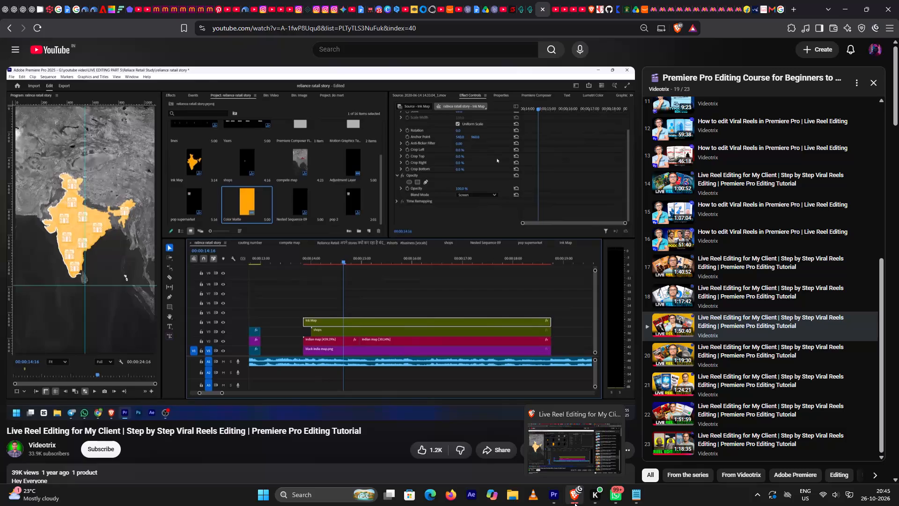
# Switch back to Premiere Pro and start replacing the red Color Matte clip on V1 of the ink map effect sequence.
pyautogui.click(571, 503)
pyautogui.click(557, 499)
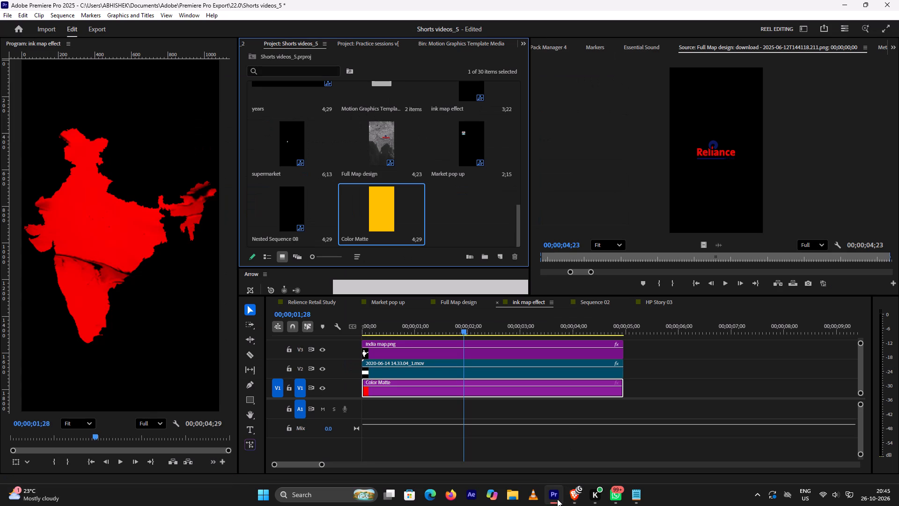
pyautogui.rightClick(485, 390)
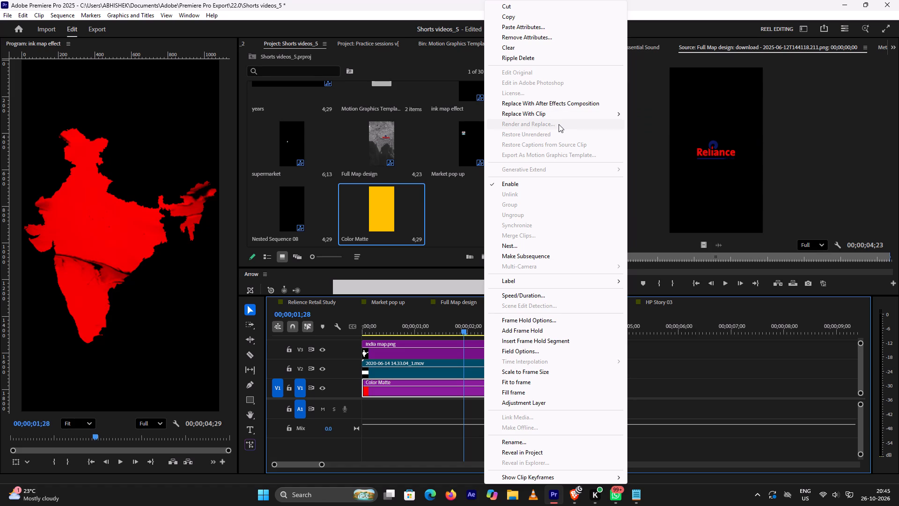
# Replace the red Color Matte clip on V1 of the ink map effect sequence with the yellow FFC000 Color Matte from the bin.
pyautogui.click(549, 113)
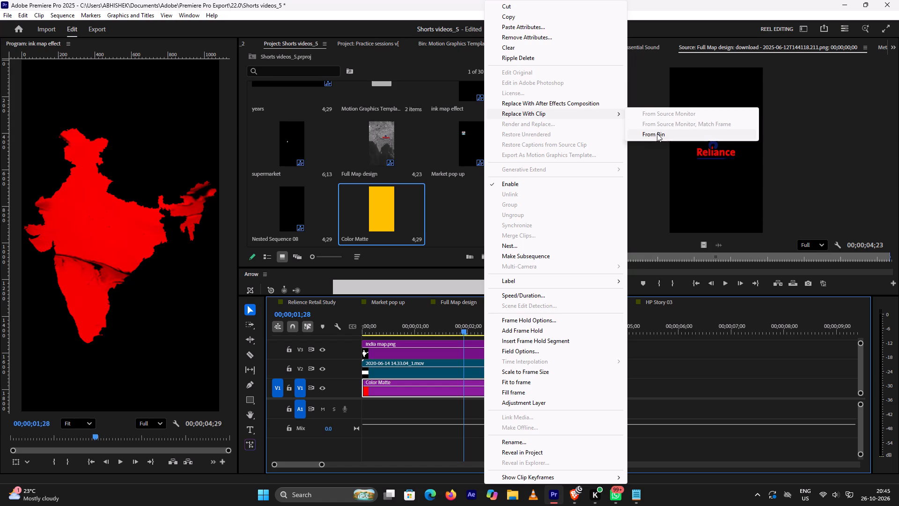
pyautogui.doubleClick(366, 226)
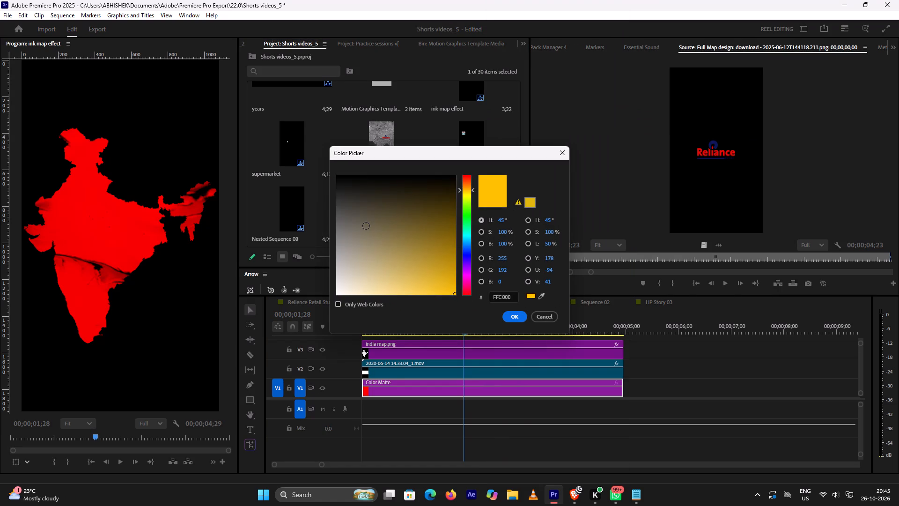
pyautogui.click(521, 319)
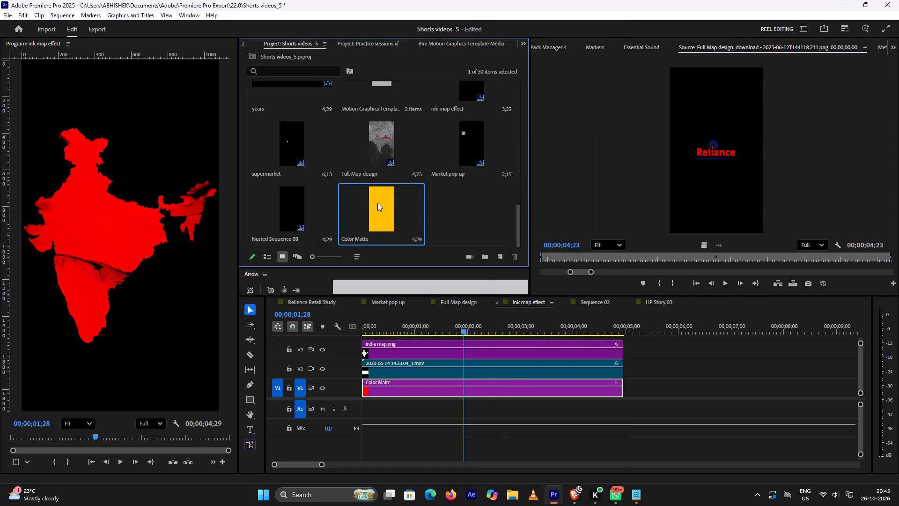
pyautogui.rightClick(377, 203)
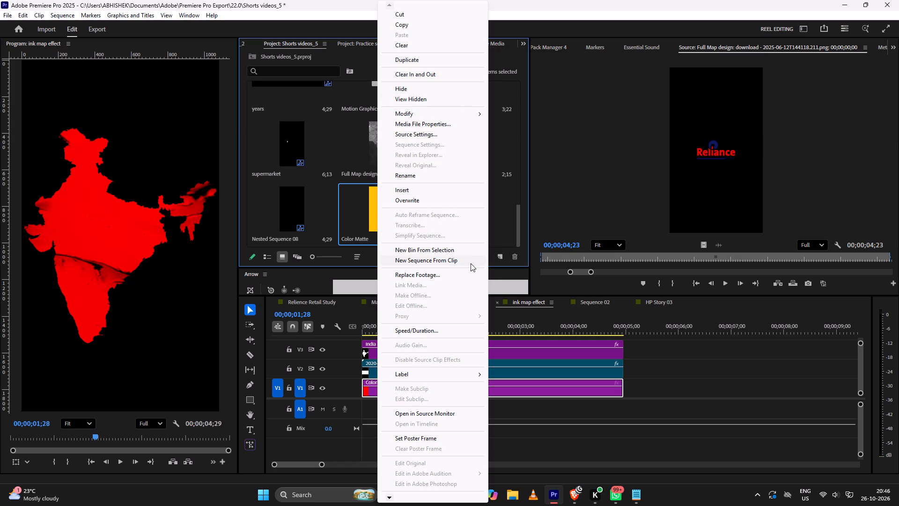
pyautogui.rightClick(570, 386)
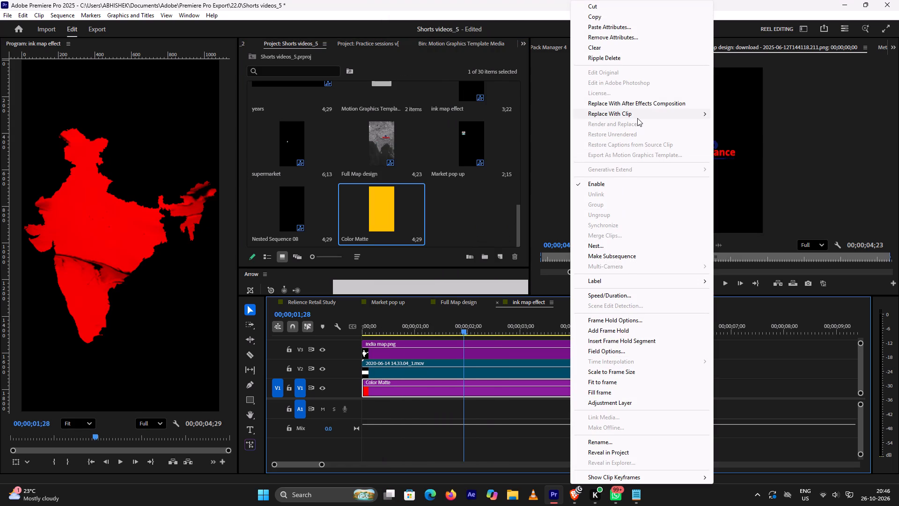
pyautogui.click(637, 118)
pyautogui.click(752, 134)
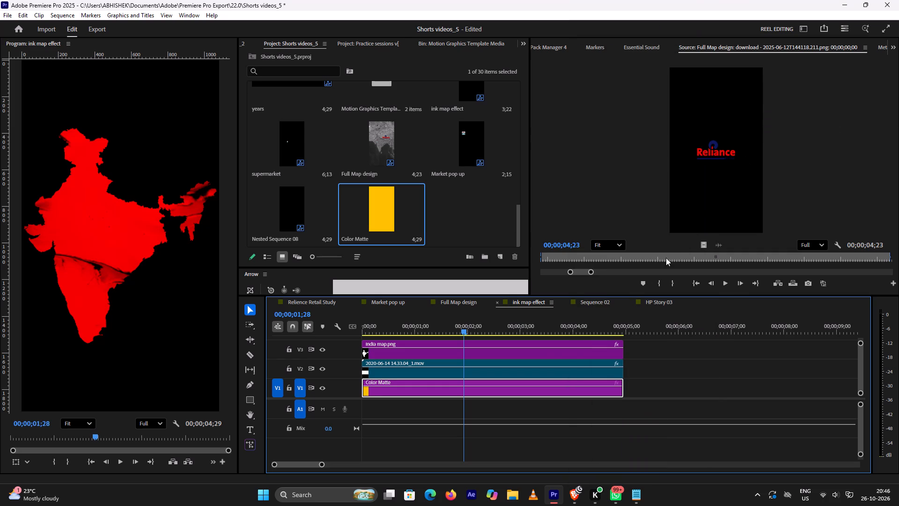
# Play through the ink map effect sequence and delete the 2020-06-14 14.33.04_1.mov clip from V2.
pyautogui.moveTo(464, 328); pyautogui.dragTo(400, 323)
pyautogui.click(432, 366)
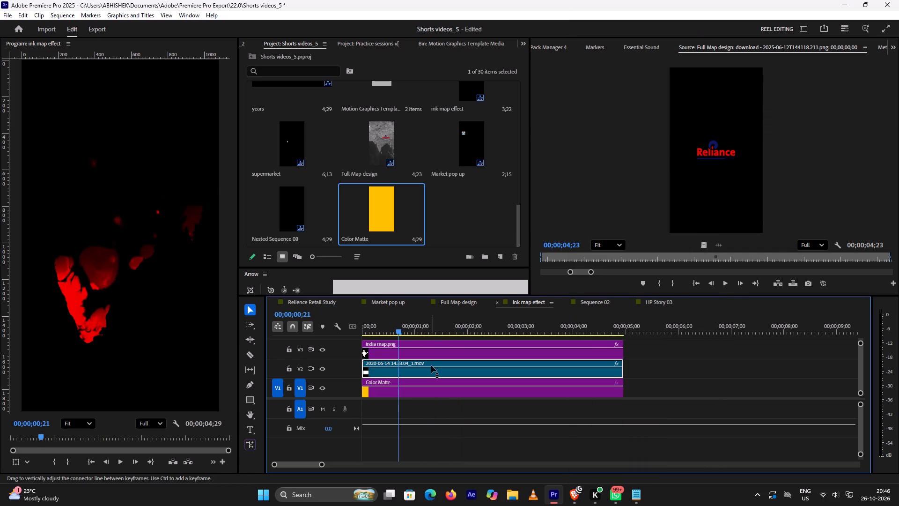
pyautogui.press('Return')
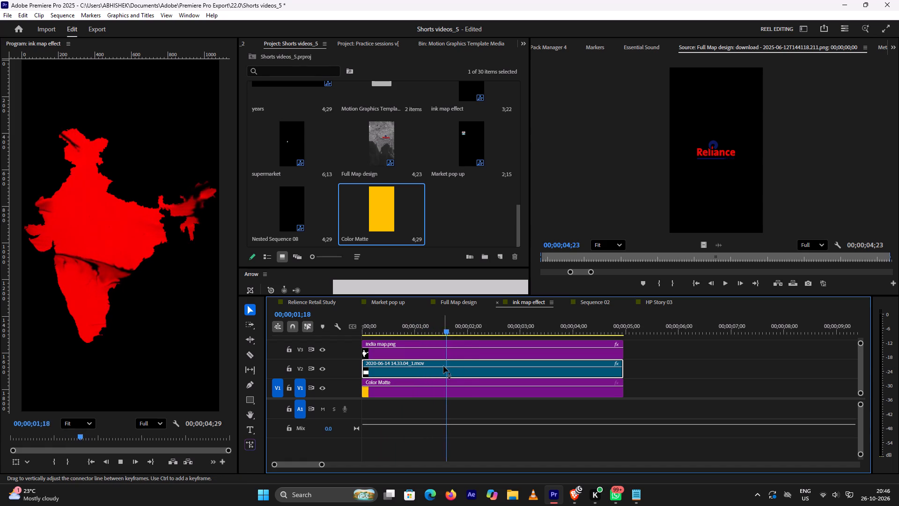
pyautogui.click(443, 366)
pyautogui.press('space')
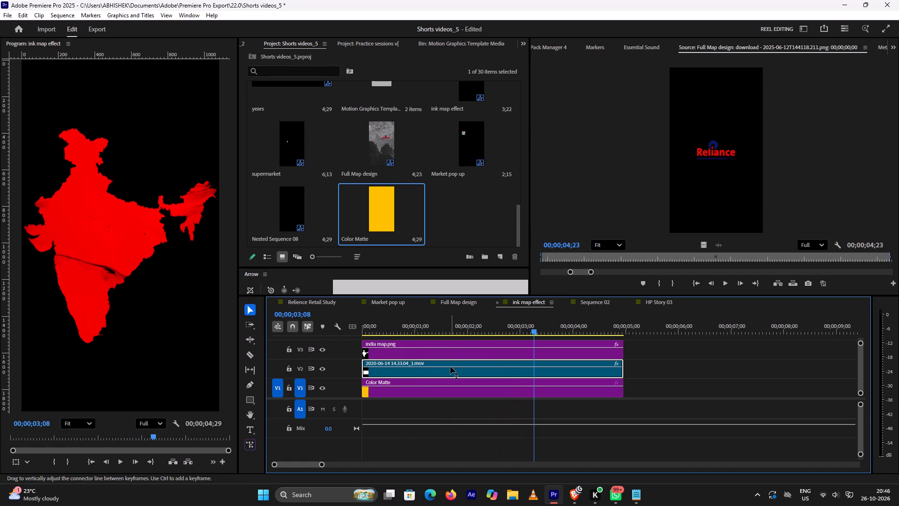
pyautogui.press('Delete')
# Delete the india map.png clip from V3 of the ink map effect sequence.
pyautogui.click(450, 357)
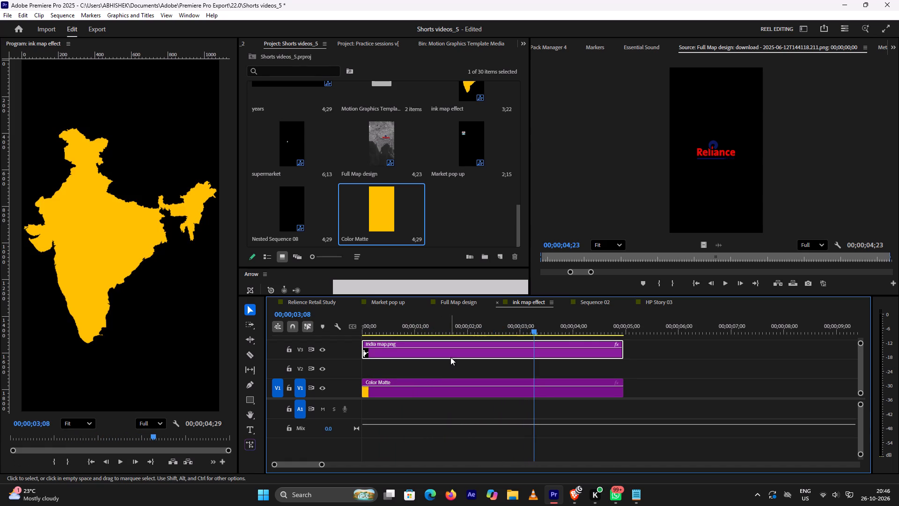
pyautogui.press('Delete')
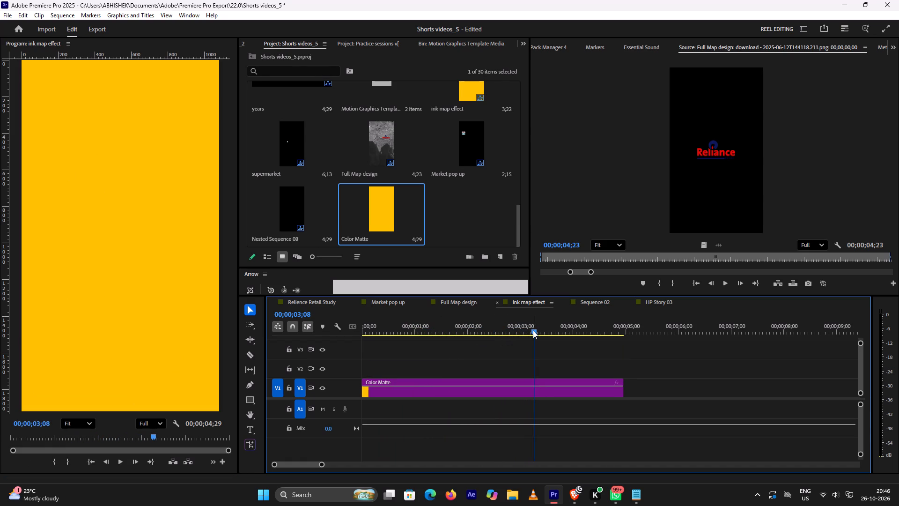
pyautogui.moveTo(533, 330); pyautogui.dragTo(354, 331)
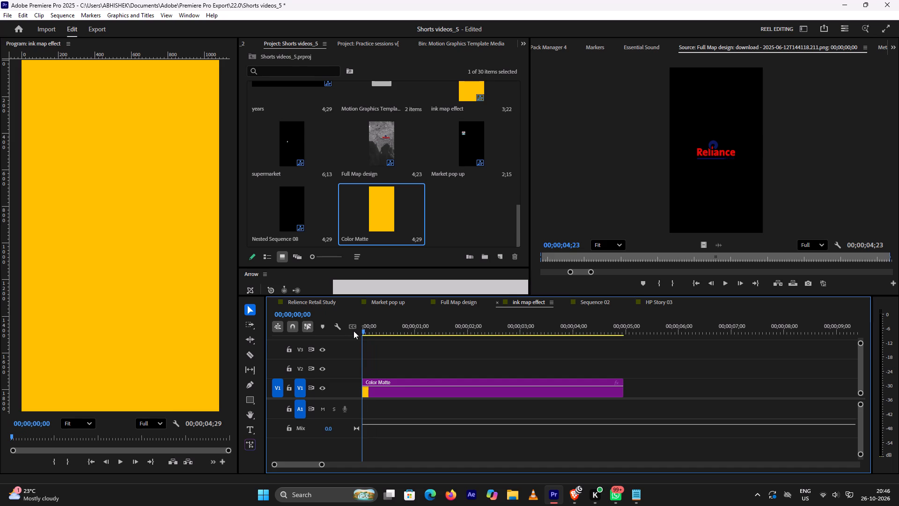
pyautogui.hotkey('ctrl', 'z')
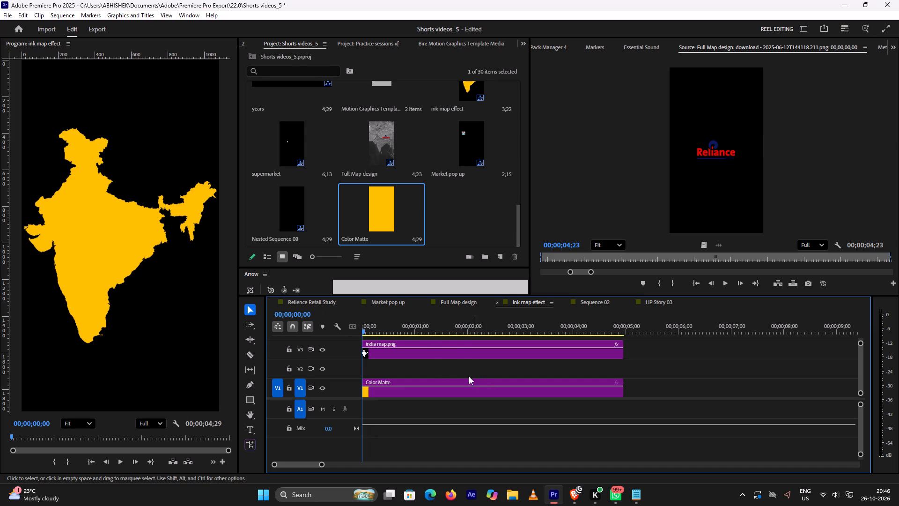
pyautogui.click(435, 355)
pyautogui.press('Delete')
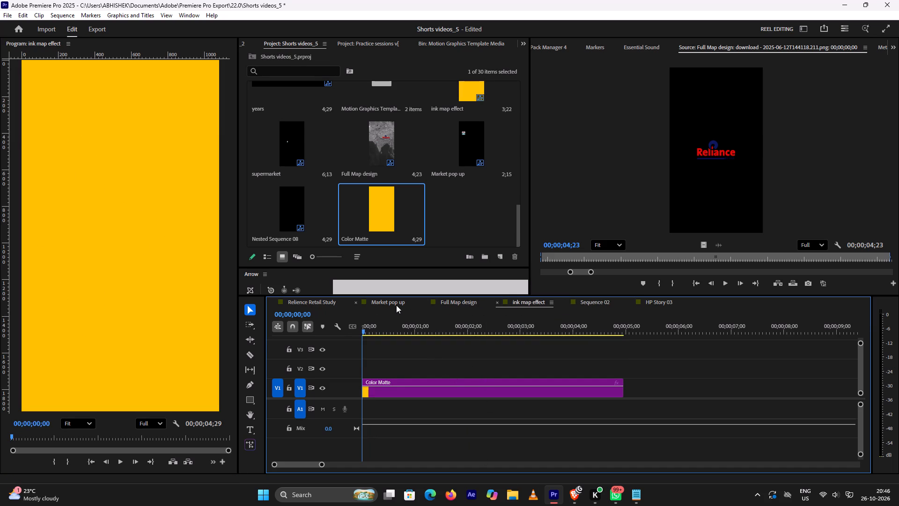
# Play the Relience Retail Study sequence through the start of the ink map effect clip to check the map.
pyautogui.click(328, 300)
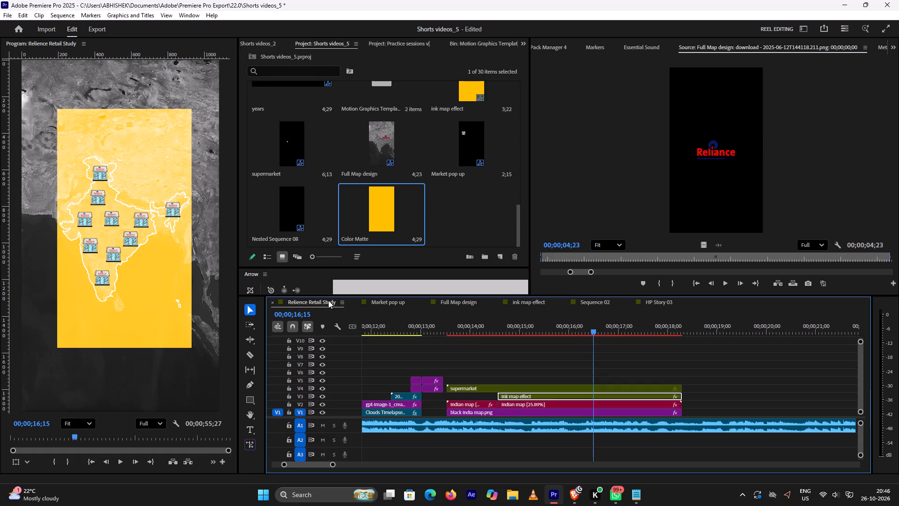
pyautogui.click(393, 327)
pyautogui.press('space')
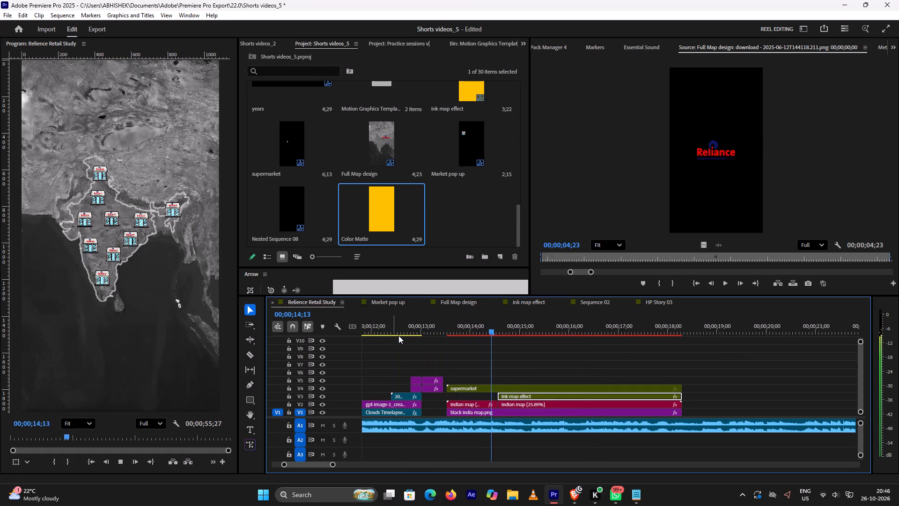
pyautogui.press('space')
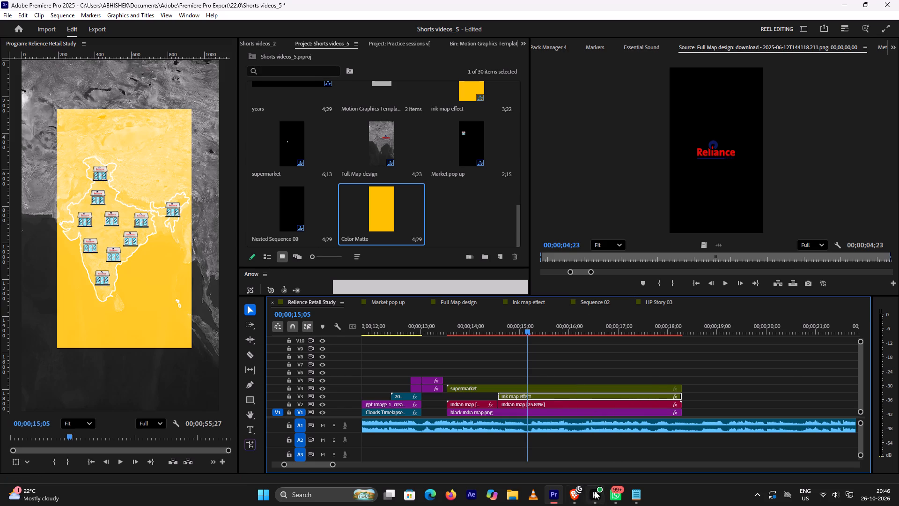
# Switch to the YouTube tutorial in Brave and rewatch the part about the Ink Map sequence's layers.
pyautogui.click(578, 489)
pyautogui.press('space')
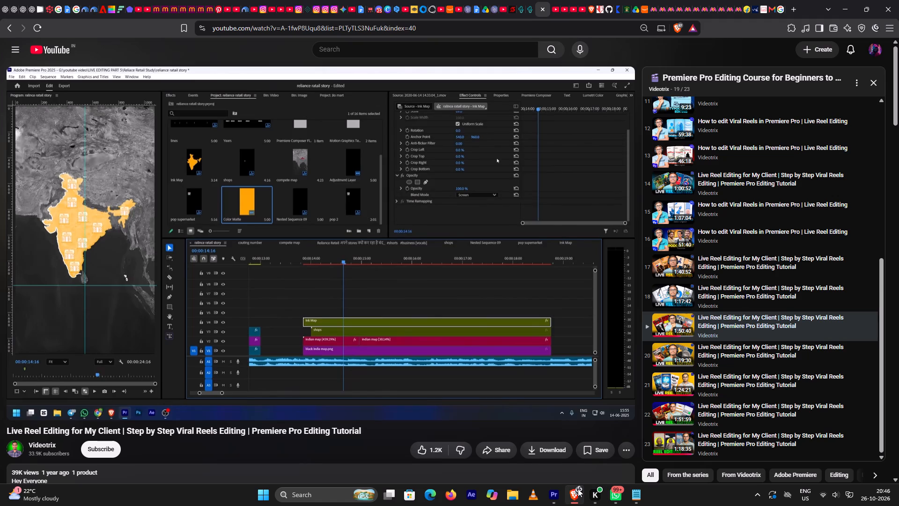
pyautogui.press('Left')
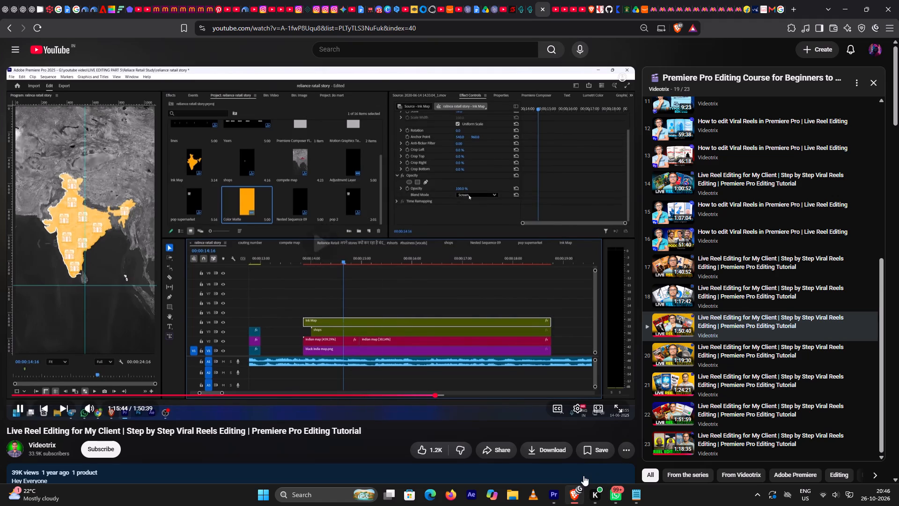
pyautogui.press('Left')
pyautogui.press('Left')
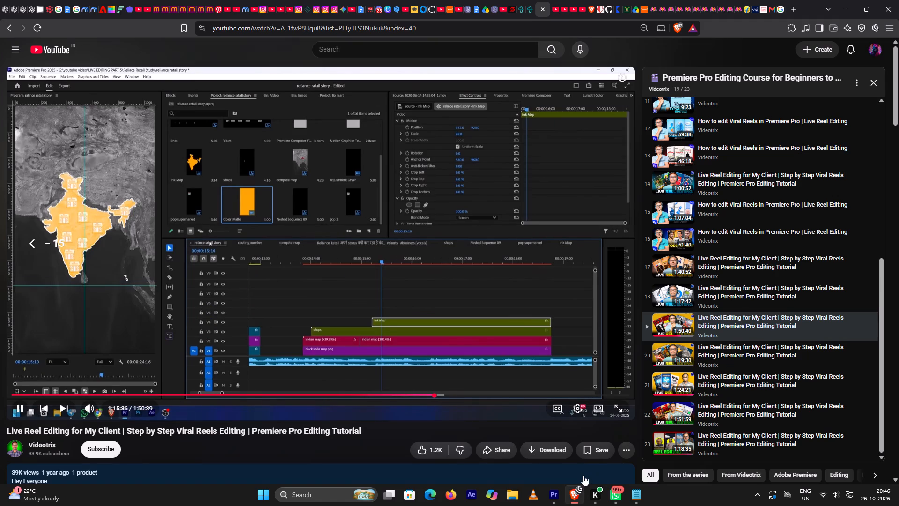
pyautogui.press('Left')
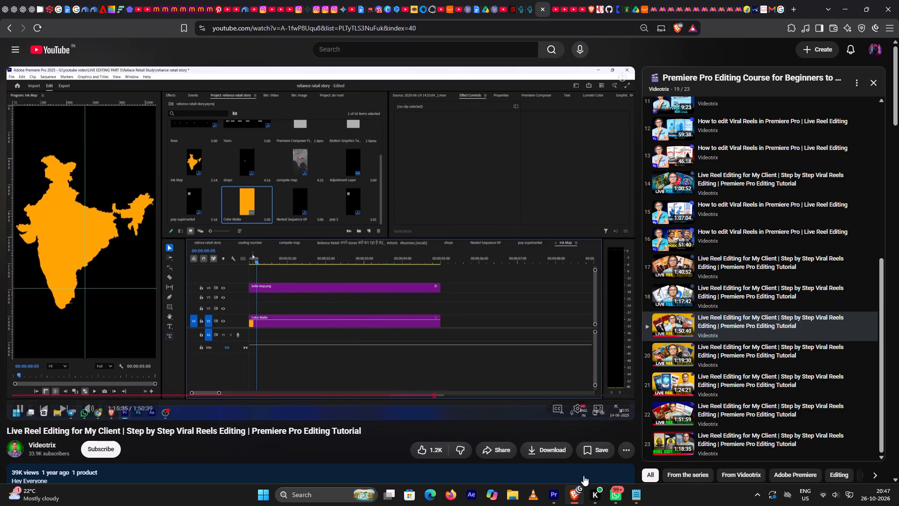
pyautogui.press('space')
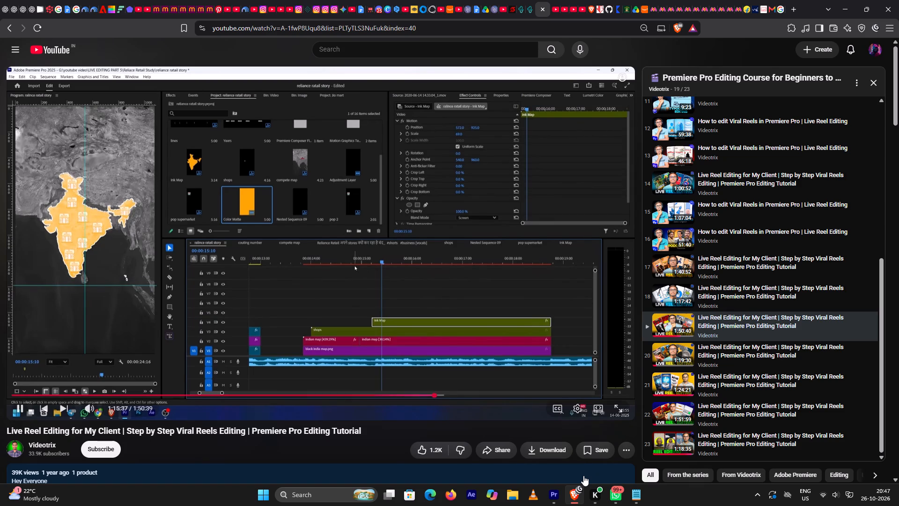
pyautogui.click(558, 497)
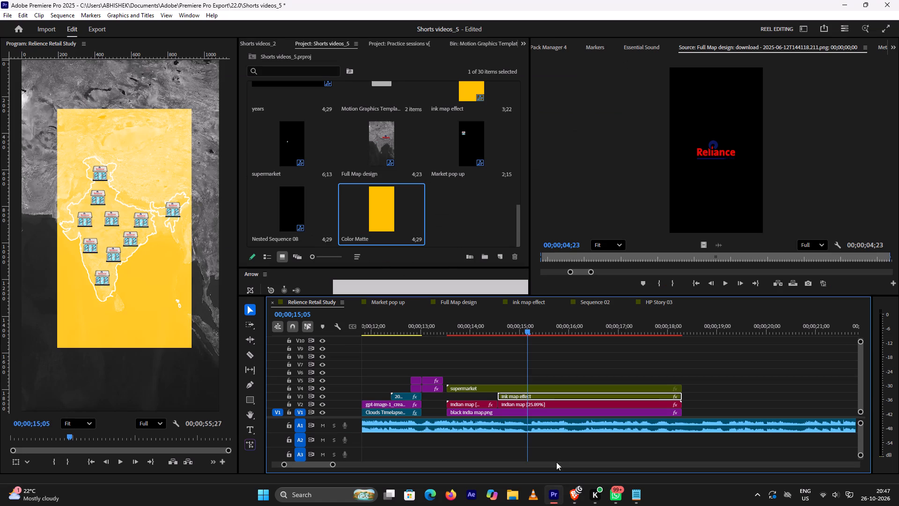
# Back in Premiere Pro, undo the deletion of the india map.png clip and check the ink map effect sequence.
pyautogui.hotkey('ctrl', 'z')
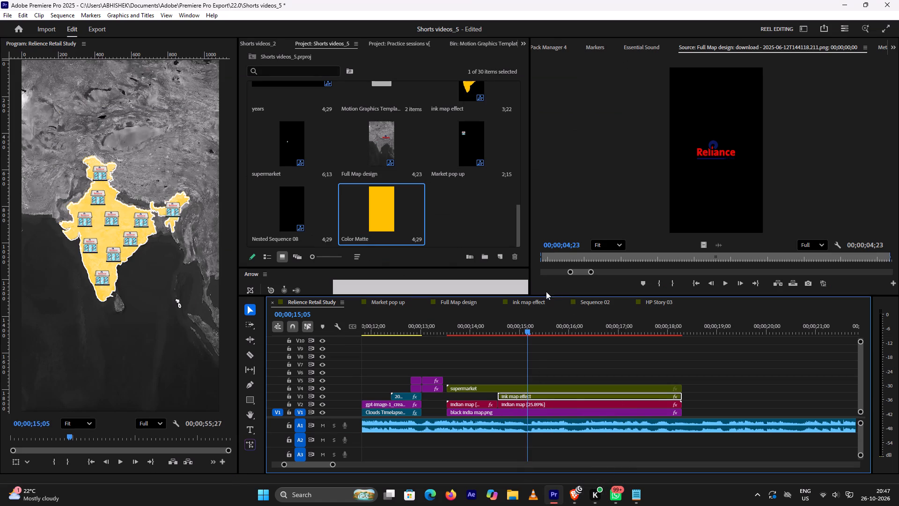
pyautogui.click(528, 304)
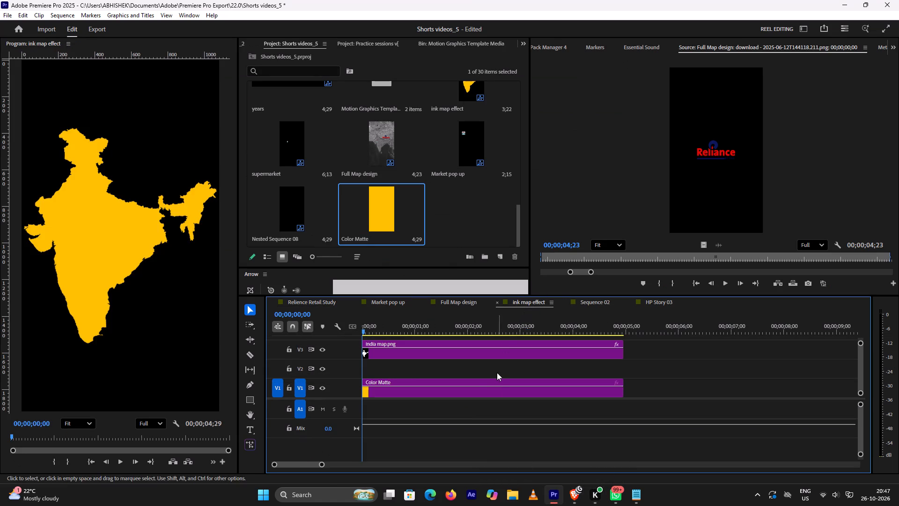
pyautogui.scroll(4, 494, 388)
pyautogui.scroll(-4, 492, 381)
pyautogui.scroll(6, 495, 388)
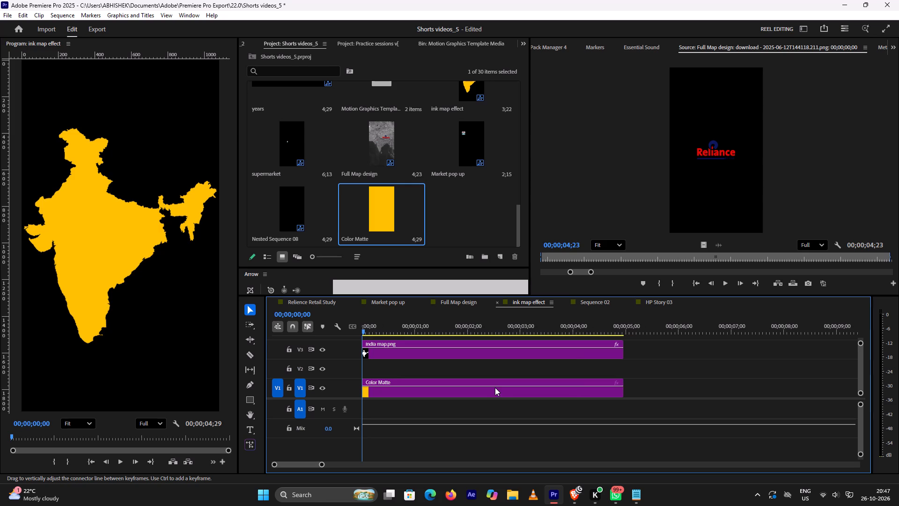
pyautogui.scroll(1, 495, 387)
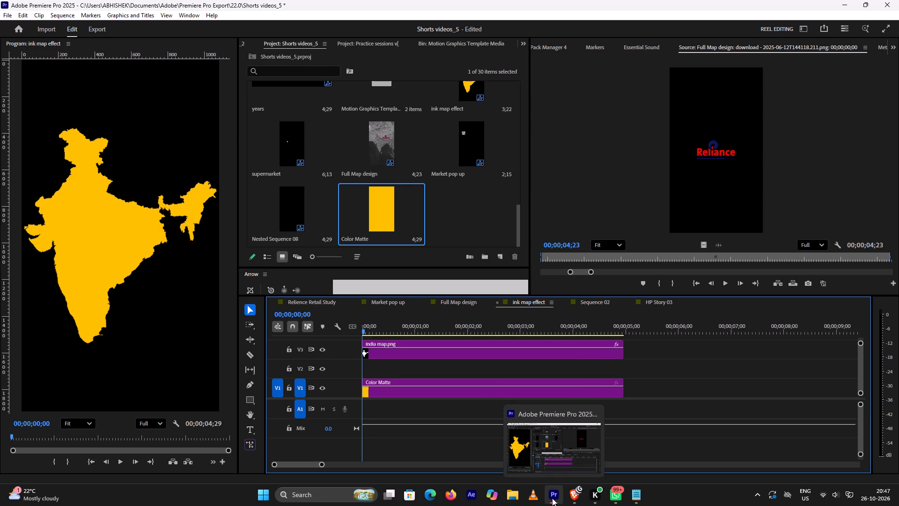
# Watch the tutorial's next few seconds, where the Ink Map clip is previewed in the main sequence.
pyautogui.click(552, 498)
pyautogui.press('space')
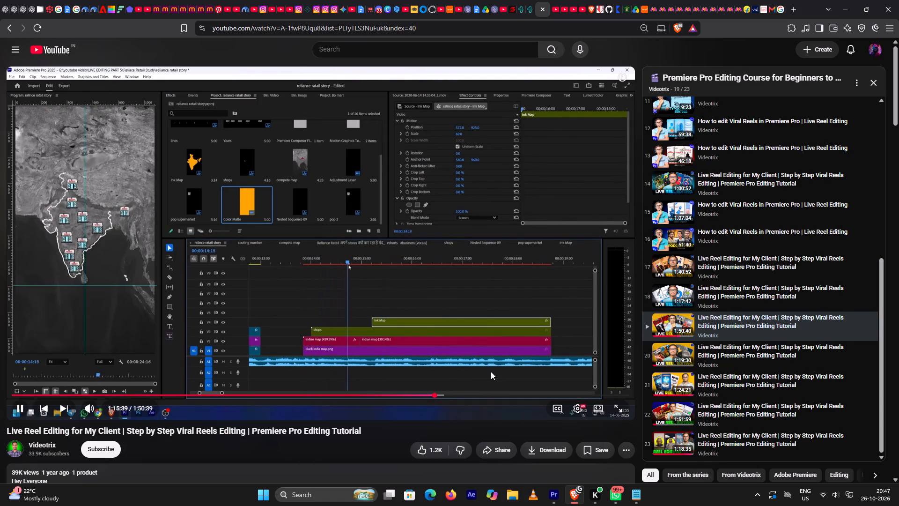
pyautogui.press('space')
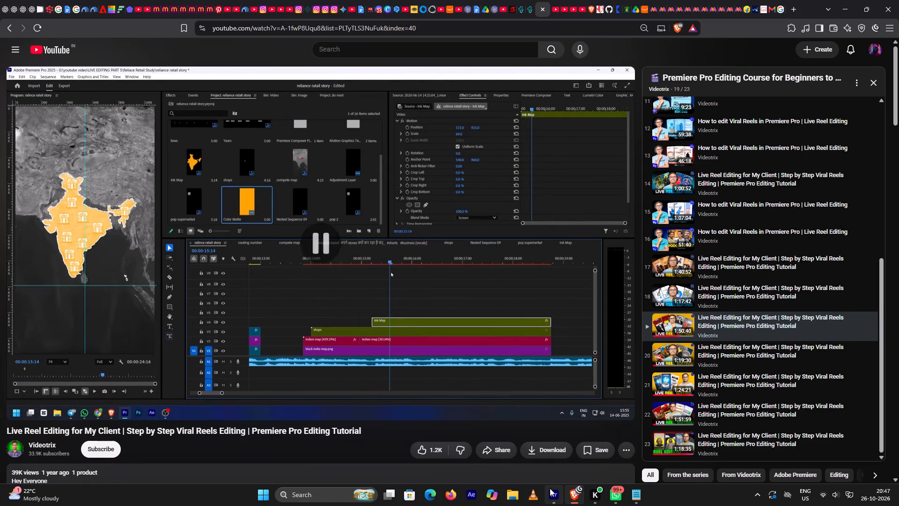
pyautogui.click(551, 491)
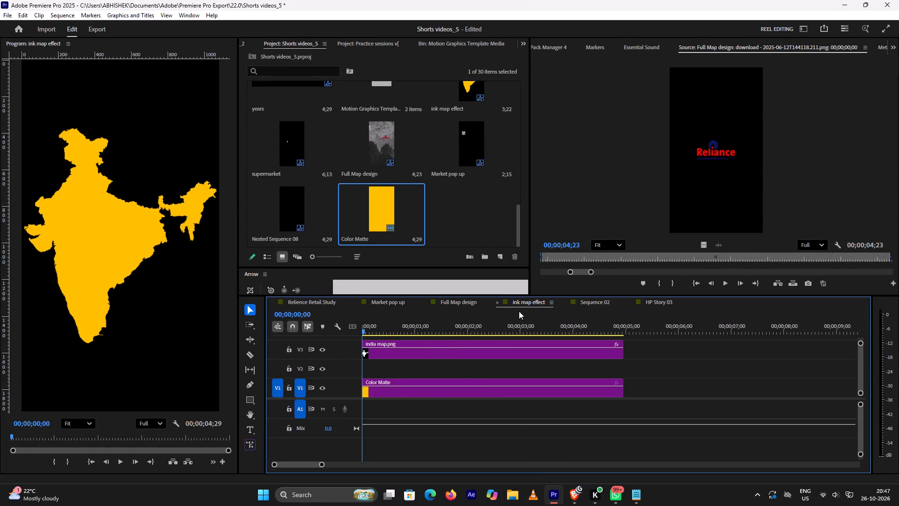
# Play and scrub the Relience Retail Study sequence around 00;00;13;00 to check the cut from the building shot to the map.
pyautogui.click(331, 302)
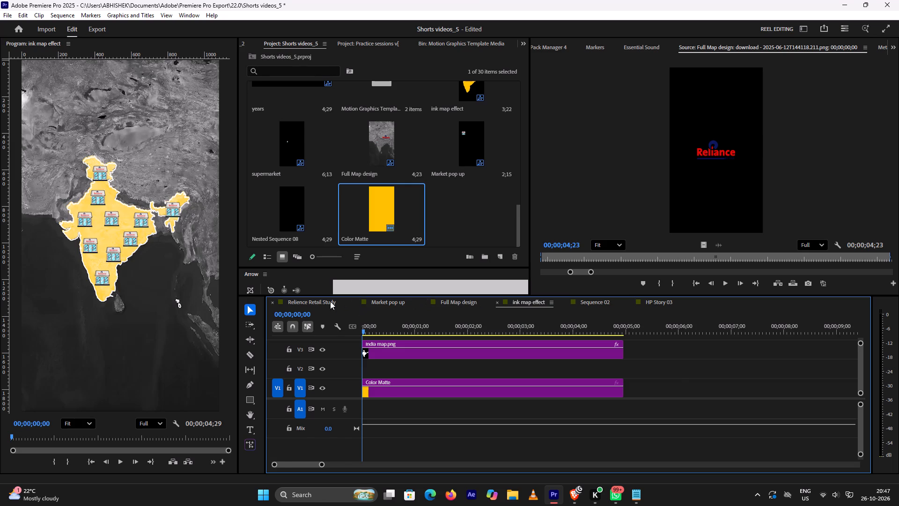
pyautogui.click(439, 325)
pyautogui.press('space')
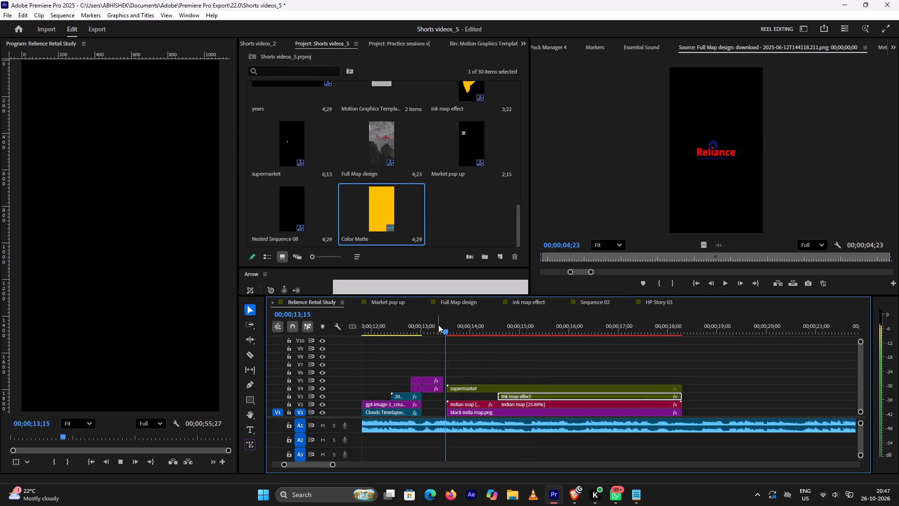
pyautogui.press('space')
pyautogui.click(438, 327)
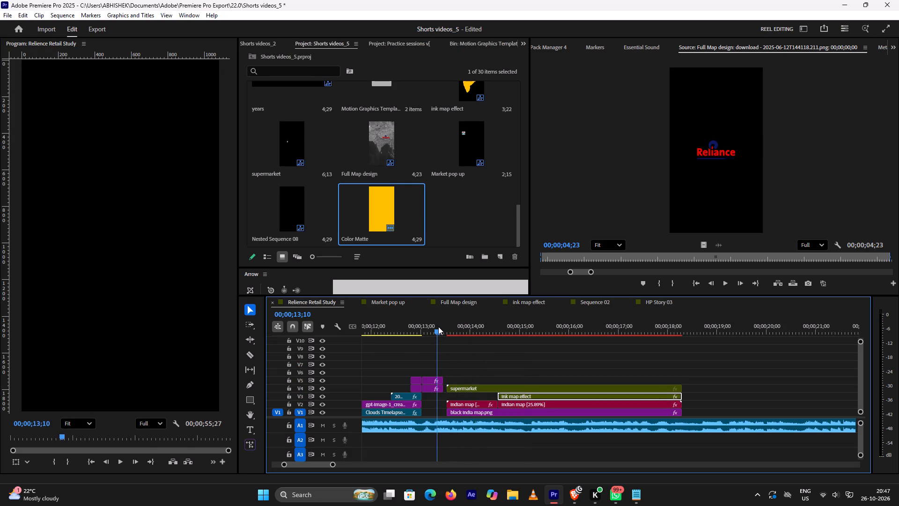
pyautogui.press('space')
pyautogui.press('space')
pyautogui.click(438, 327)
pyautogui.press('space')
pyautogui.press('space')
pyautogui.moveTo(472, 329); pyautogui.dragTo(468, 330)
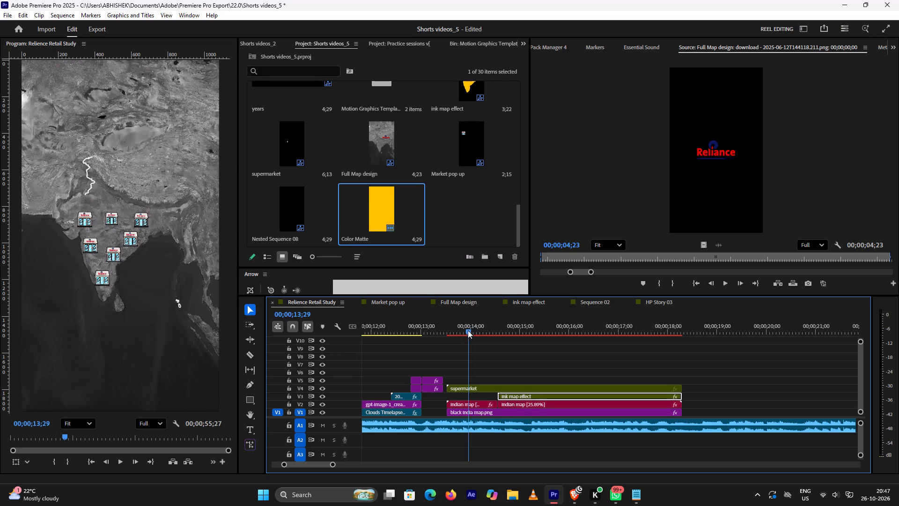
pyautogui.moveTo(468, 330); pyautogui.dragTo(436, 332)
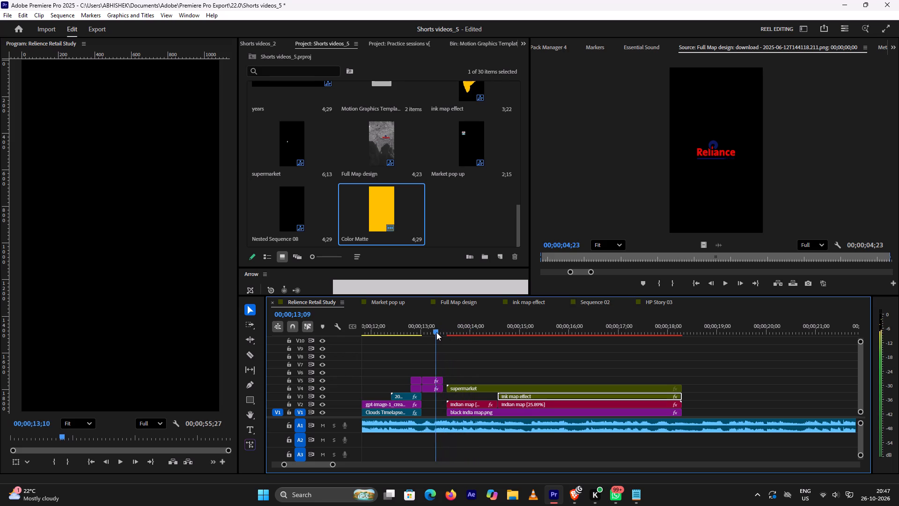
pyautogui.moveTo(436, 332); pyautogui.dragTo(416, 336)
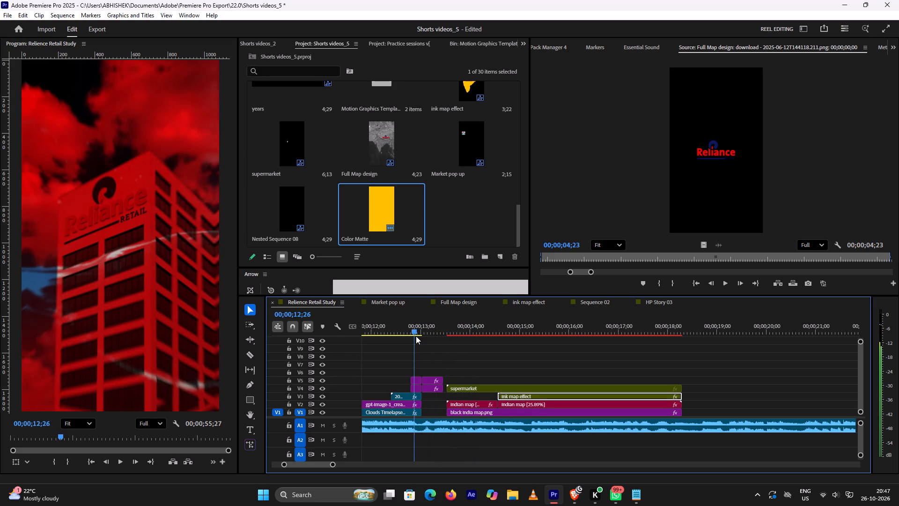
pyautogui.moveTo(416, 336); pyautogui.dragTo(416, 336)
pyautogui.press('space')
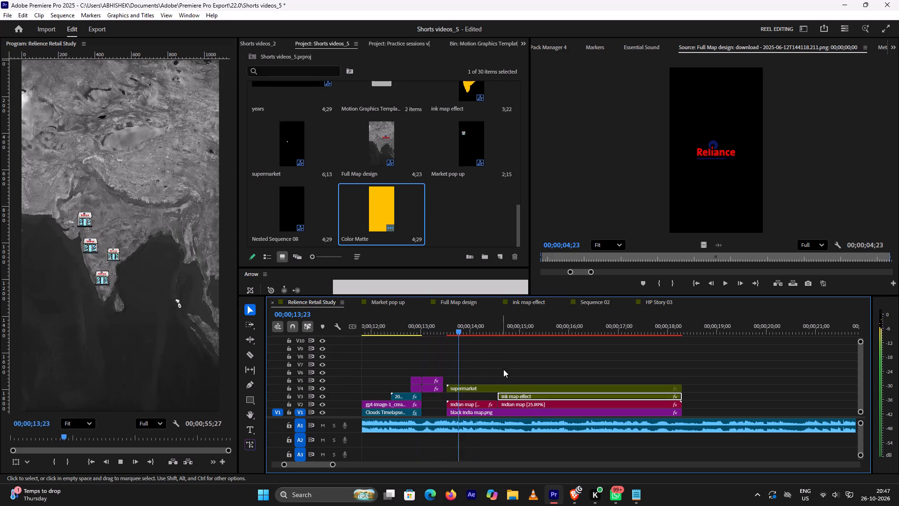
pyautogui.press('space')
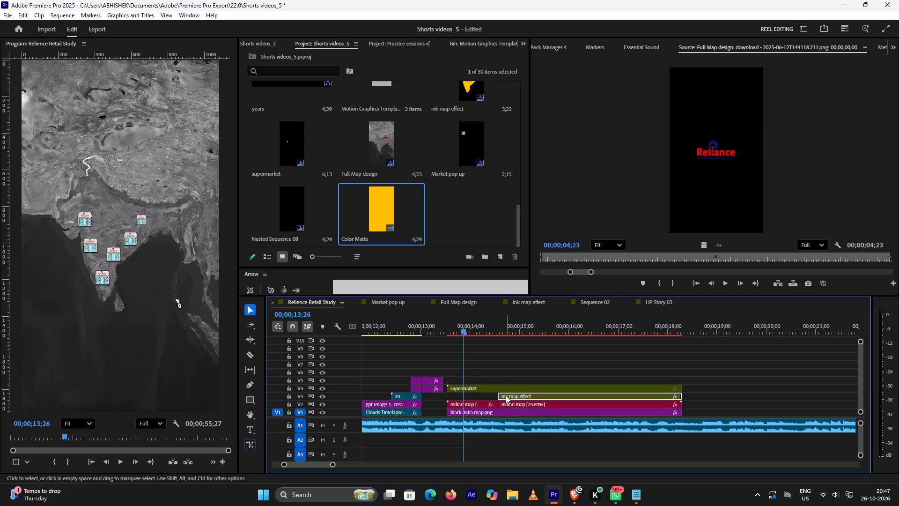
# Restack the overlapping clips so supermarket sits on V3 and ink map effect sits above it on V4.
pyautogui.moveTo(506, 395); pyautogui.dragTo(503, 382)
pyautogui.moveTo(477, 367); pyautogui.dragTo(479, 374)
pyautogui.moveTo(481, 374); pyautogui.dragTo(497, 389)
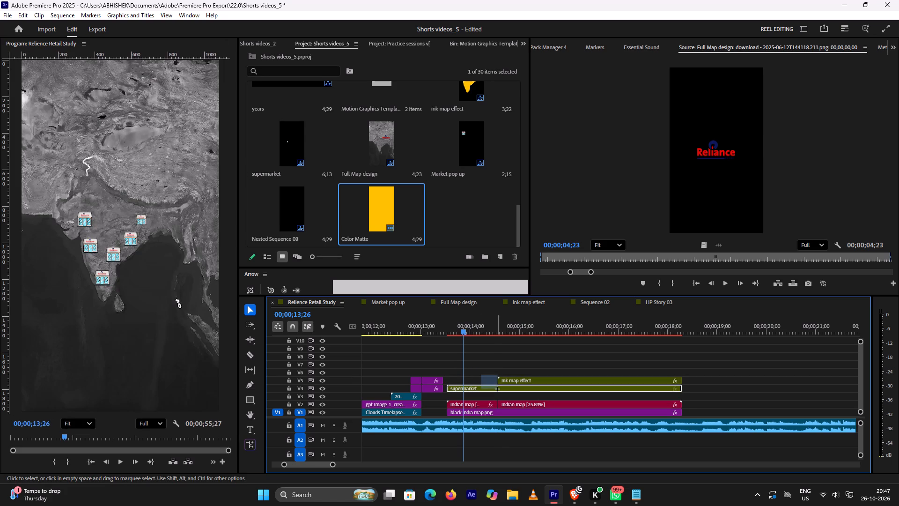
pyautogui.moveTo(497, 389); pyautogui.dragTo(504, 393)
pyautogui.moveTo(509, 381); pyautogui.dragTo(508, 387)
# Move the ink map effect, supermarket, indian map and black india map clips earlier to meet the building shot's end, about 00;00;13;01, and preview them.
pyautogui.moveTo(711, 388); pyautogui.dragTo(623, 417)
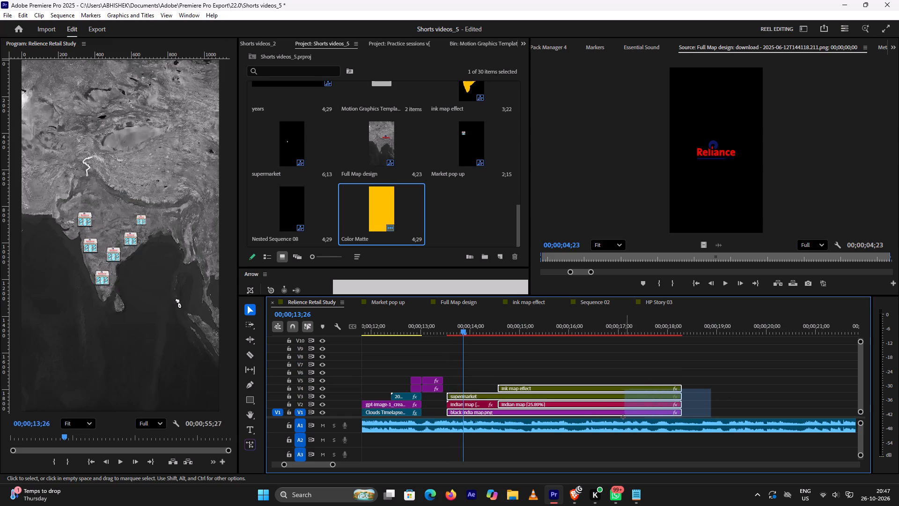
pyautogui.moveTo(623, 417); pyautogui.dragTo(462, 414)
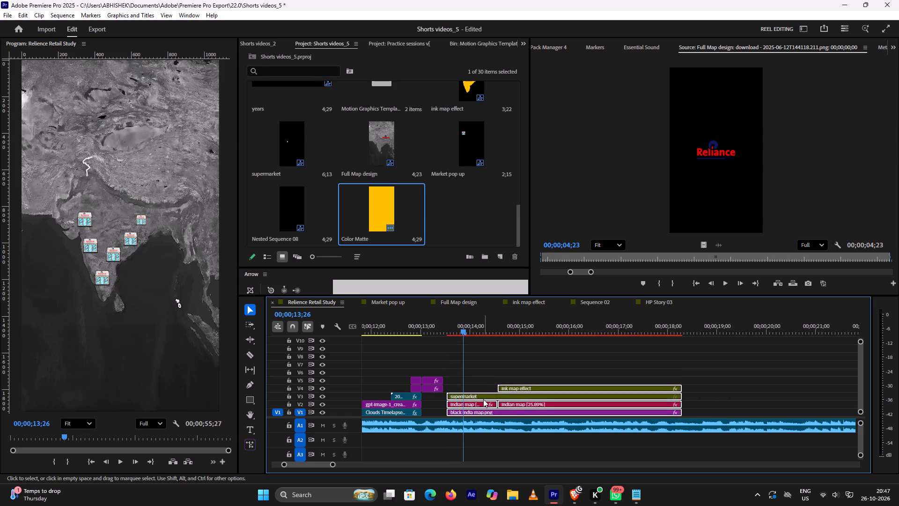
pyautogui.moveTo(482, 396); pyautogui.dragTo(460, 401)
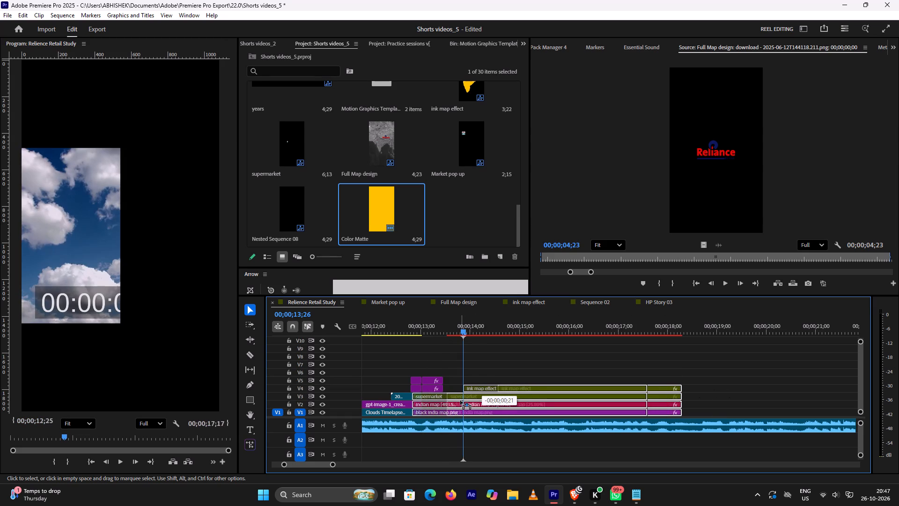
pyautogui.moveTo(460, 401); pyautogui.dragTo(469, 398)
pyautogui.moveTo(464, 330); pyautogui.dragTo(394, 333)
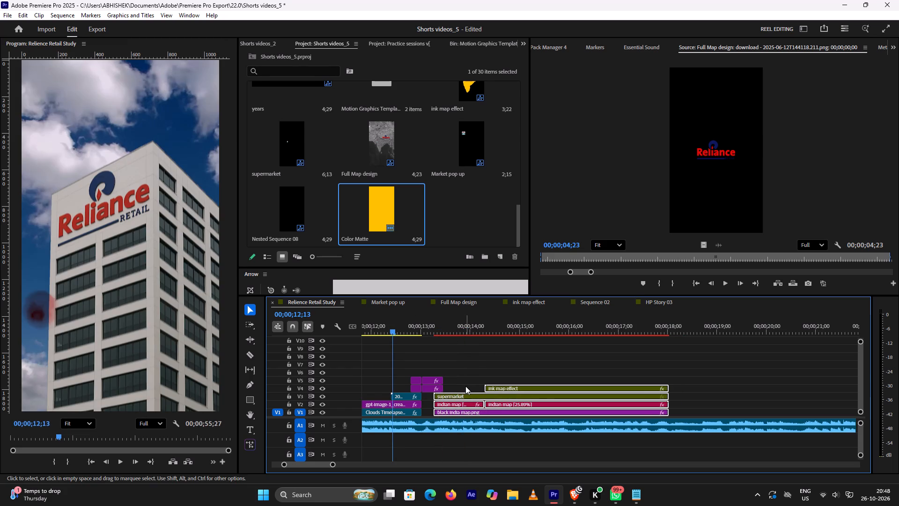
pyautogui.moveTo(467, 393); pyautogui.dragTo(459, 396)
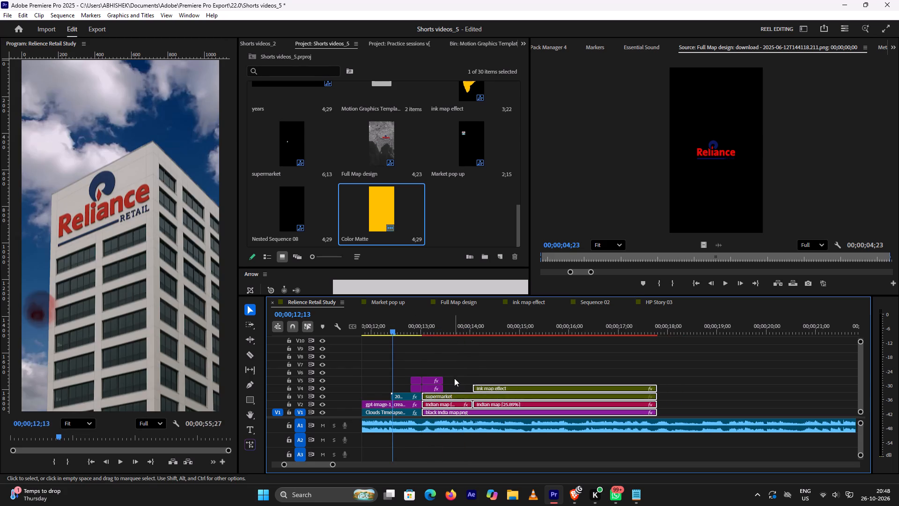
pyautogui.press('space')
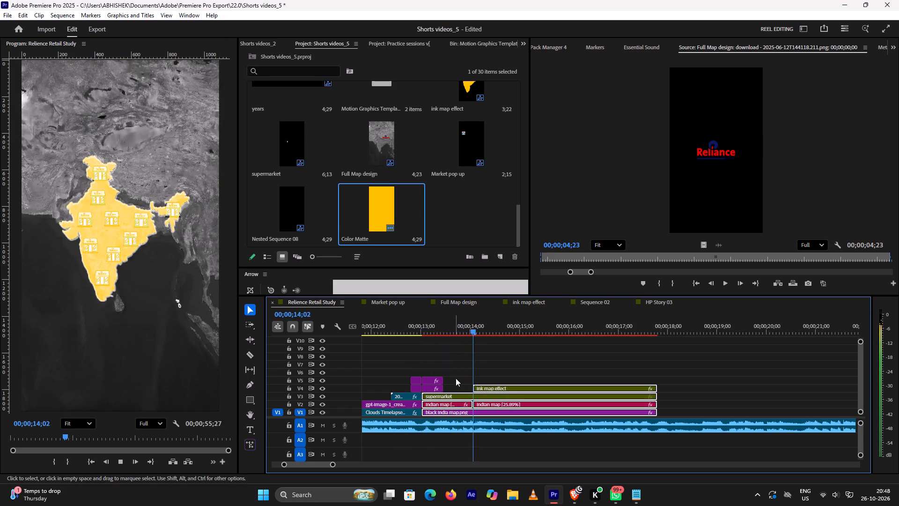
pyautogui.press('space')
# Switch to the YouTube tutorial in Brave and watch the next part, where the main sequence's map section is played.
pyautogui.click(574, 492)
pyautogui.press('space')
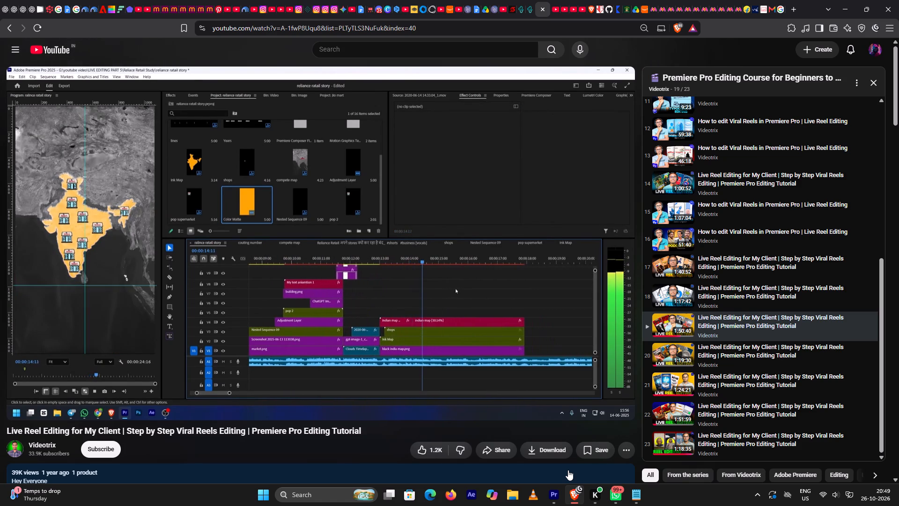
pyautogui.press('space')
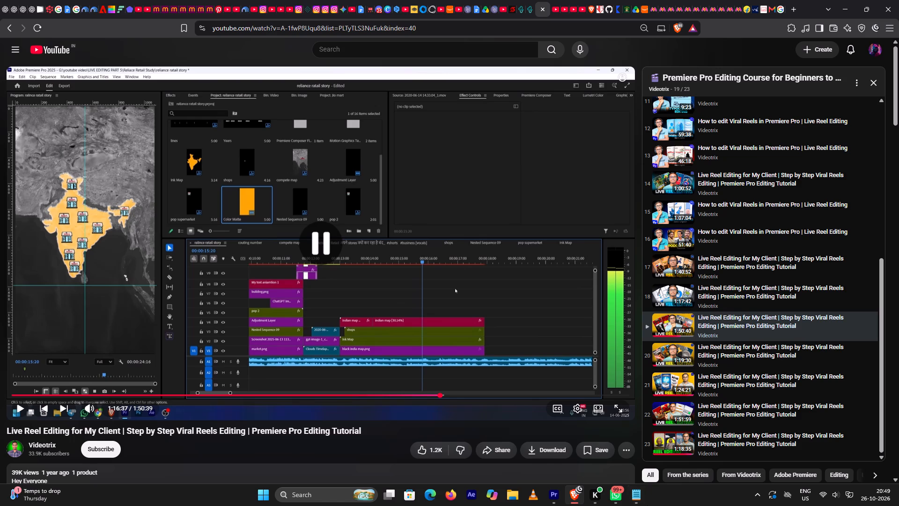
# Back in Premiere Pro, select the short unnamed clips stacked on V4 and V5 around 00;00;13;00.
pyautogui.click(560, 498)
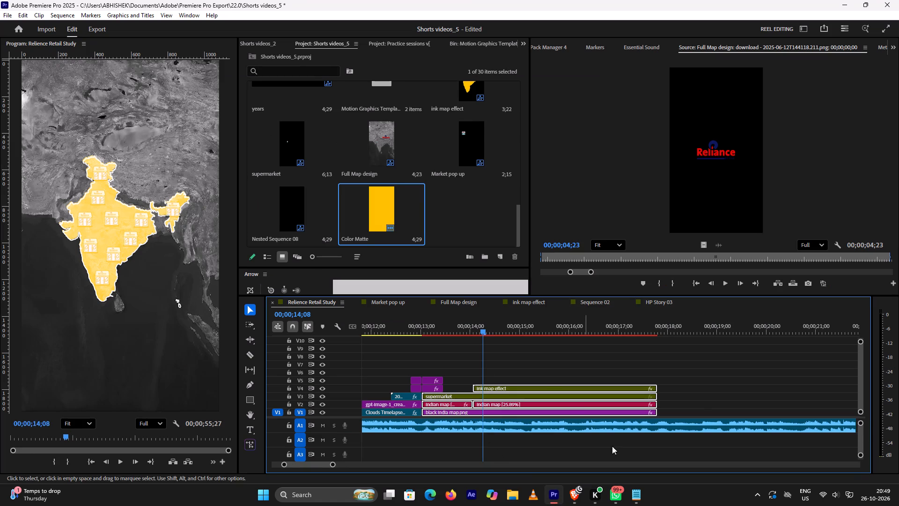
pyautogui.scroll(5, 613, 424)
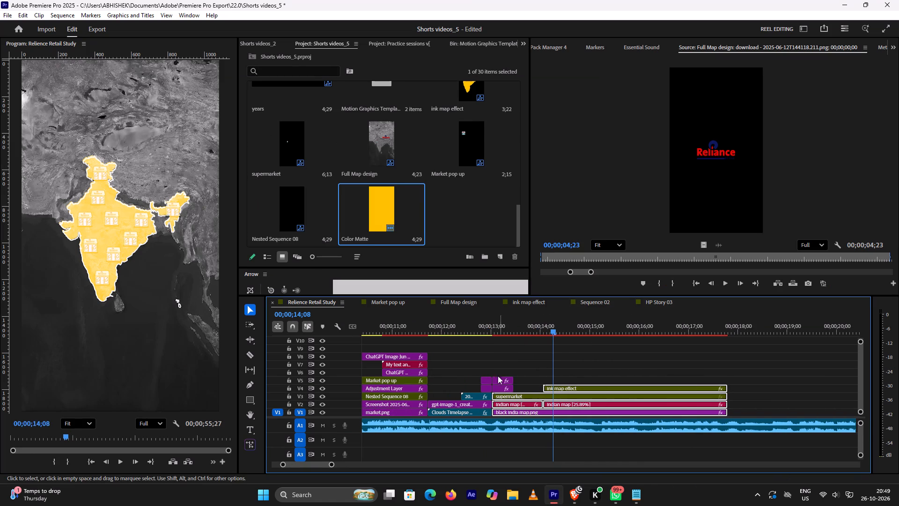
pyautogui.moveTo(473, 356); pyautogui.dragTo(508, 387)
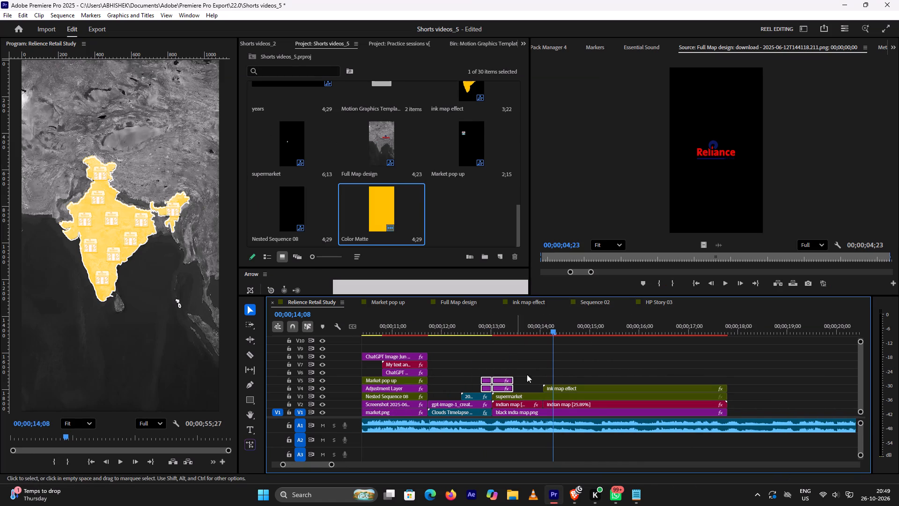
# Switch to the YouTube tutorial in Brave and watch the next part, where the stacked map clips are lengthened in the main sequence.
pyautogui.click(578, 498)
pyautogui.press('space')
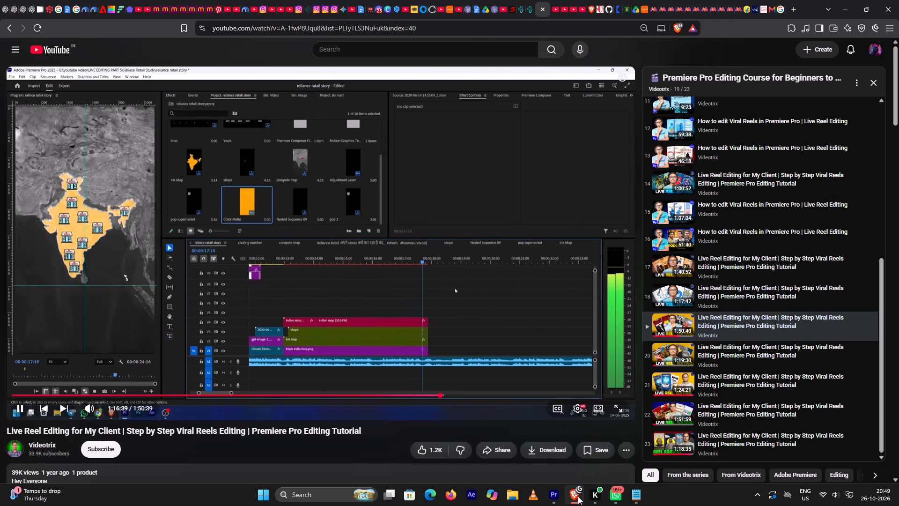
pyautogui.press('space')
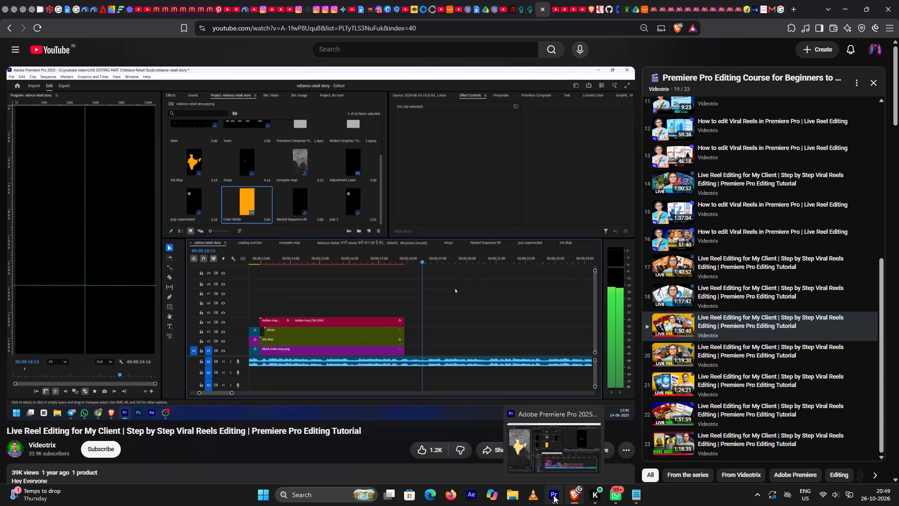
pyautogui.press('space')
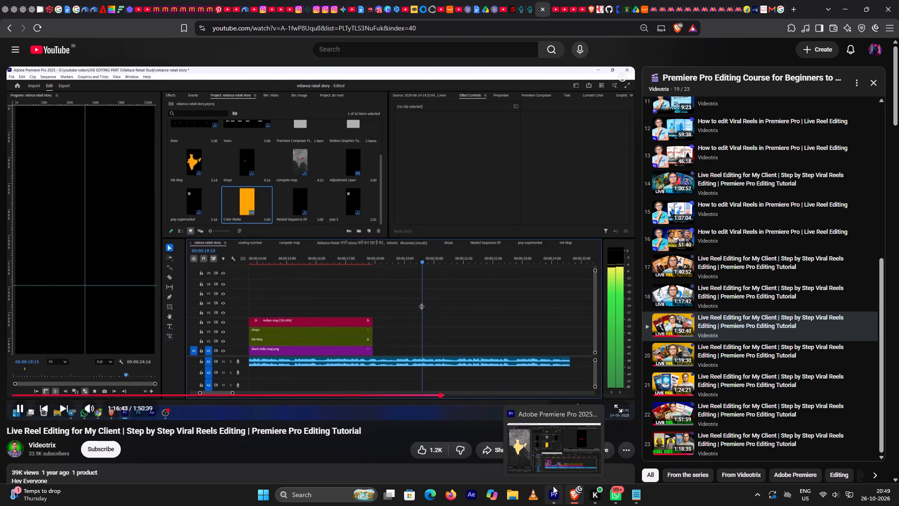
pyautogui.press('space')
pyautogui.click(813, 487)
pyautogui.click(820, 491)
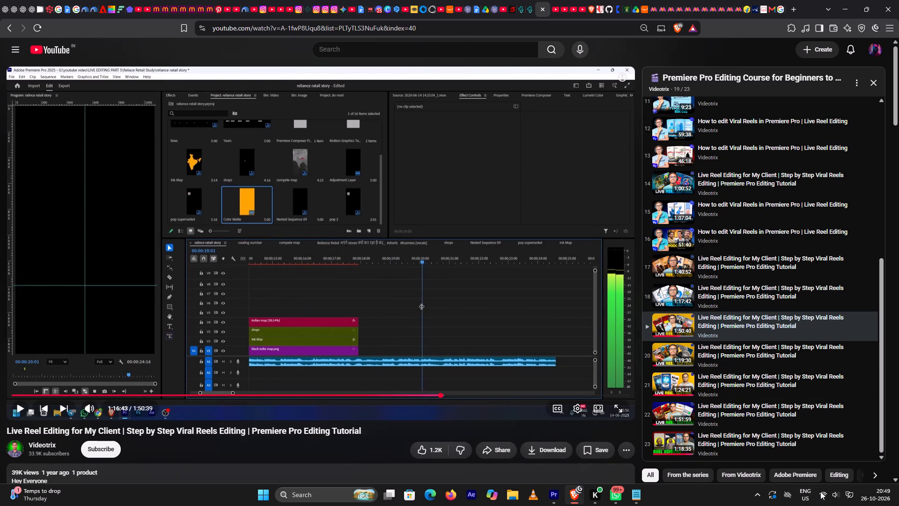
pyautogui.click(820, 491)
pyautogui.click(767, 391)
pyautogui.click(714, 492)
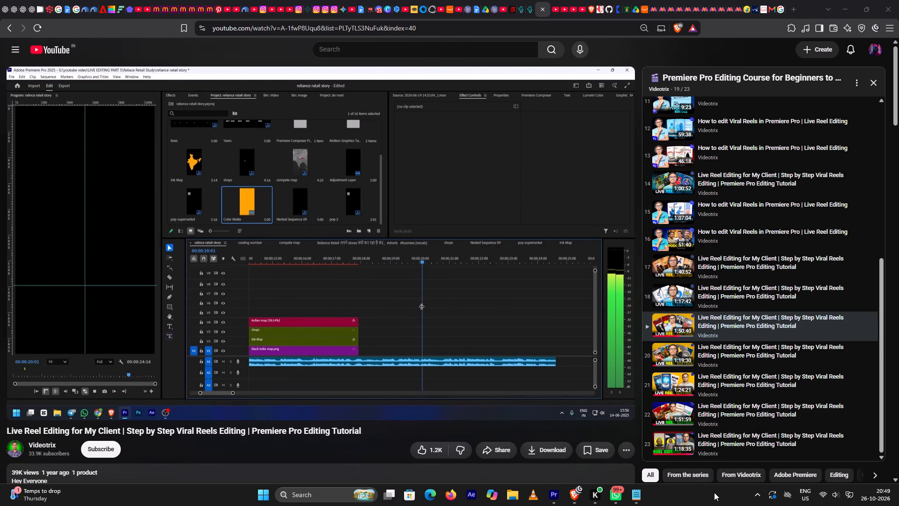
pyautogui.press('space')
pyautogui.click(447, 362)
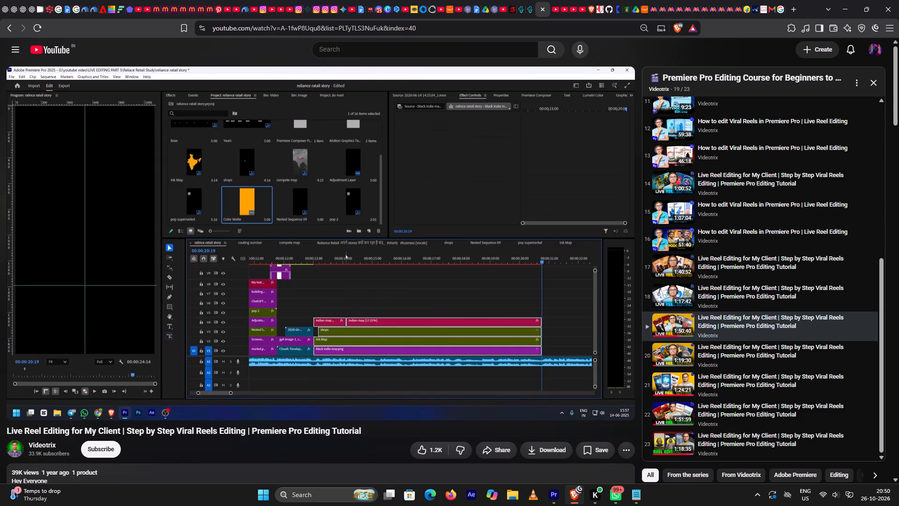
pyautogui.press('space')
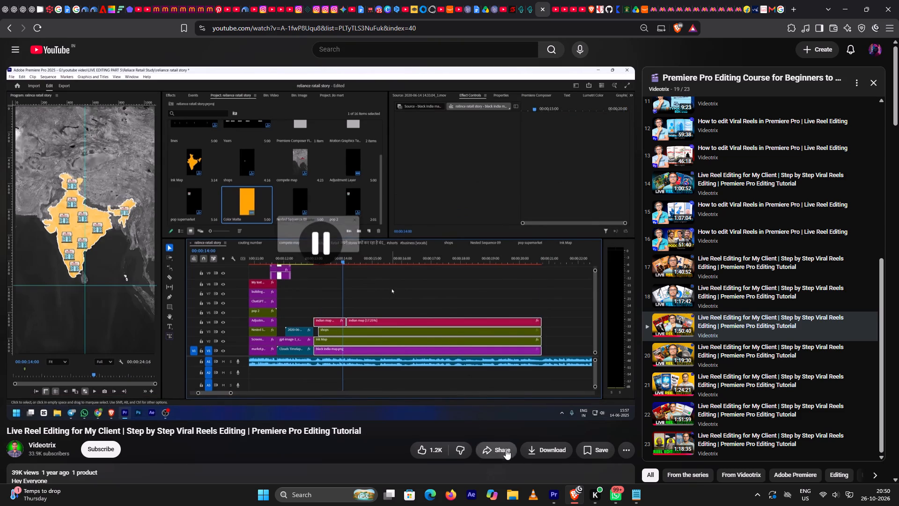
# Back in Premiere Pro, move the selected short clips up to V9 and V10, straddling the cut into the building shot at about 00;00;11;22.
pyautogui.doubleClick(556, 498)
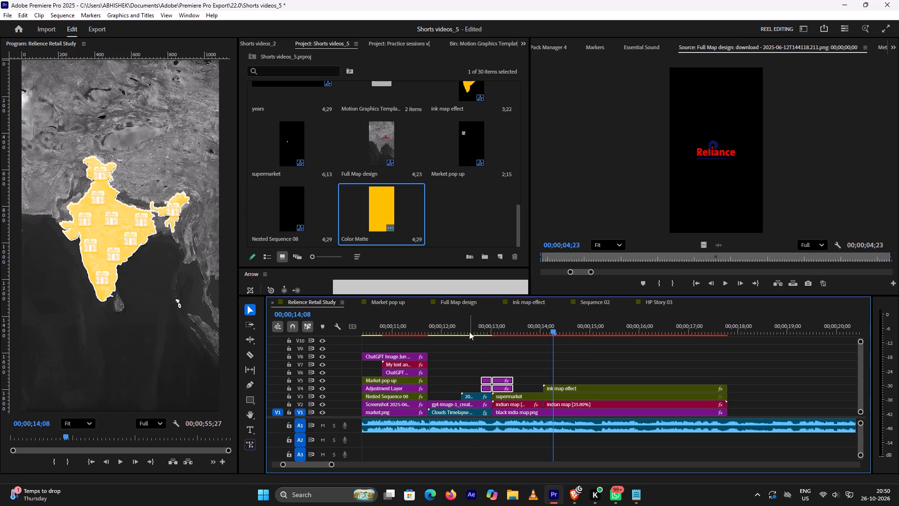
pyautogui.click(467, 329)
pyautogui.press('space')
pyautogui.press('space')
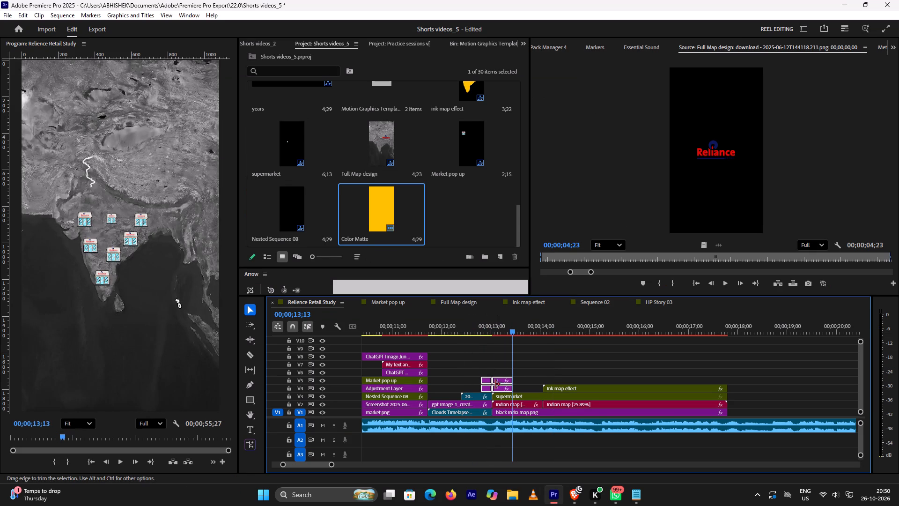
pyautogui.moveTo(497, 379); pyautogui.dragTo(438, 340)
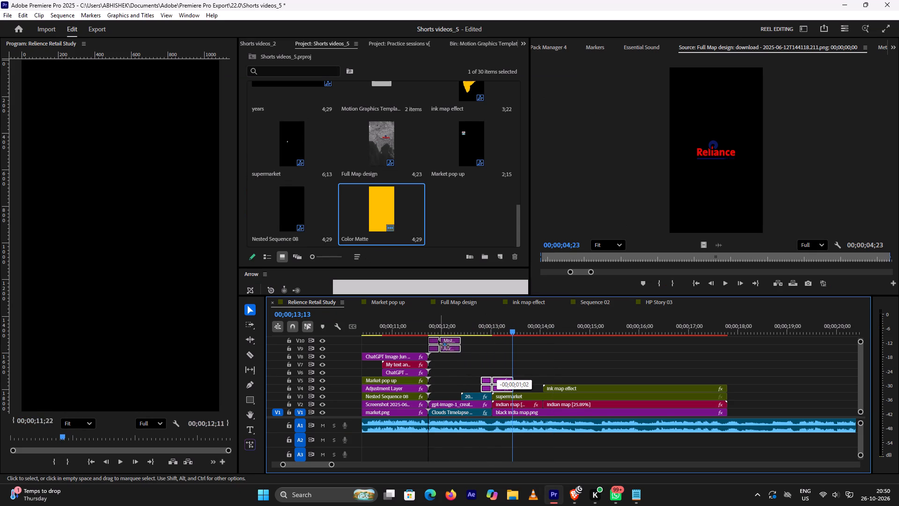
pyautogui.moveTo(438, 340); pyautogui.dragTo(435, 340)
# Replay the sequence from about 00;00;11;12 to check the moved clips over the cut and the building-to-map transition.
pyautogui.click(413, 325)
pyautogui.press('space')
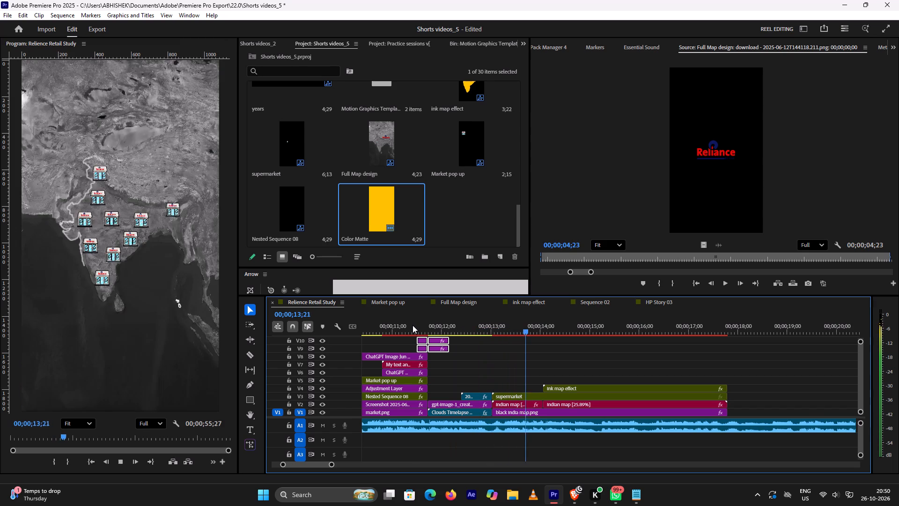
pyautogui.press('space')
pyautogui.click(413, 325)
pyautogui.press('space')
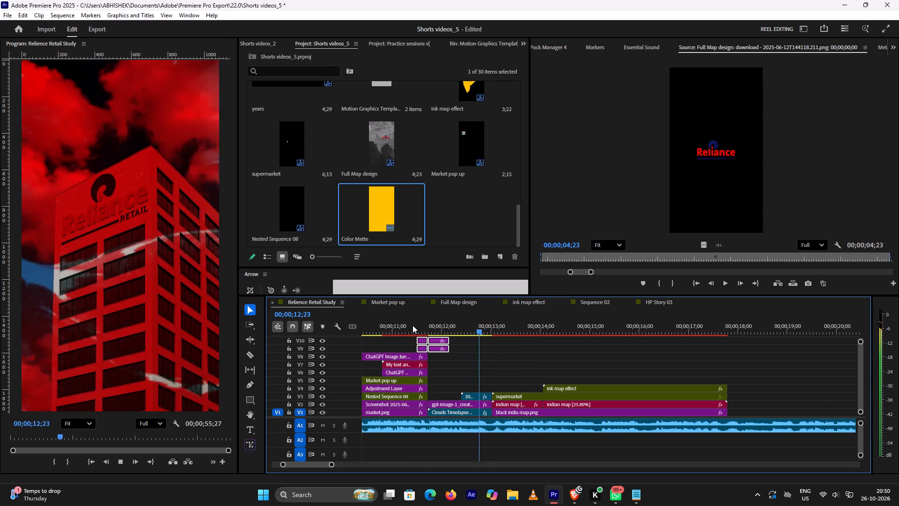
pyautogui.press('space')
pyautogui.click(413, 325)
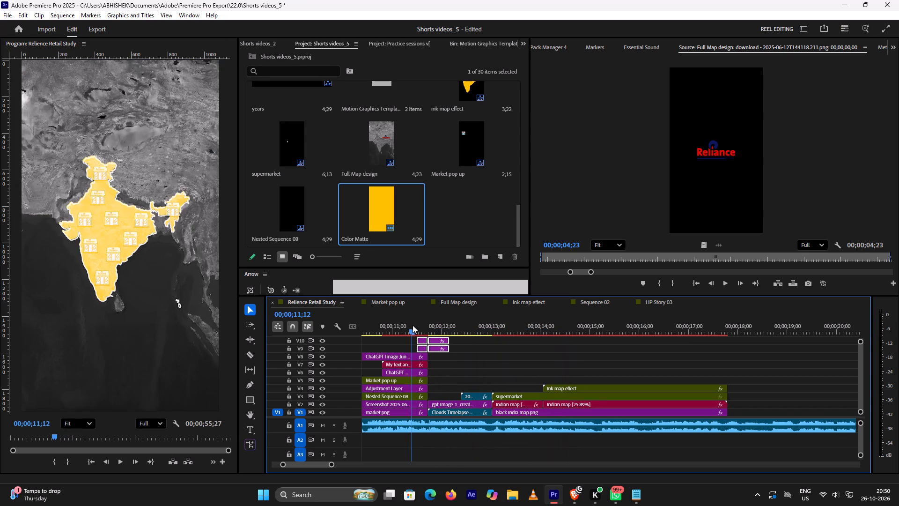
pyautogui.press('space')
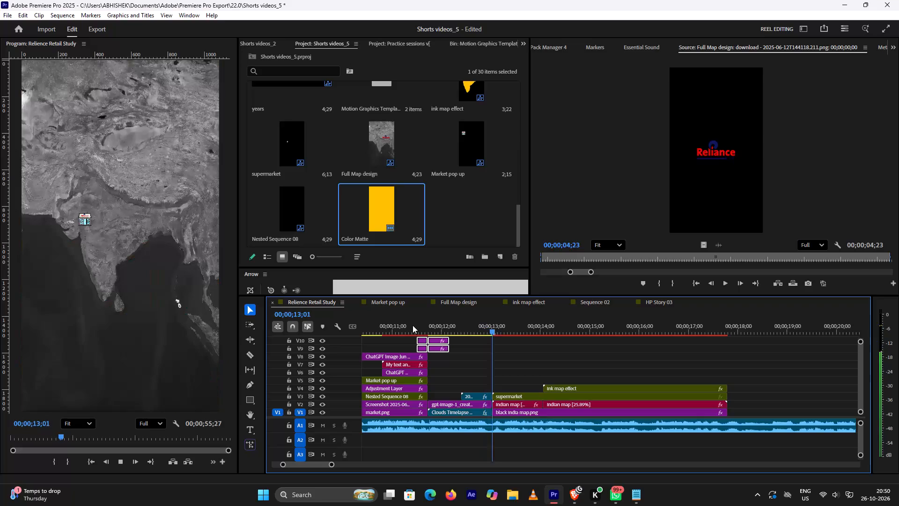
pyautogui.press('space')
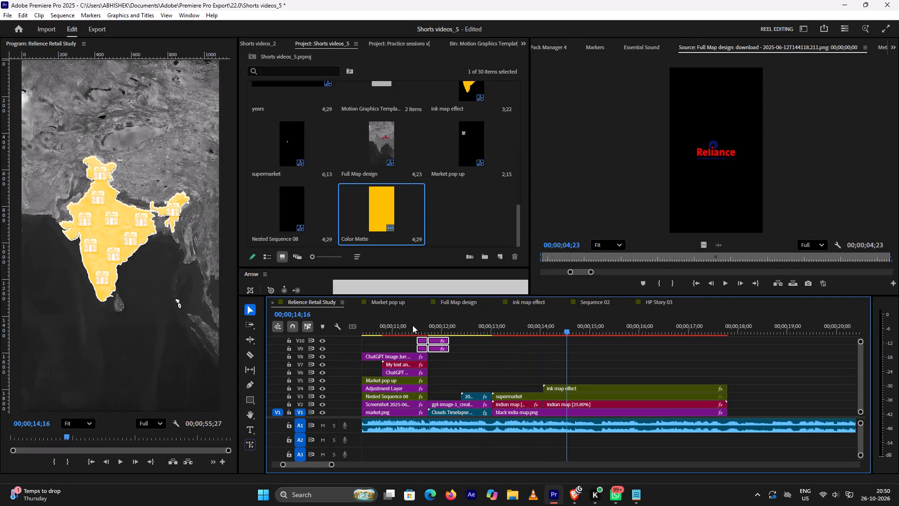
pyautogui.press('space')
pyautogui.press('space')
pyautogui.click(468, 329)
pyautogui.press('space')
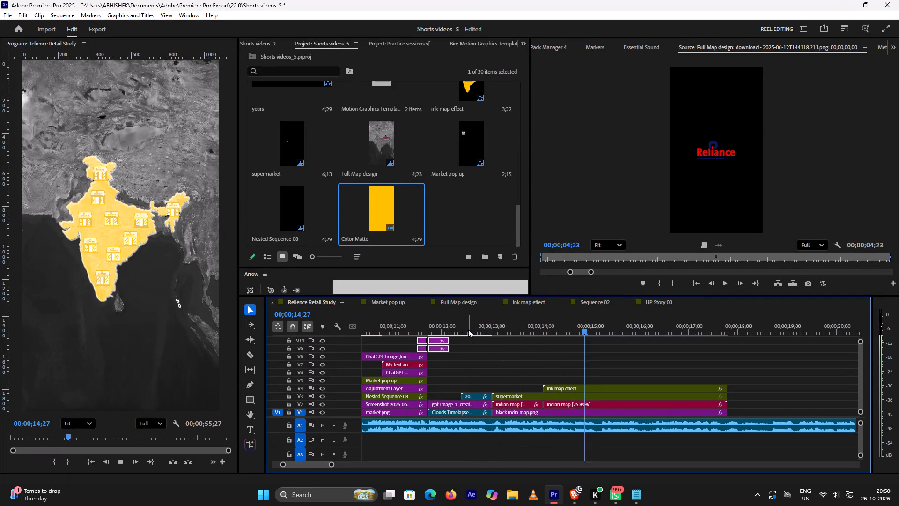
pyautogui.press('space')
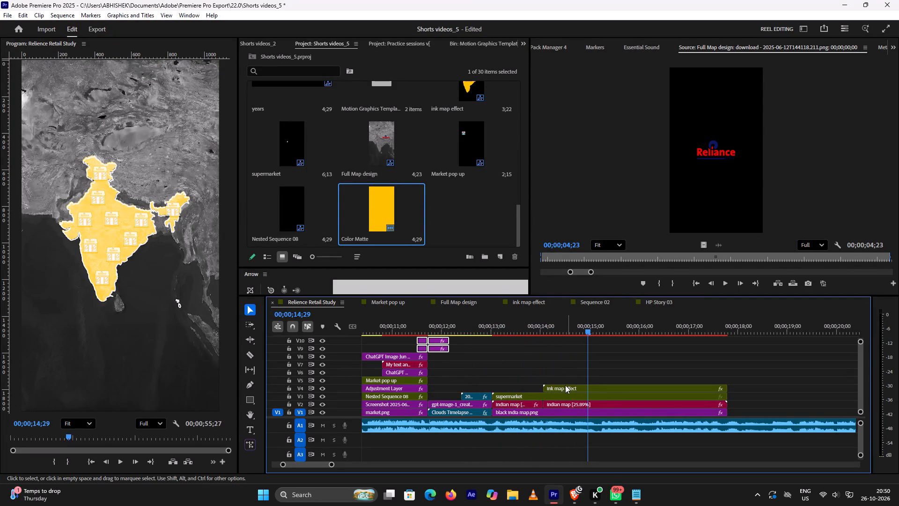
# Move the ink map effect, supermarket and both indian map clips up one track, leaving V2 free above black india map.png.
pyautogui.moveTo(507, 368); pyautogui.dragTo(514, 377)
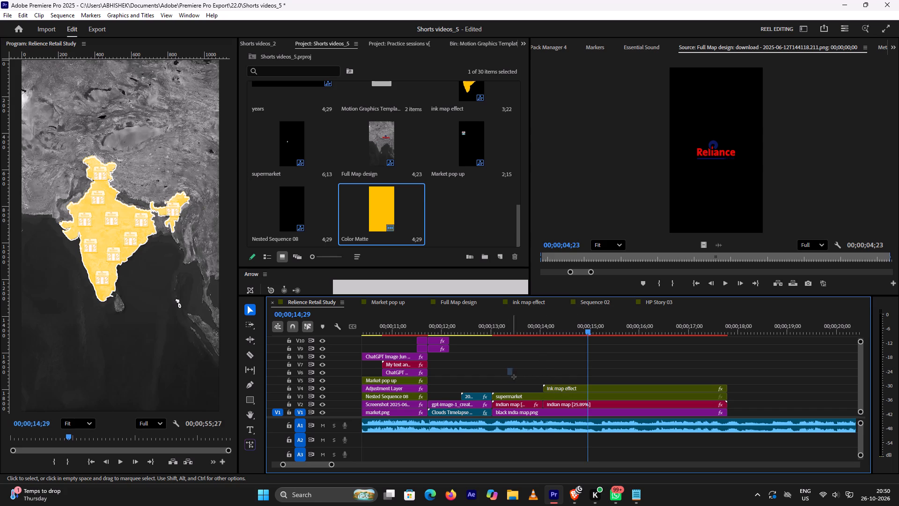
pyautogui.moveTo(514, 377); pyautogui.dragTo(585, 401)
pyautogui.moveTo(588, 390); pyautogui.dragTo(586, 384)
pyautogui.click(555, 356)
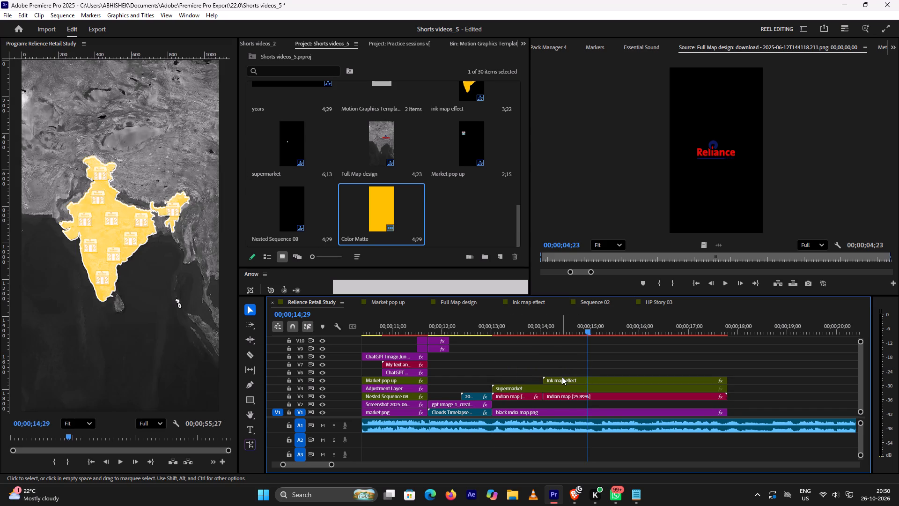
# Move the ink map effect down to V2, beneath the indian map and supermarket clips, and preview the map section.
pyautogui.moveTo(562, 377); pyautogui.dragTo(561, 402)
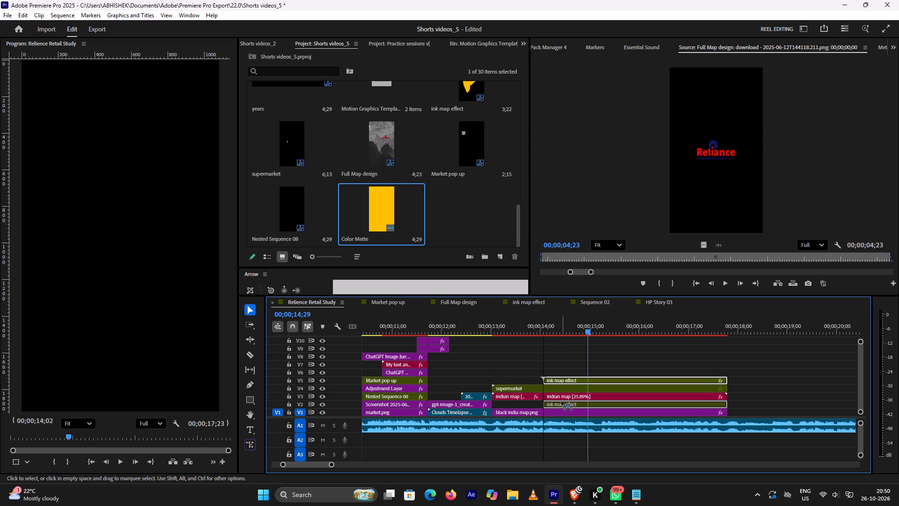
pyautogui.moveTo(561, 402); pyautogui.dragTo(562, 402)
pyautogui.click(520, 326)
pyautogui.press('space')
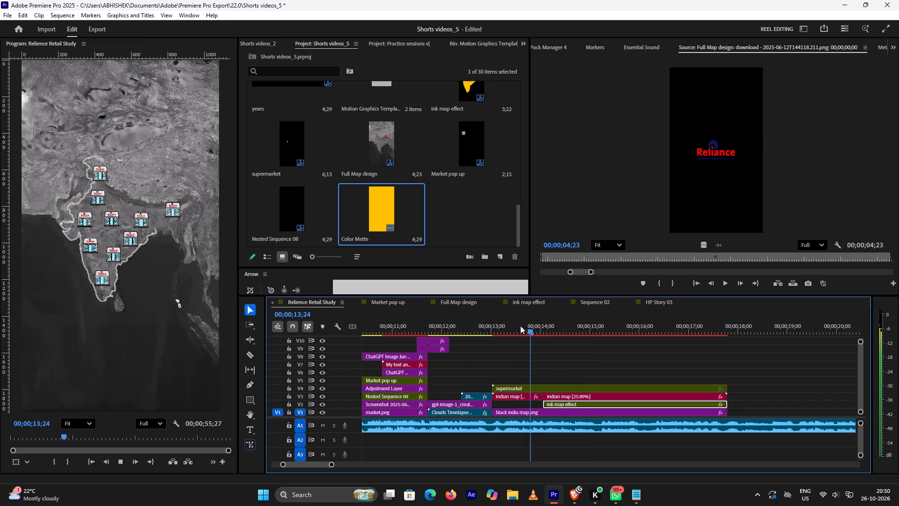
pyautogui.press('space')
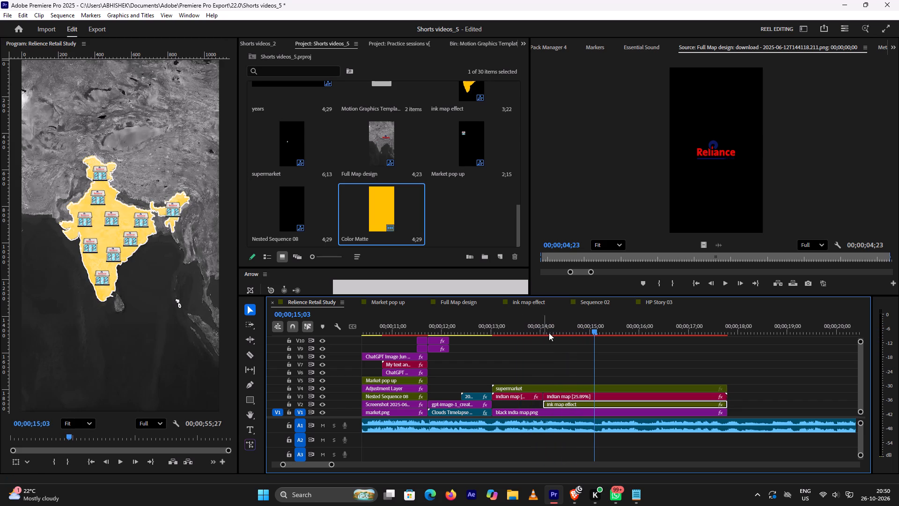
pyautogui.press('space')
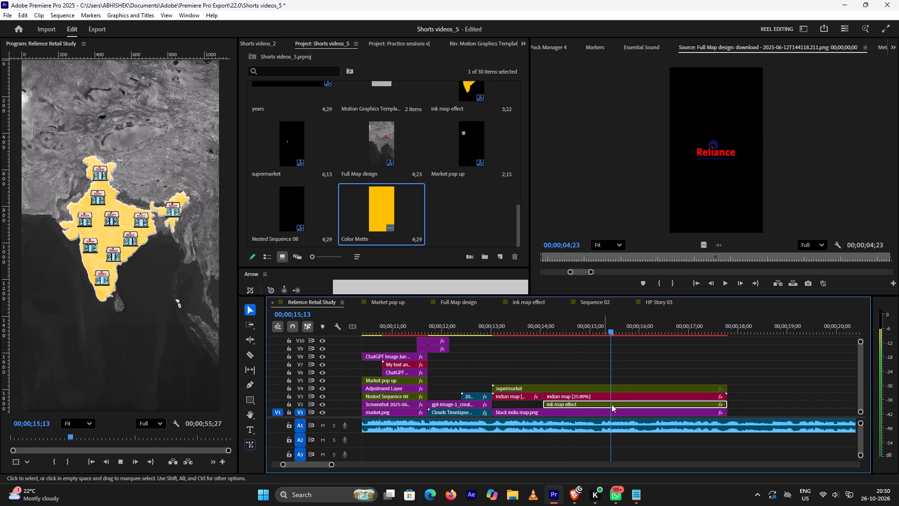
pyautogui.scroll(-4, 651, 355)
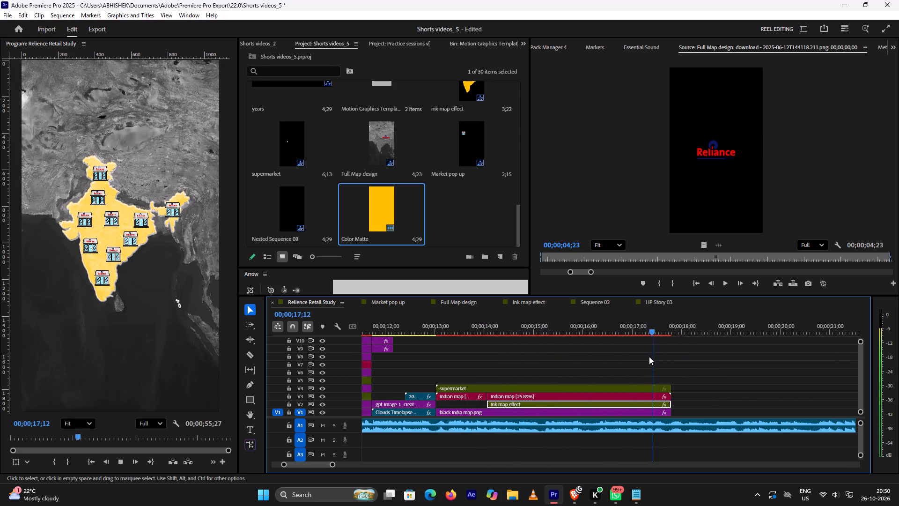
pyautogui.press('space')
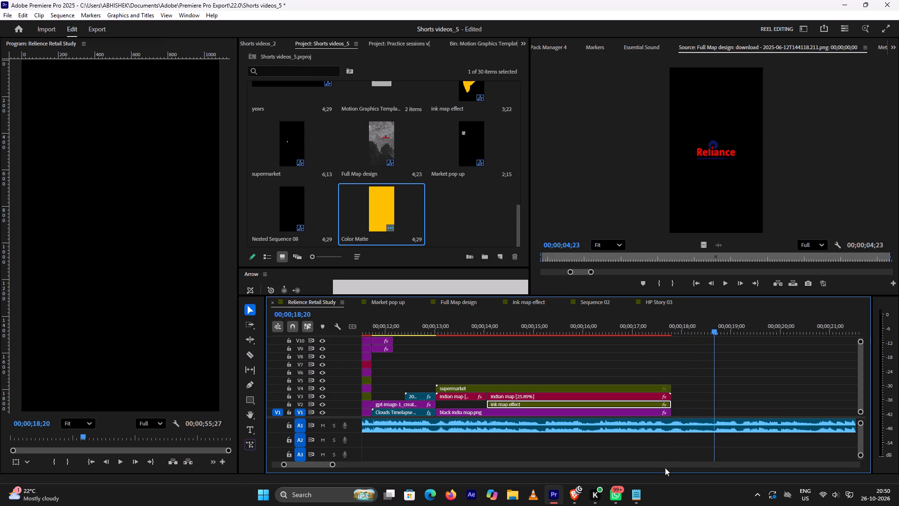
# Rewind the tutorial in Brave to about 1:16:49 and review how the map clips' ends are extended in the main sequence.
pyautogui.click(572, 493)
pyautogui.press('space')
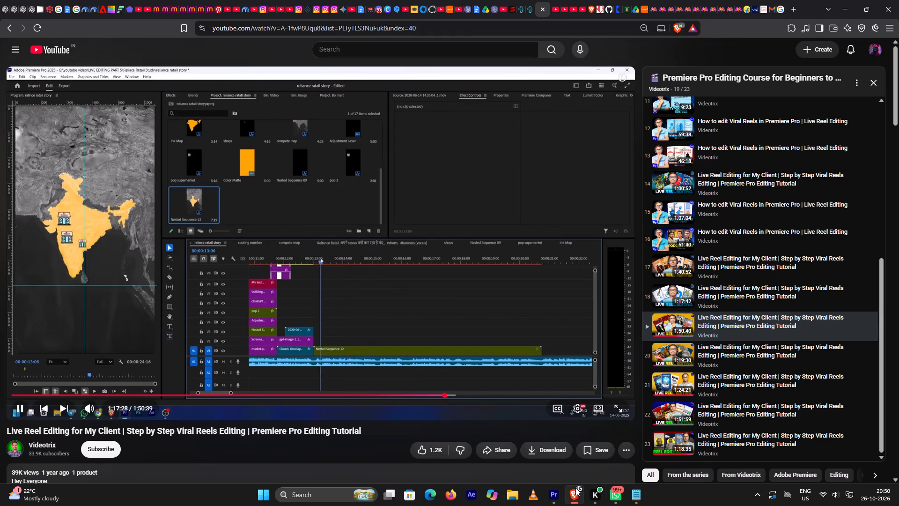
pyautogui.press('Left')
pyautogui.press('Left')
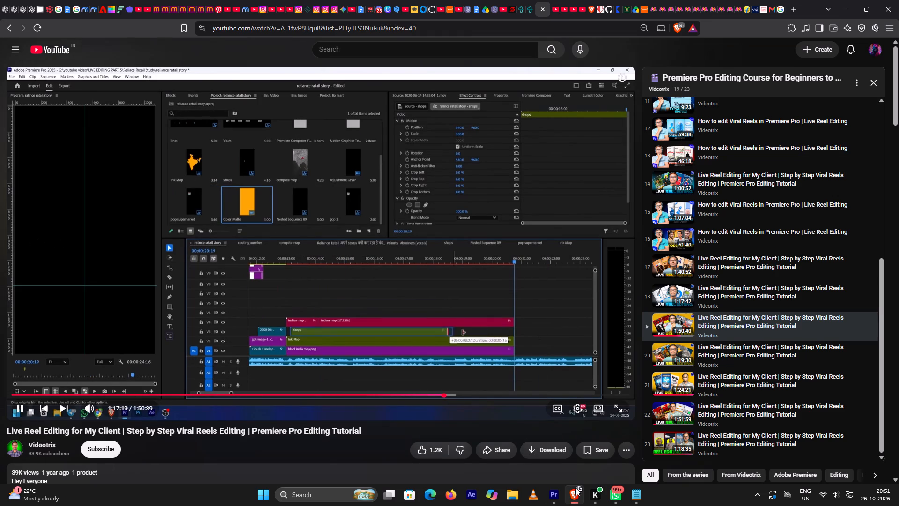
pyautogui.press('Left')
pyautogui.press('Left')
pyautogui.press('Left')
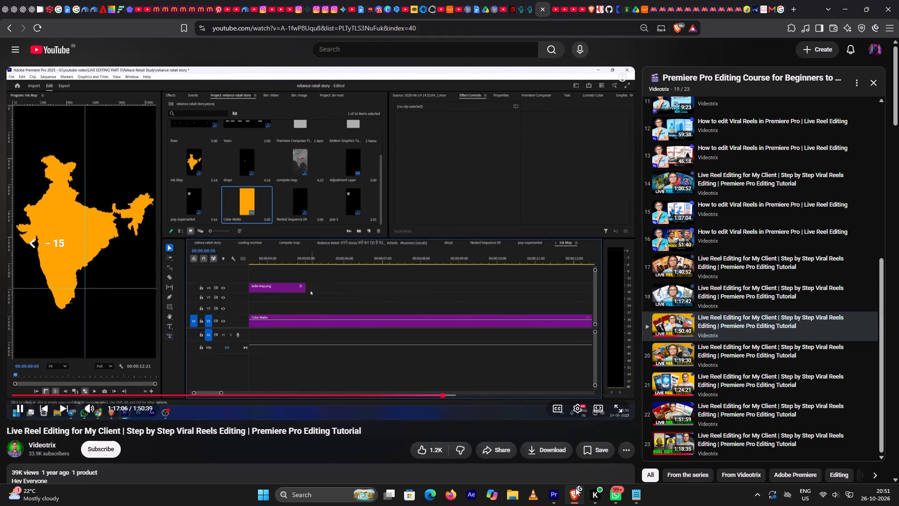
pyautogui.press('Left')
pyautogui.press('Left')
pyautogui.press('Left')
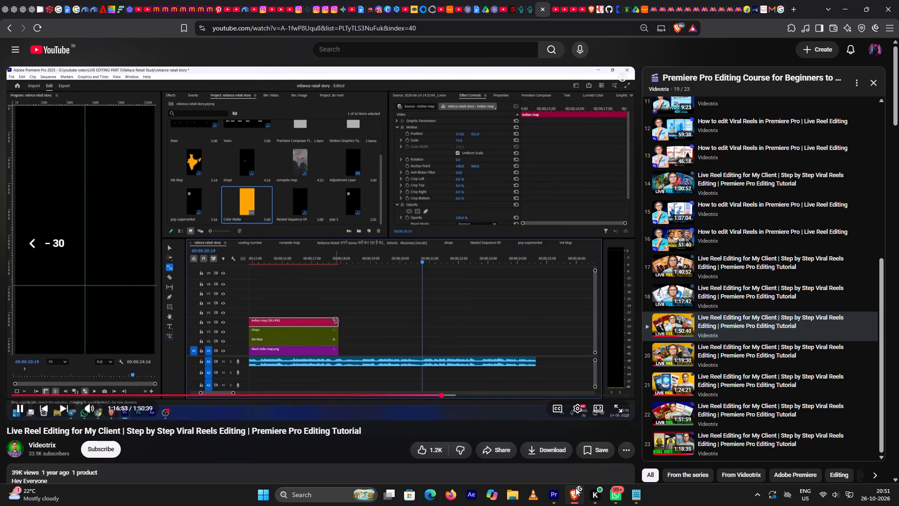
pyautogui.press('Left')
pyautogui.press('Left')
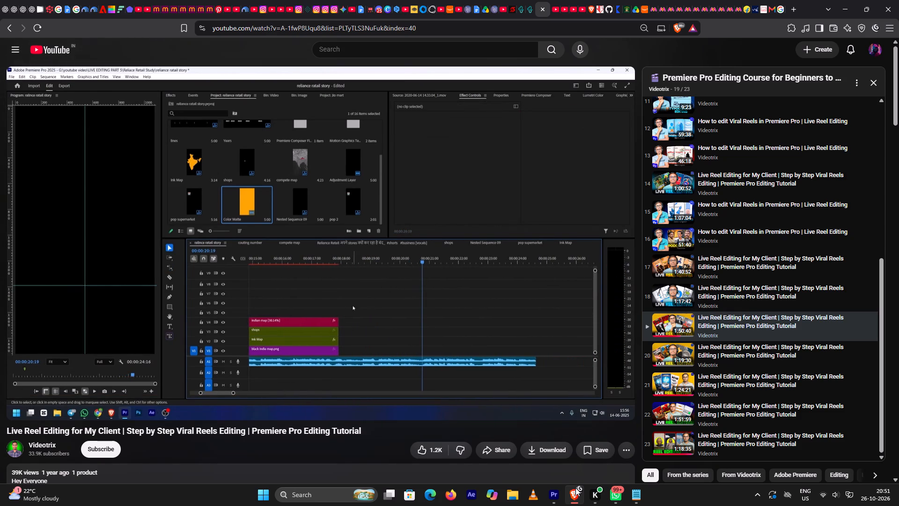
pyautogui.press('space')
# Back in Premiere Pro, extend supermarket to its media limit, ink map effect to about 00;00;19;00, and black india map.png to 00;00;20;21.
pyautogui.click(551, 495)
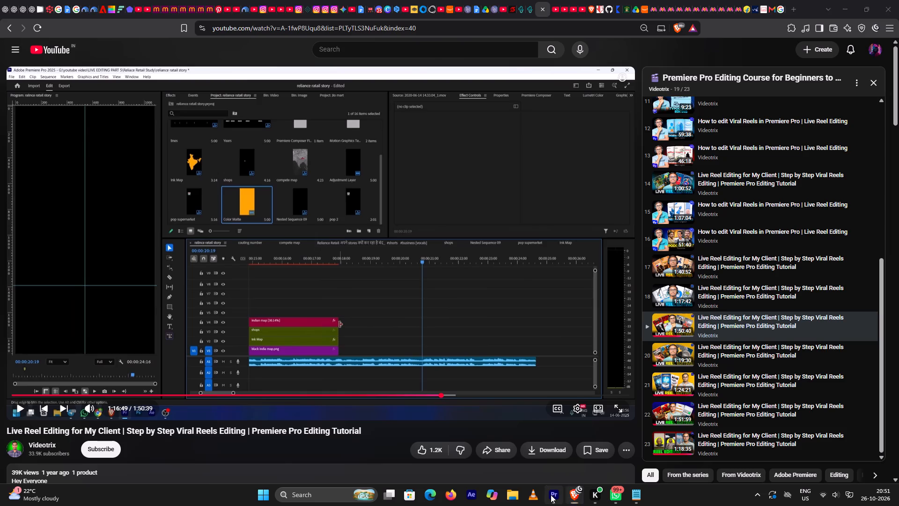
pyautogui.press('space')
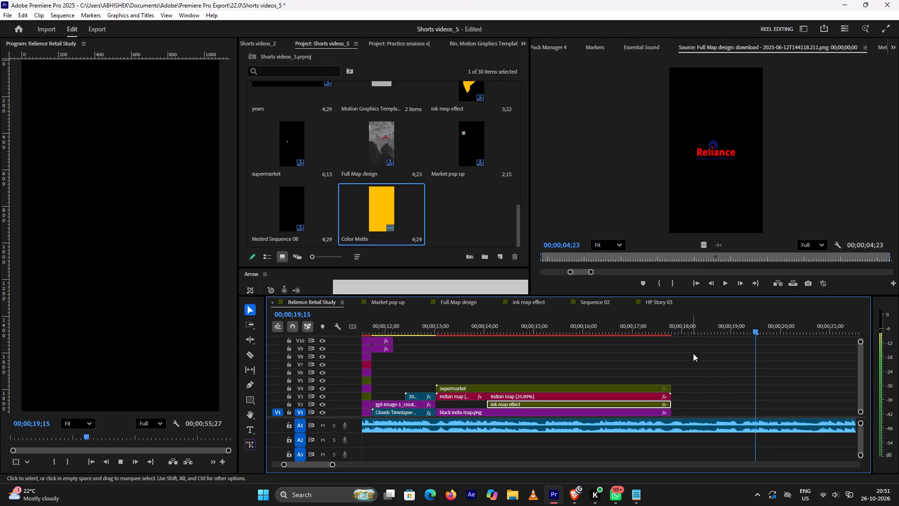
pyautogui.press('space')
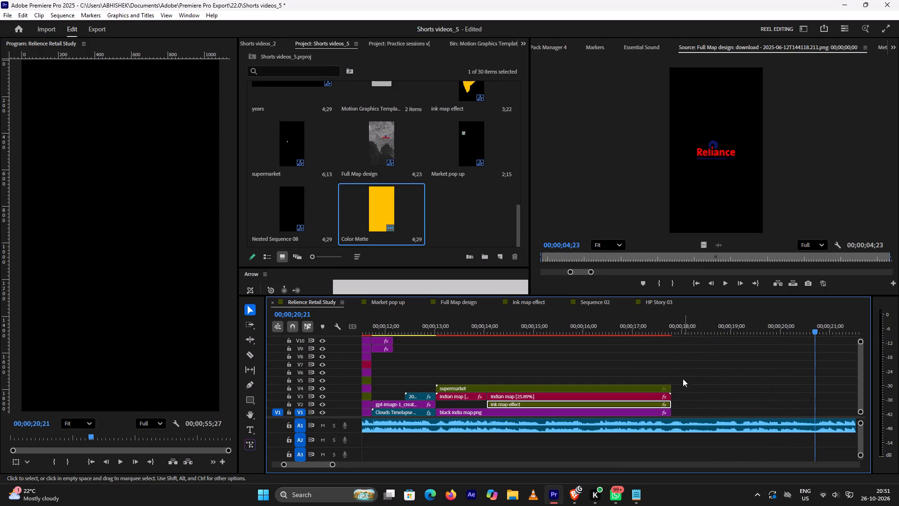
pyautogui.moveTo(671, 387); pyautogui.dragTo(805, 374)
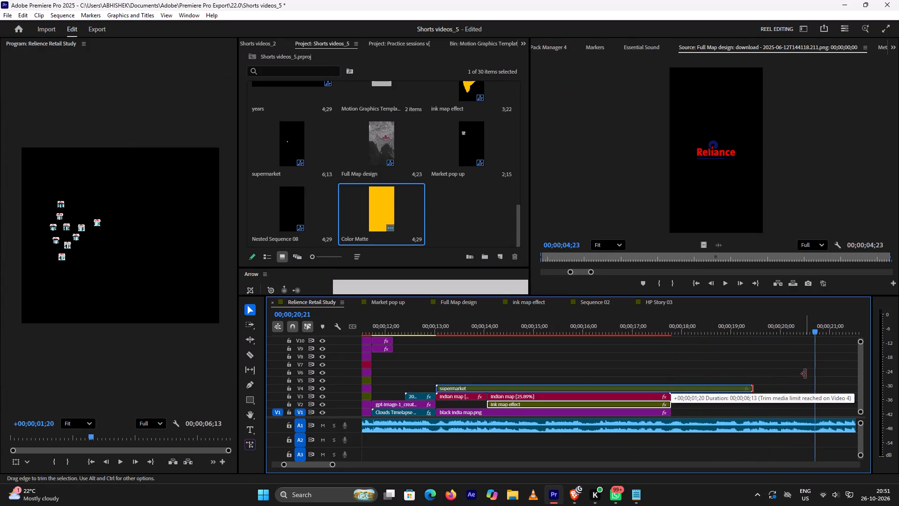
pyautogui.moveTo(805, 374); pyautogui.dragTo(817, 372)
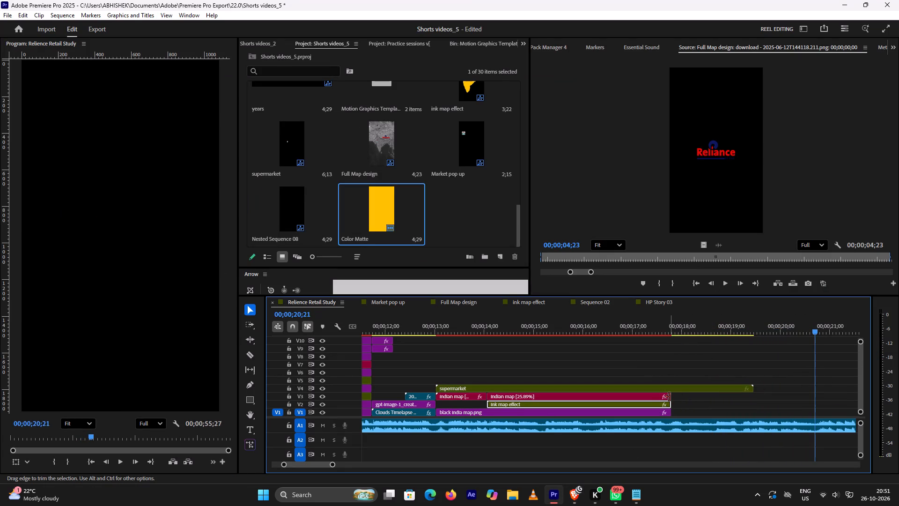
pyautogui.moveTo(670, 397); pyautogui.dragTo(733, 391)
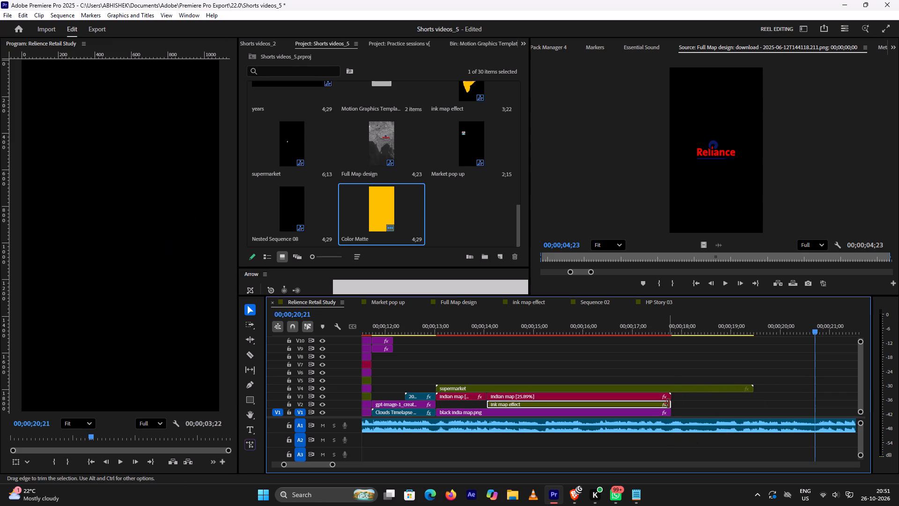
pyautogui.moveTo(669, 403); pyautogui.dragTo(757, 394)
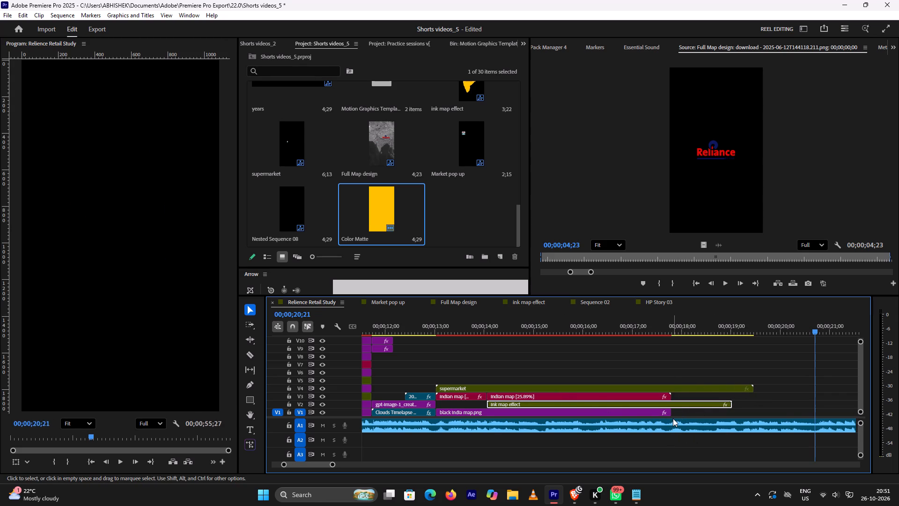
pyautogui.moveTo(671, 413); pyautogui.dragTo(780, 402)
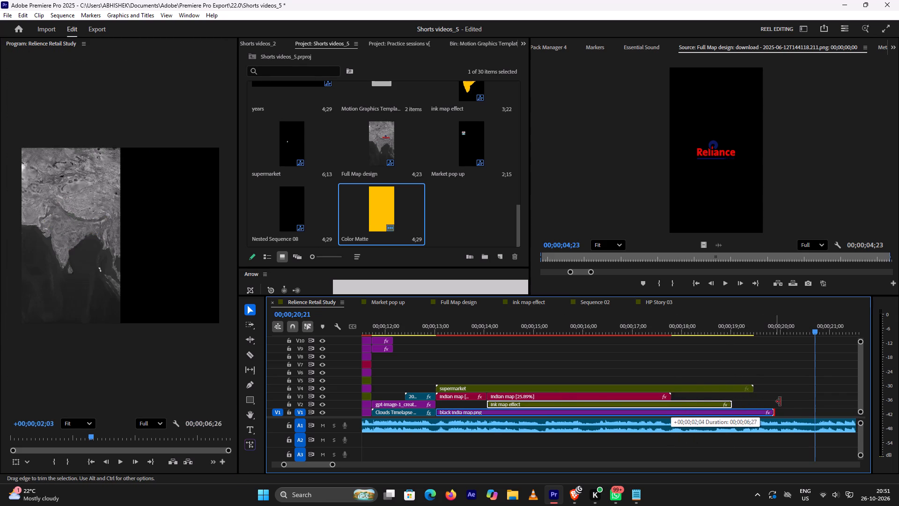
pyautogui.moveTo(780, 402); pyautogui.dragTo(816, 399)
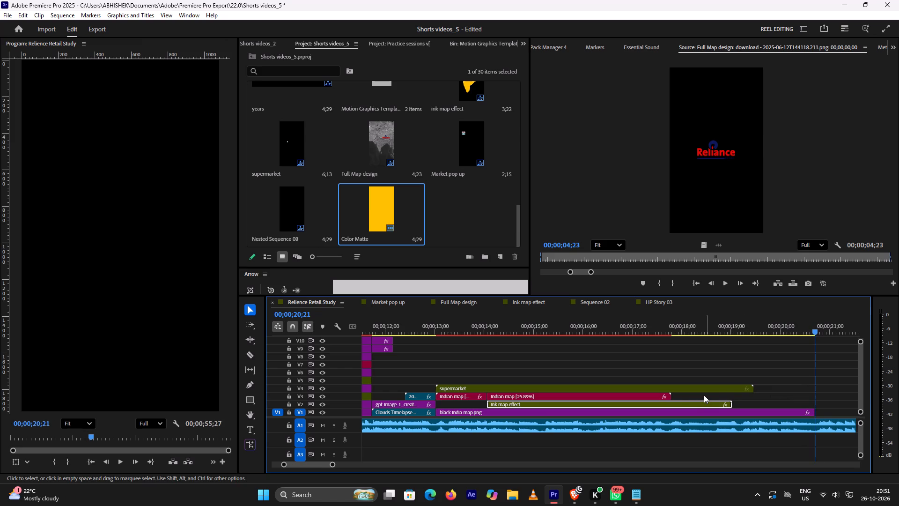
# Open the nested ink map effect sequence and move india map.png down to V2, directly above Color Matte.
pyautogui.doubleClick(726, 405)
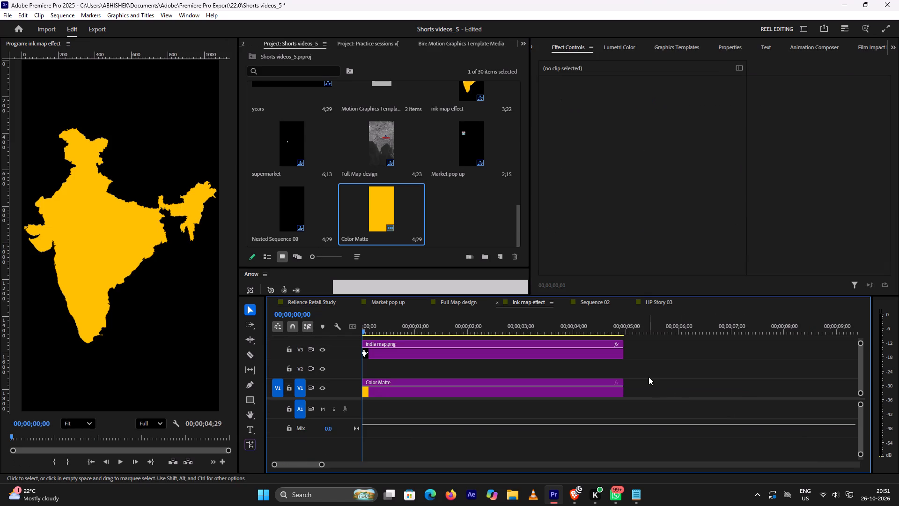
pyautogui.keyDown('ctrl'); pyautogui.scroll(-4, 649, 376); pyautogui.keyUp('ctrl')
pyautogui.moveTo(573, 354); pyautogui.dragTo(573, 360)
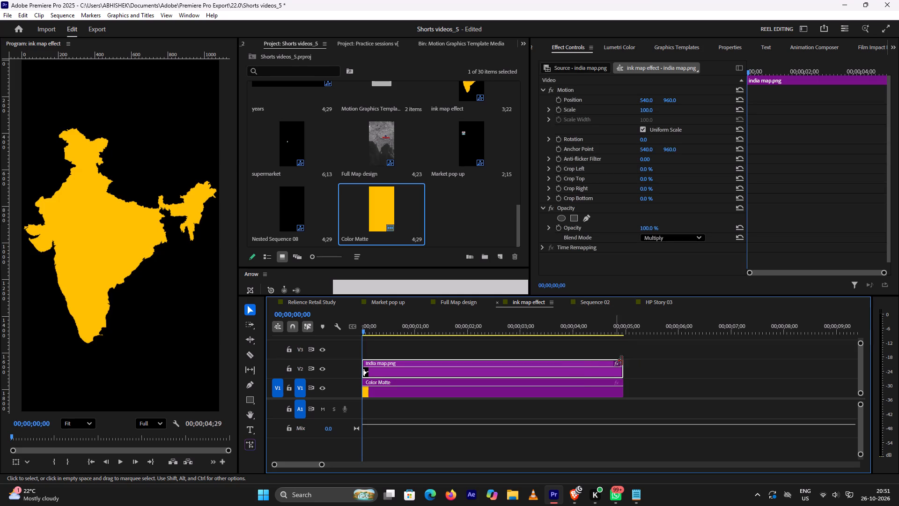
# Extend india map.png and Color Matte together so both clips run to 00;00;35;04.
pyautogui.moveTo(668, 361); pyautogui.dragTo(585, 391)
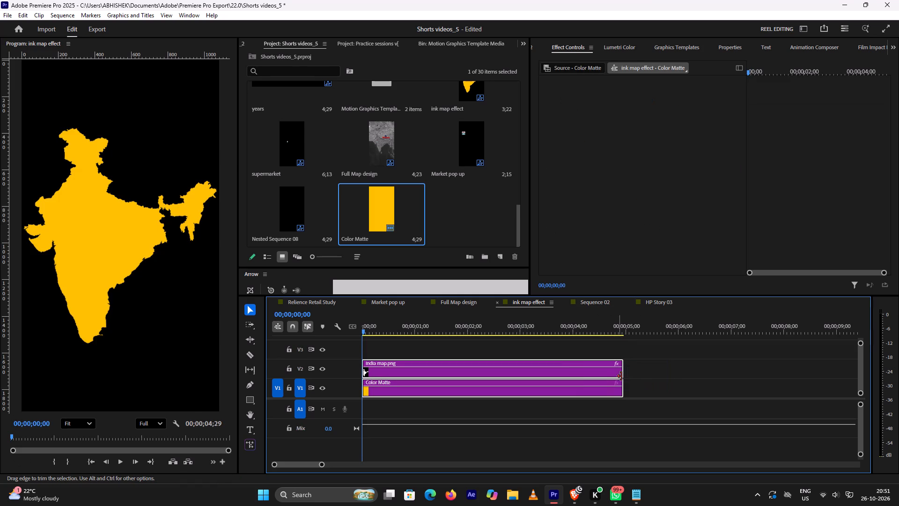
pyautogui.moveTo(624, 375); pyautogui.dragTo(898, 369)
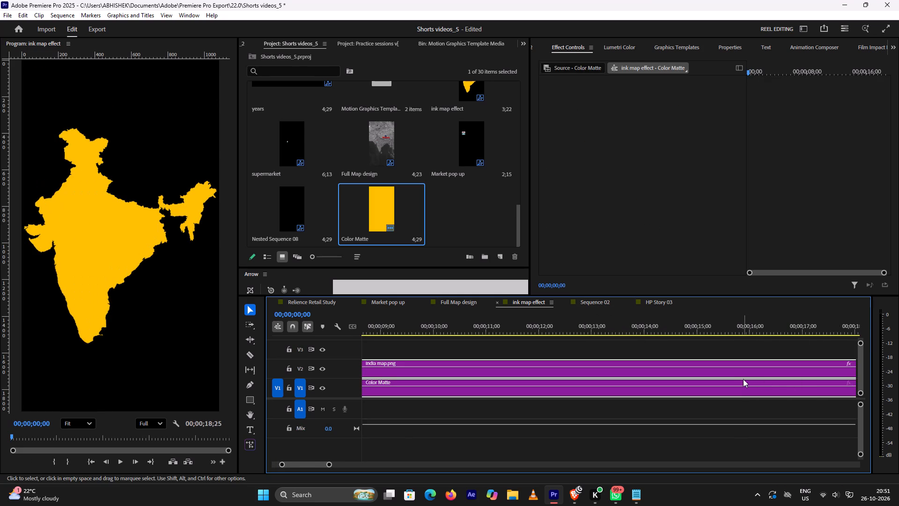
pyautogui.keyDown('ctrl'); pyautogui.scroll(-11, 743, 379); pyautogui.keyUp('ctrl')
pyautogui.keyDown('alt'); pyautogui.scroll(-16, 734, 400); pyautogui.keyUp('alt')
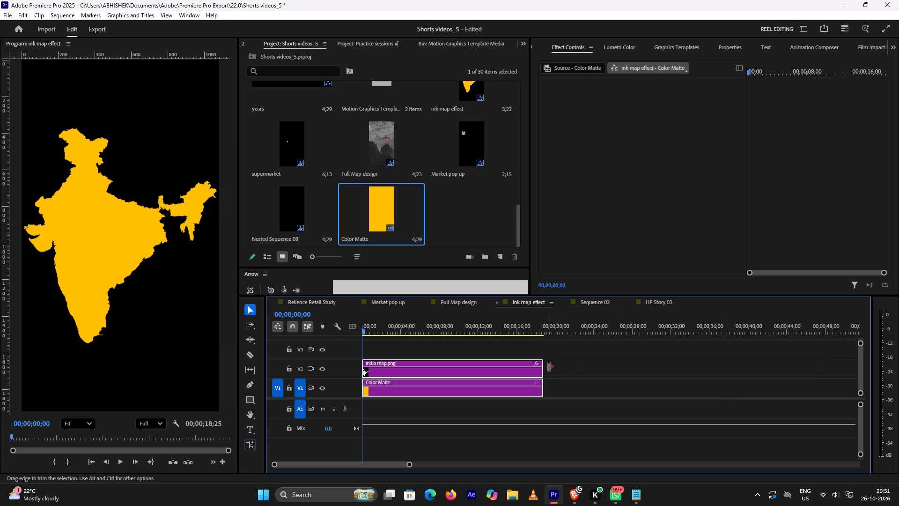
pyautogui.moveTo(544, 369); pyautogui.dragTo(701, 369)
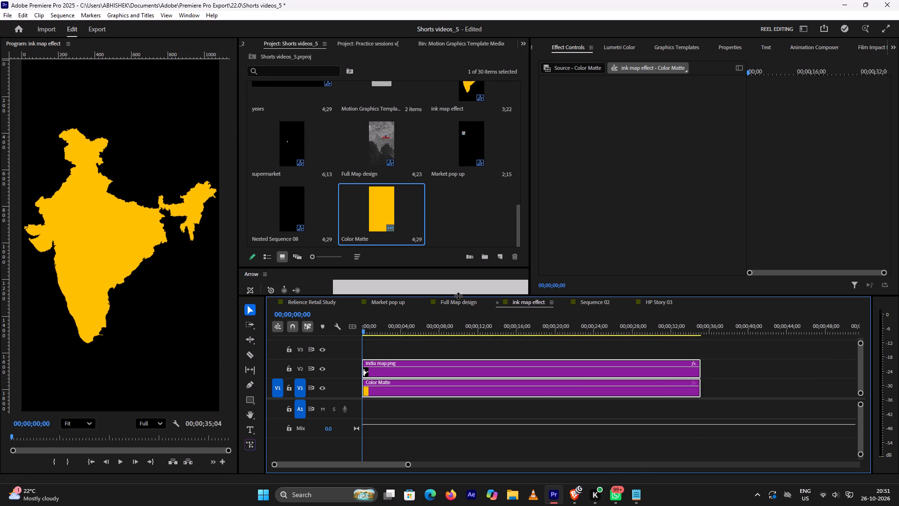
# Return to the Relience Retail Study sequence and place it between ink map effect and Sequence 02 in the open-sequence order.
pyautogui.moveTo(323, 301); pyautogui.dragTo(327, 301)
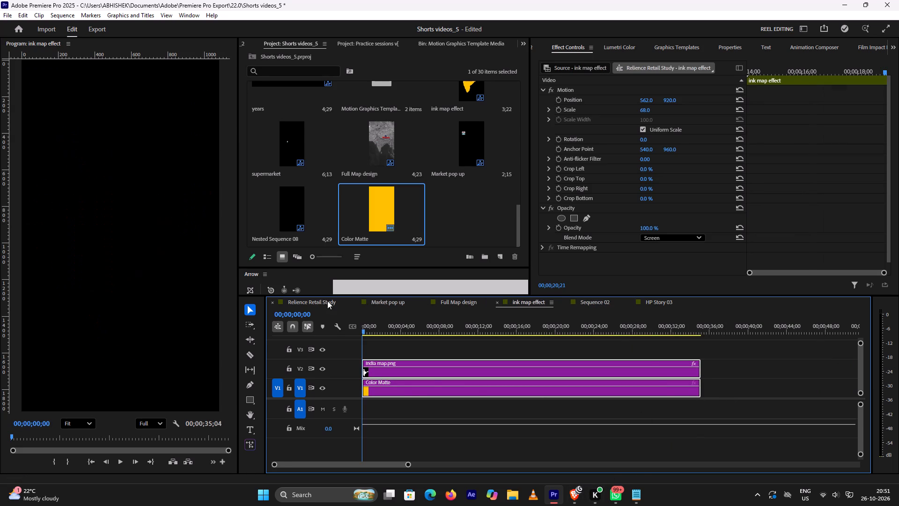
pyautogui.moveTo(327, 301); pyautogui.dragTo(548, 294)
pyautogui.click(526, 304)
pyautogui.doubleClick(511, 304)
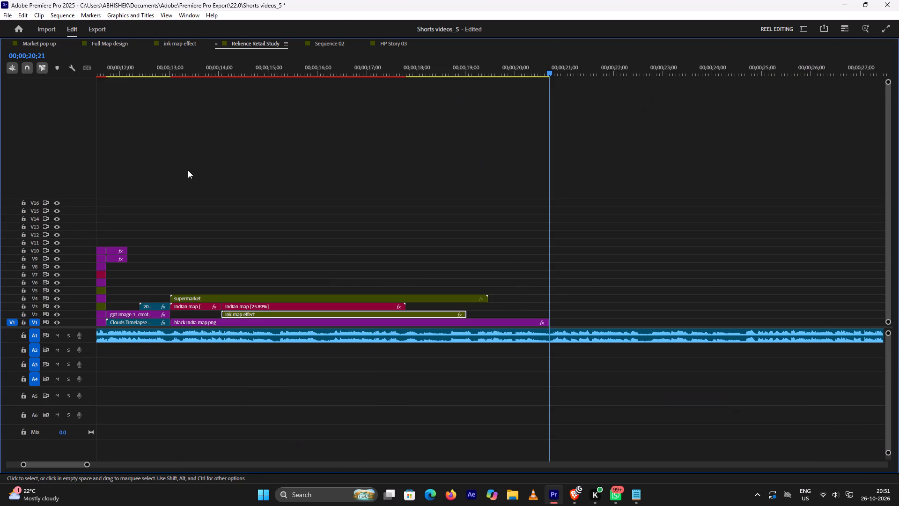
pyautogui.press('`')
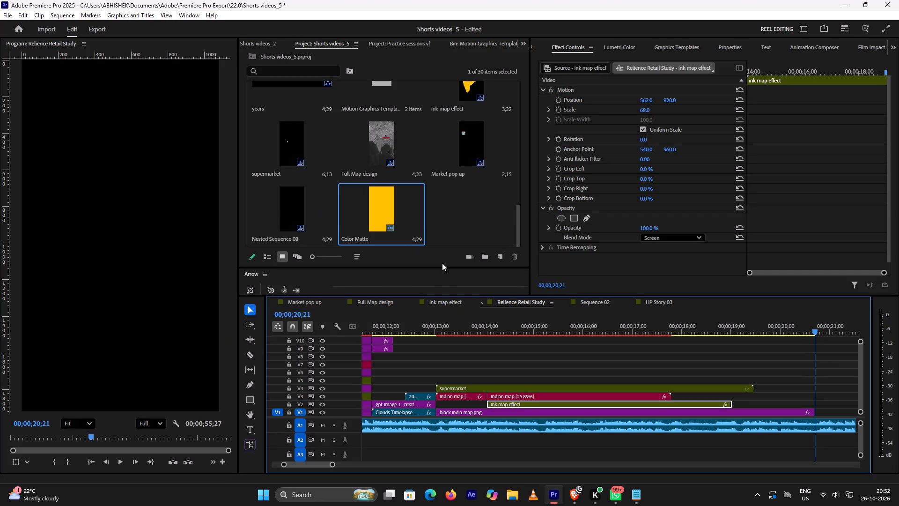
# Replay the main sequence from about 00;00;13;00 to check the building-to-map cut, the ink map effect and the extended clips.
pyautogui.click(439, 326)
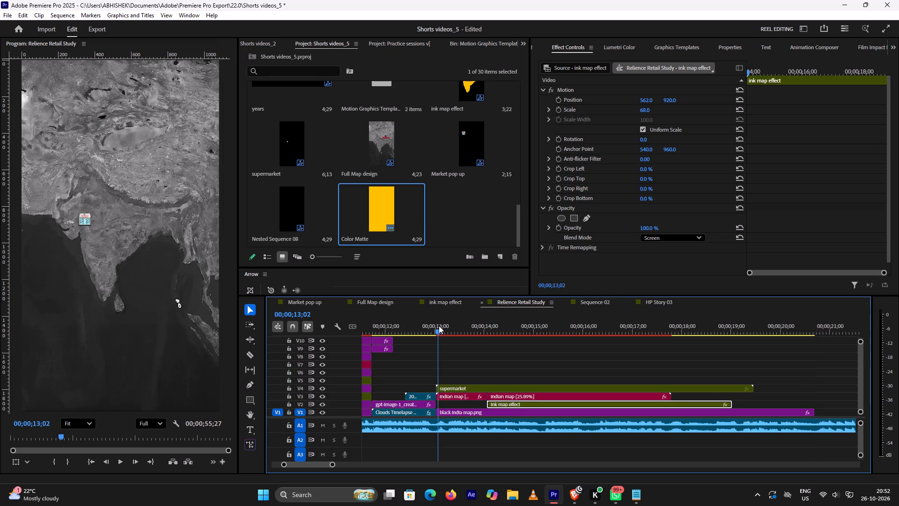
pyautogui.press('space')
pyautogui.press('space')
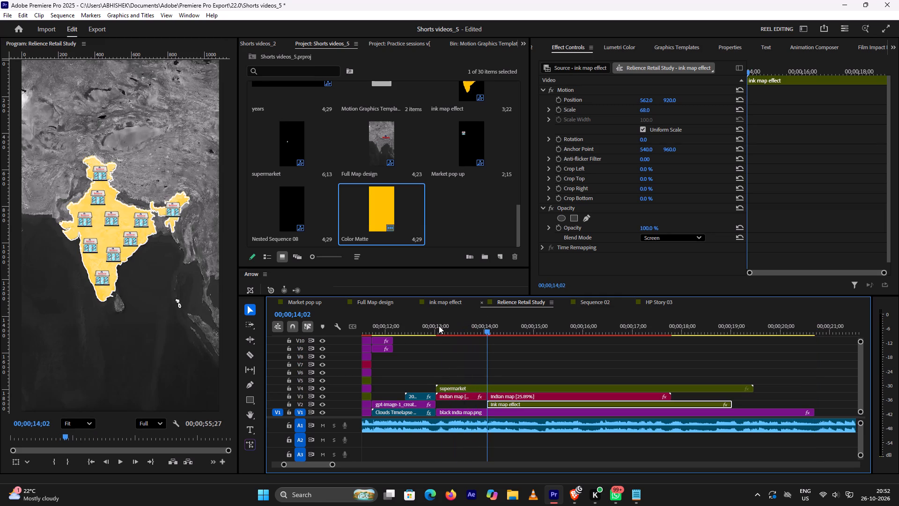
pyautogui.press('space')
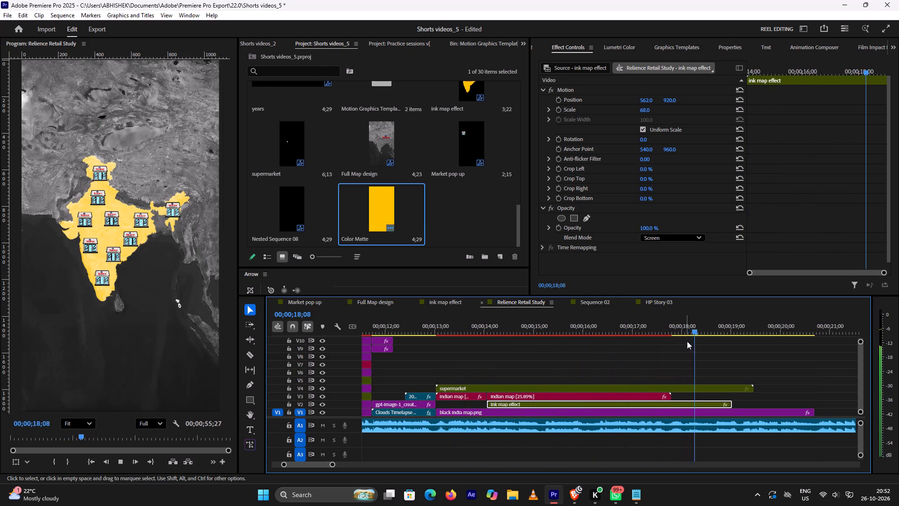
pyautogui.press('space')
pyautogui.click(434, 315)
pyautogui.press('space')
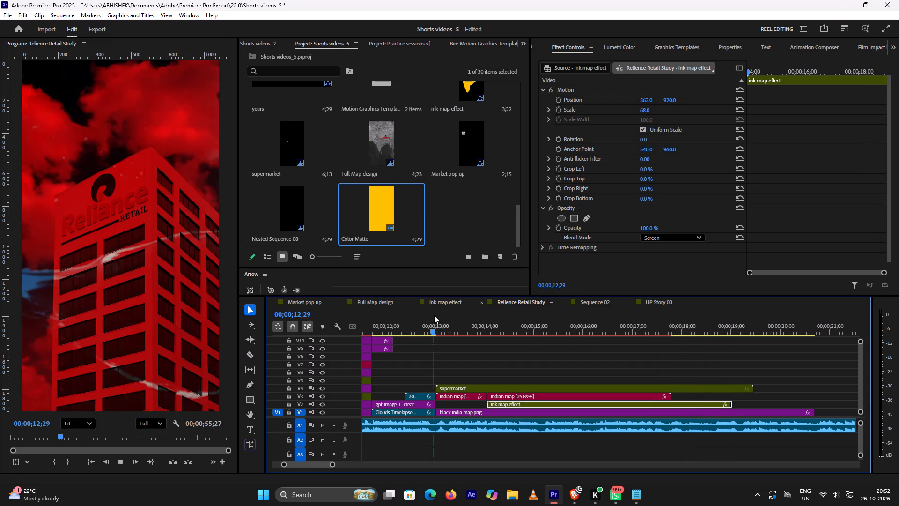
pyautogui.press('space')
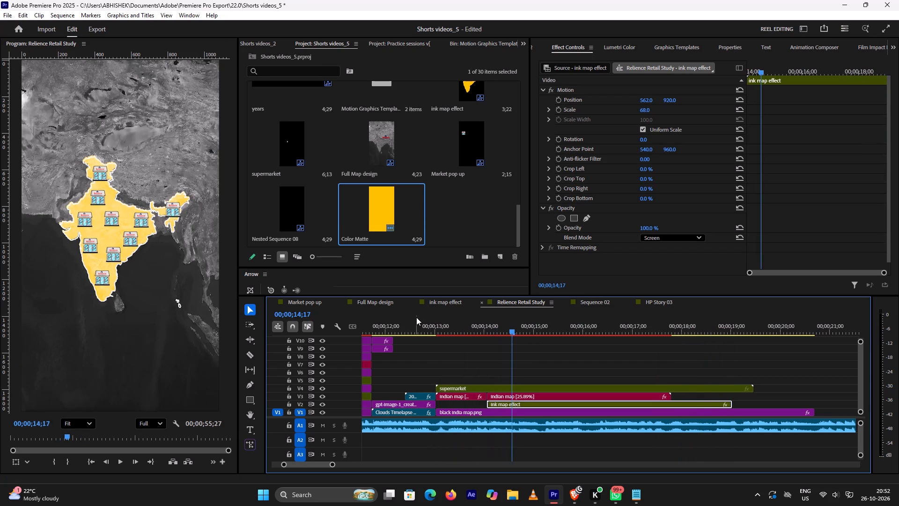
# Delay the supermarket clip on V4 to start at about 00;00;13;10, replaying the map section between adjustments.
pyautogui.click(416, 317)
pyautogui.press('space')
pyautogui.press('space')
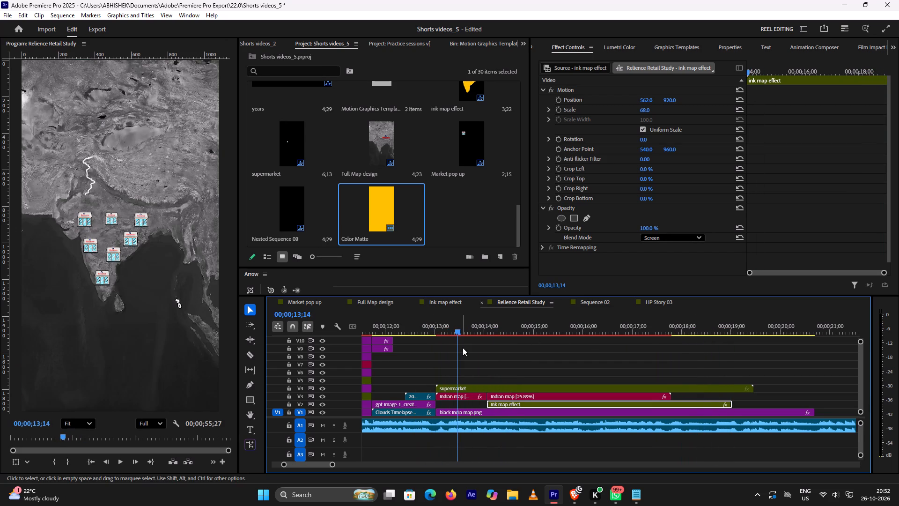
pyautogui.moveTo(471, 385); pyautogui.dragTo(475, 387)
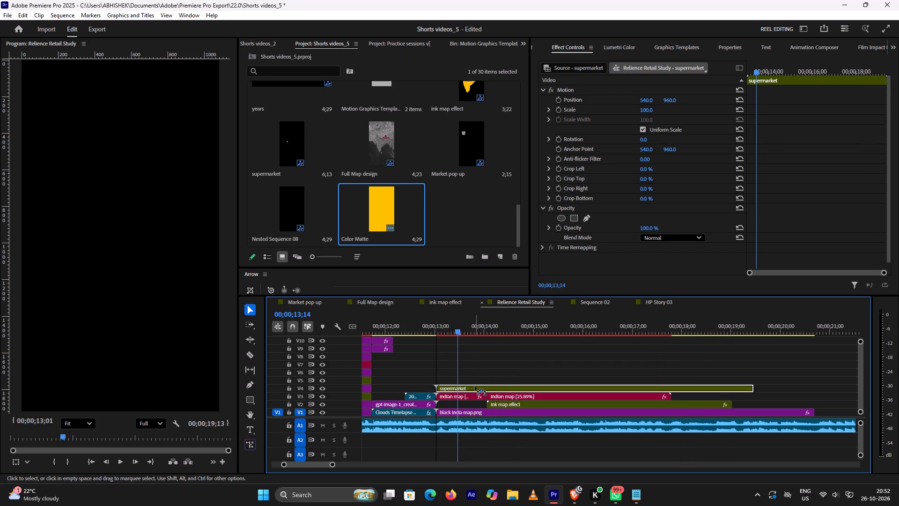
pyautogui.moveTo(475, 387); pyautogui.dragTo(479, 387)
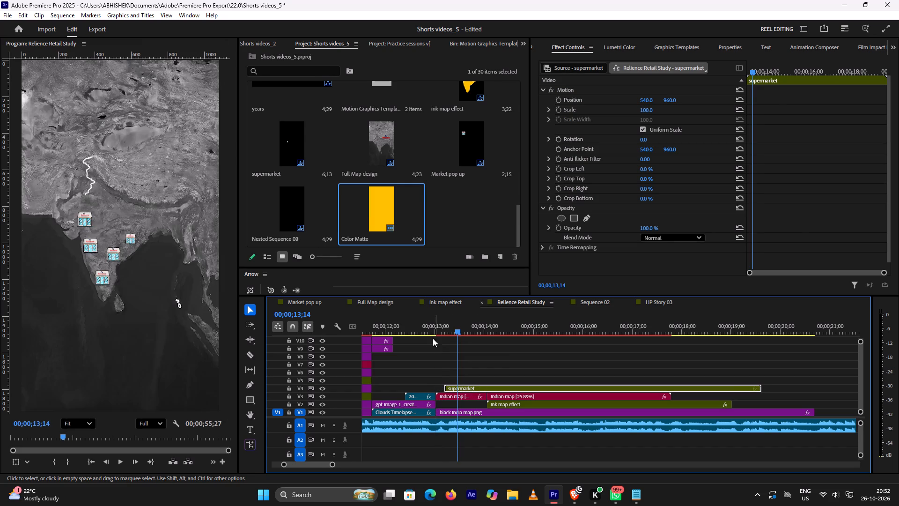
pyautogui.click(425, 328)
pyautogui.press('space')
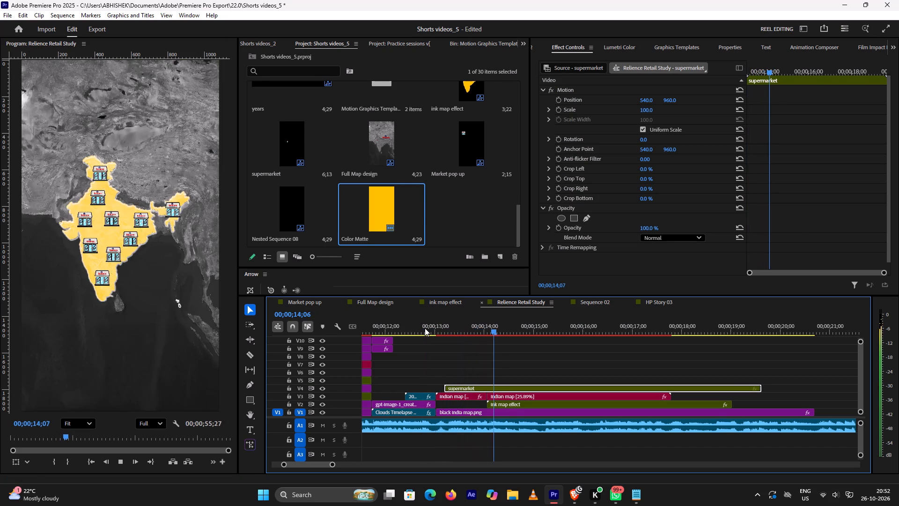
pyautogui.press('space')
pyautogui.moveTo(459, 384); pyautogui.dragTo(464, 384)
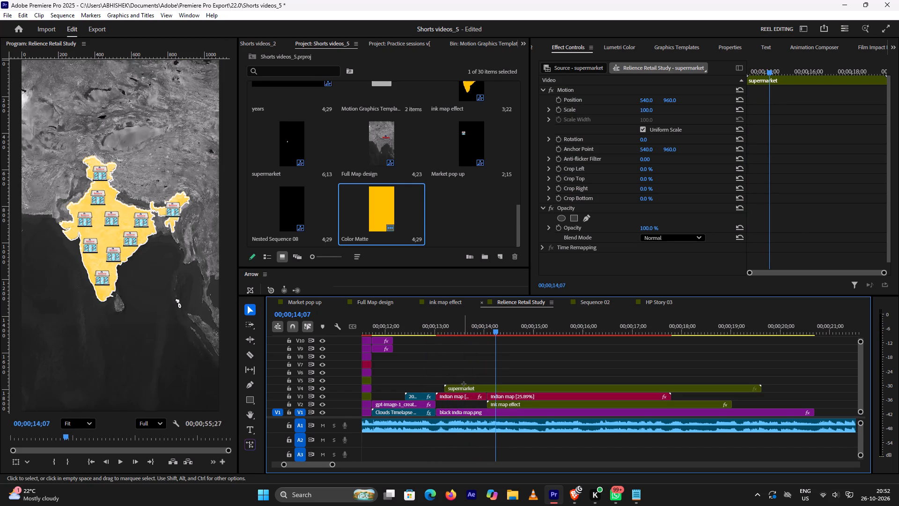
pyautogui.moveTo(464, 384); pyautogui.dragTo(464, 384)
pyautogui.moveTo(464, 387); pyautogui.dragTo(467, 387)
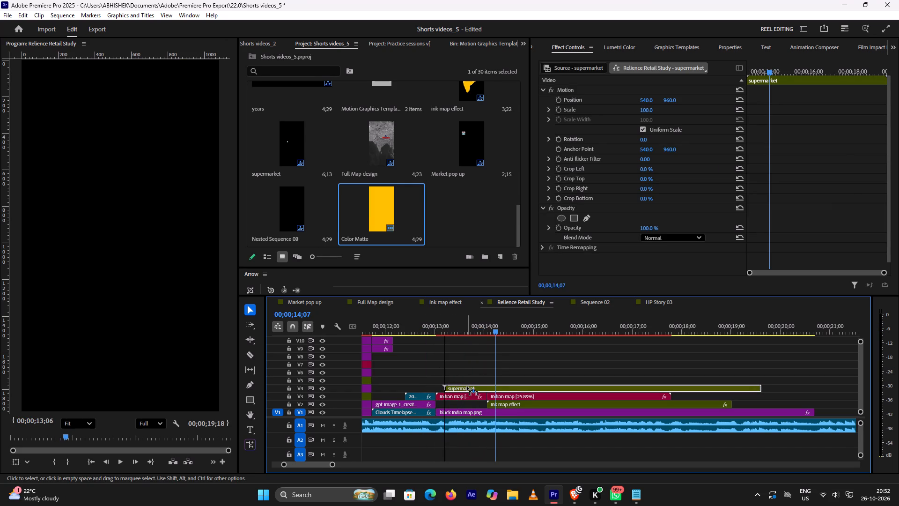
pyautogui.moveTo(467, 387); pyautogui.dragTo(470, 387)
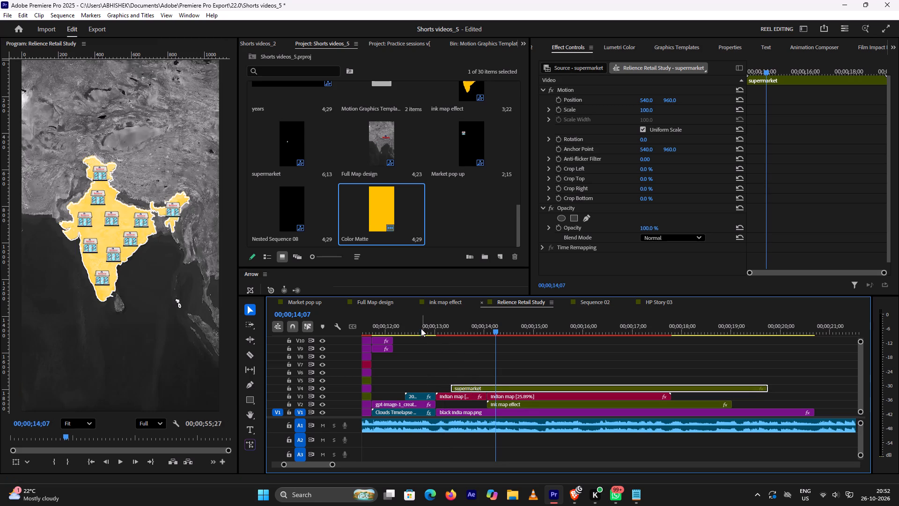
# Replay and scrub the section from just before 00;00;13;00 to check the store icons' timing against the map outline and ink map effect.
pyautogui.click(421, 328)
pyautogui.press('space')
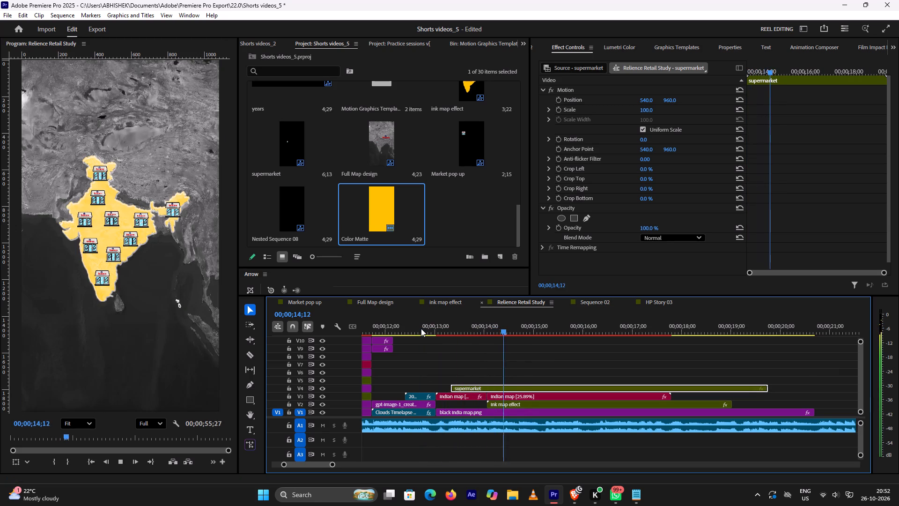
pyautogui.press('space')
pyautogui.click(421, 328)
pyautogui.press('space')
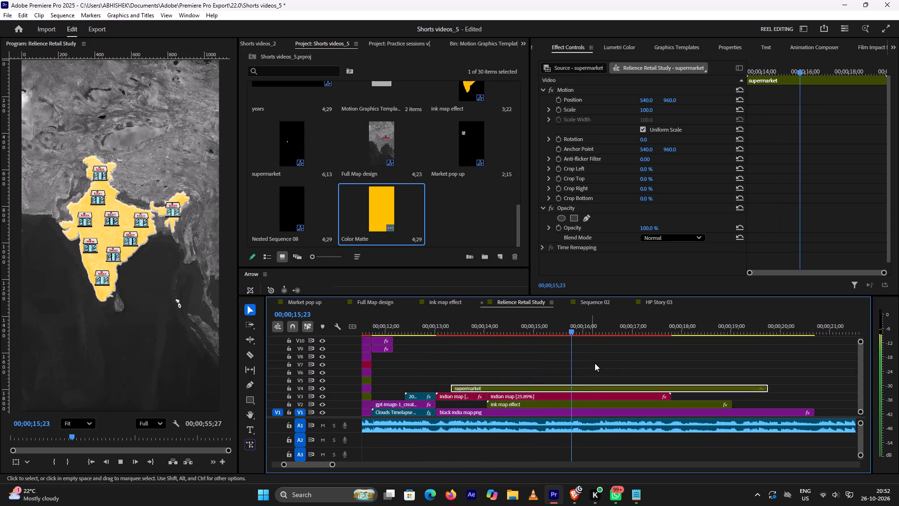
pyautogui.press('space')
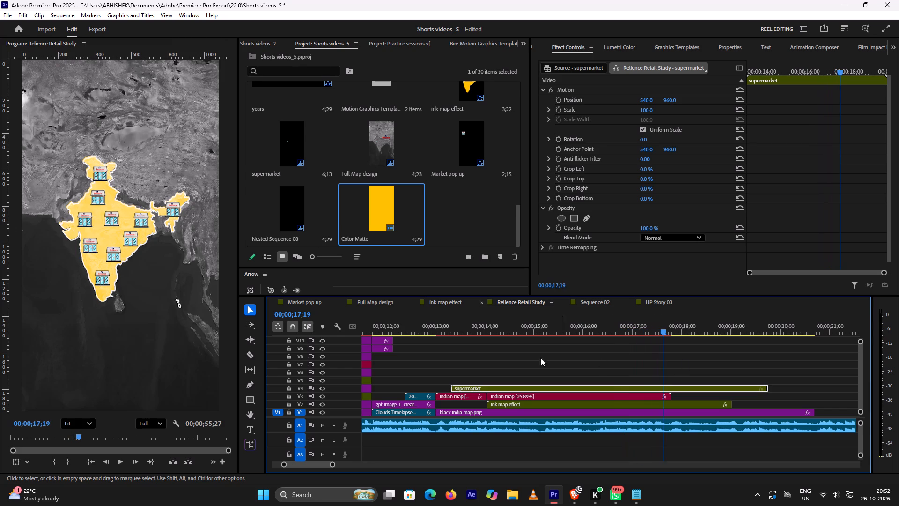
pyautogui.click(457, 328)
pyautogui.moveTo(461, 332); pyautogui.dragTo(450, 335)
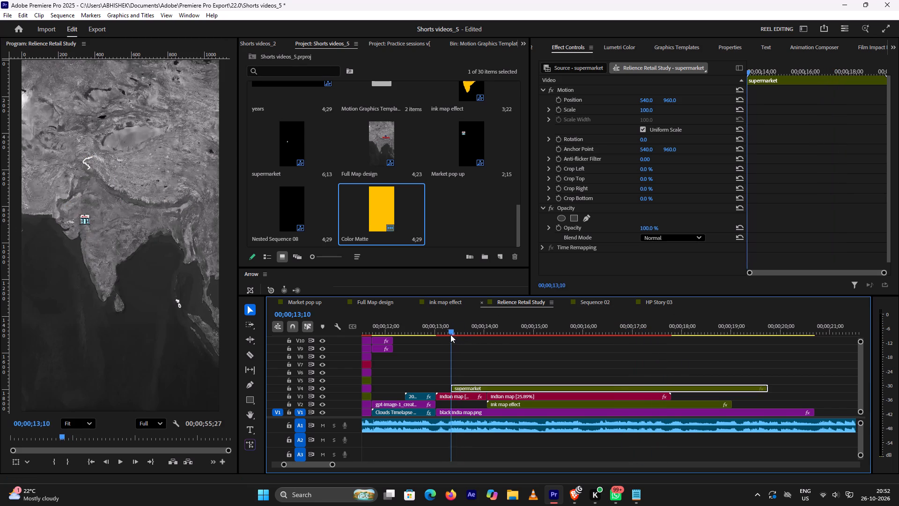
pyautogui.moveTo(450, 335); pyautogui.dragTo(462, 338)
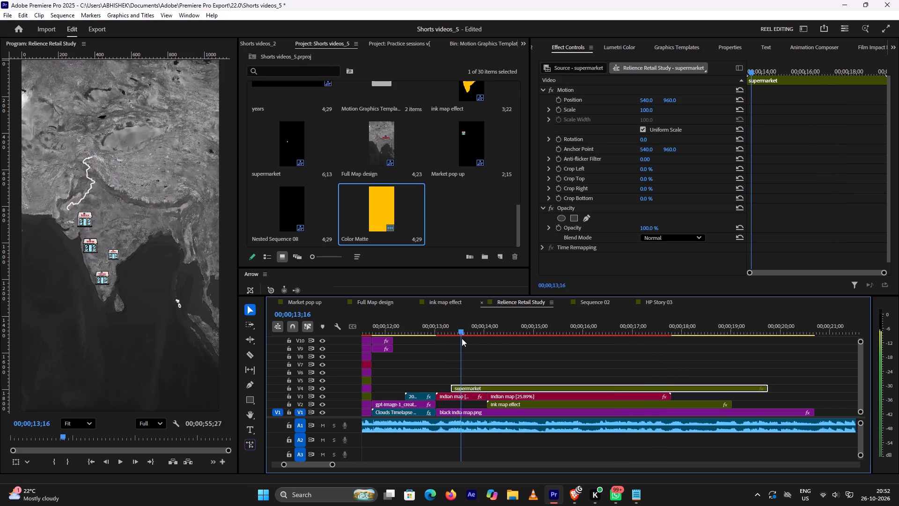
pyautogui.moveTo(462, 338); pyautogui.dragTo(482, 335)
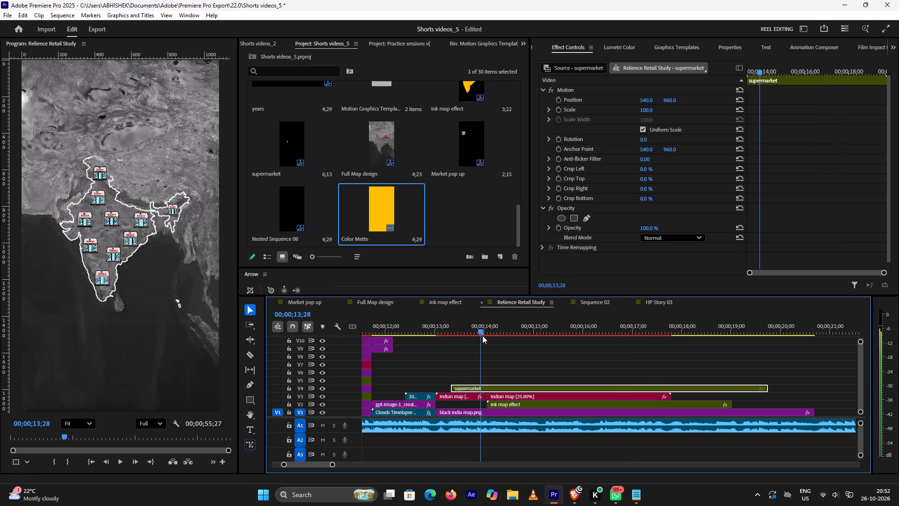
pyautogui.moveTo(482, 335); pyautogui.dragTo(501, 330)
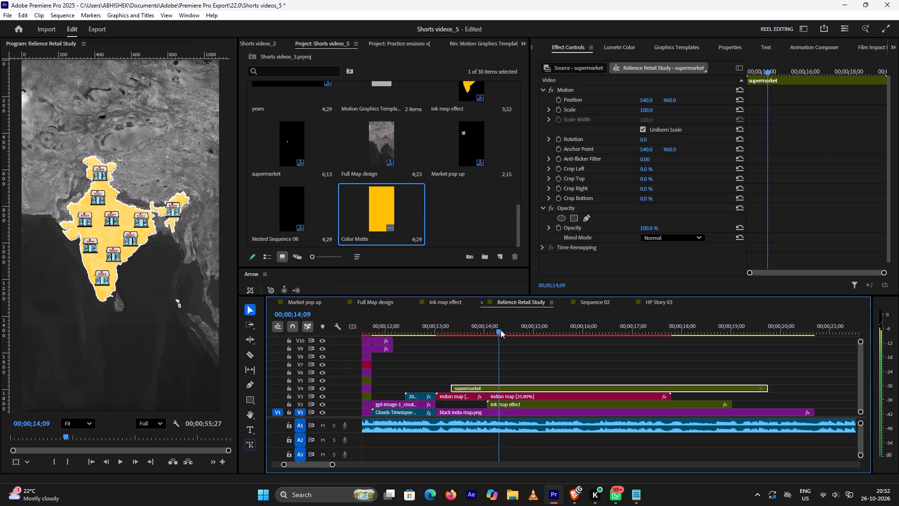
pyautogui.moveTo(501, 330); pyautogui.dragTo(504, 329)
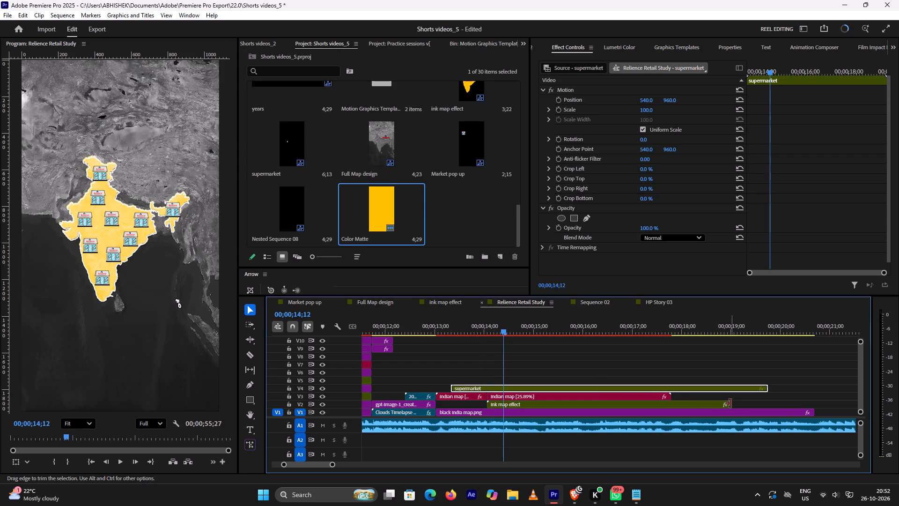
# Extend the ink map effect clip on V2 to end with black india map.png at about 00;00;20;21, and play back the ending.
pyautogui.moveTo(730, 403); pyautogui.dragTo(818, 400)
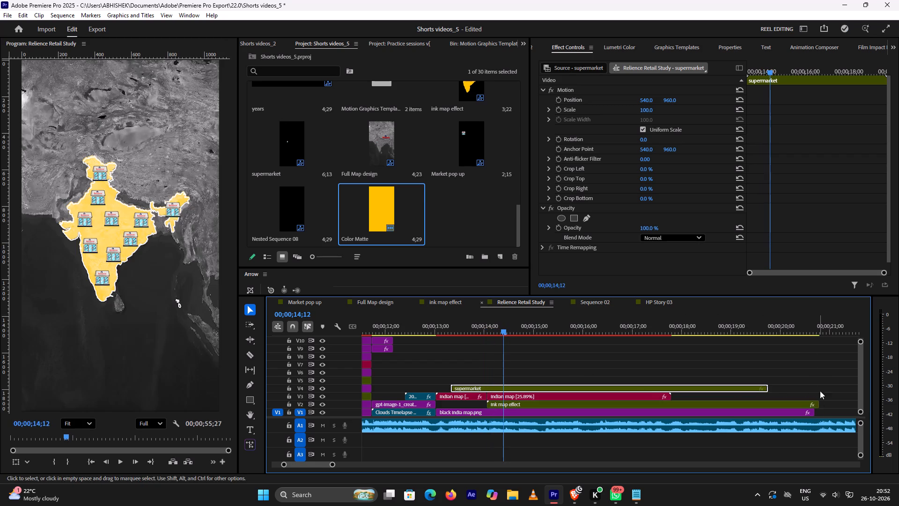
pyautogui.click(818, 407)
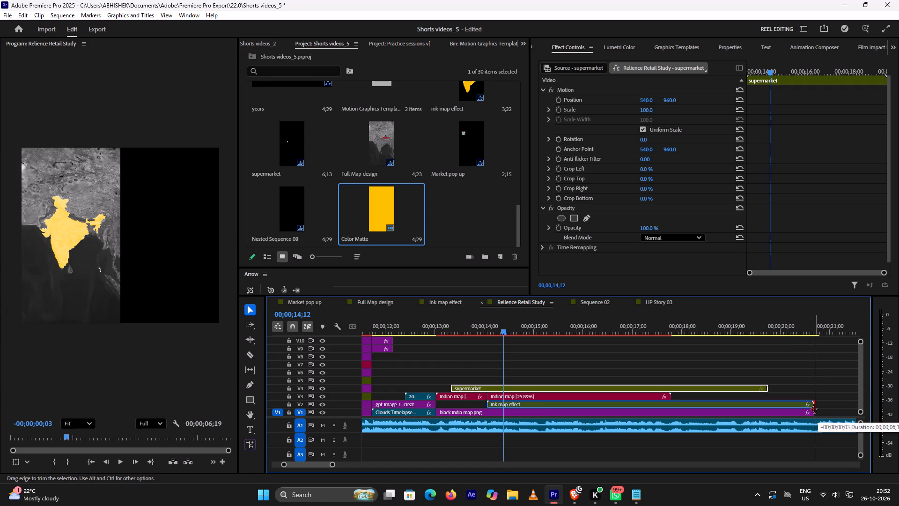
pyautogui.click(785, 329)
pyautogui.press('space')
pyautogui.press('space')
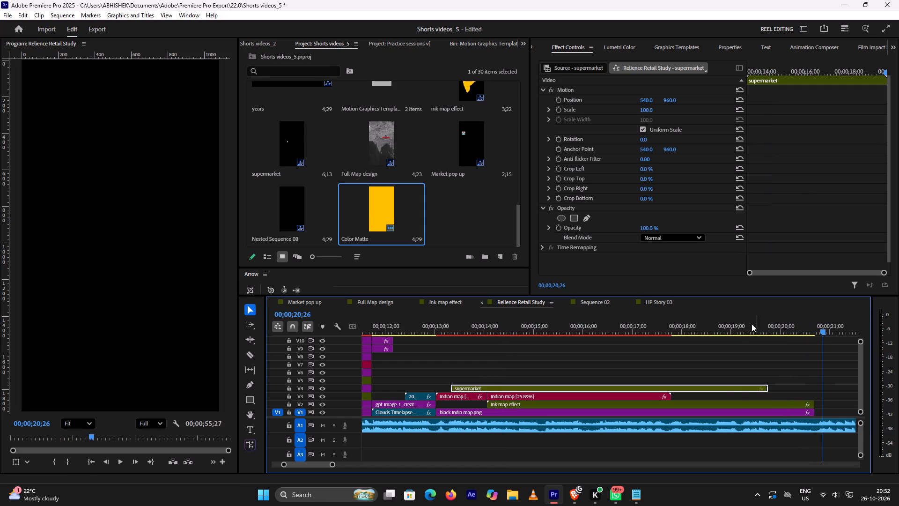
pyautogui.click(739, 321)
pyautogui.press('space')
pyautogui.press('space')
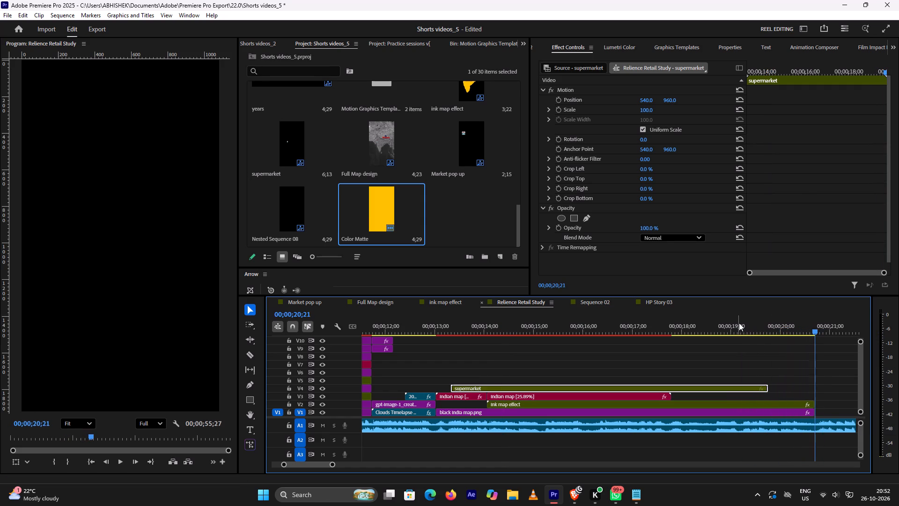
# Open the nested supermarket sequence and extend the supermarket.png clips on V4 through V7 to about 00;00;16;13.
pyautogui.doubleClick(758, 387)
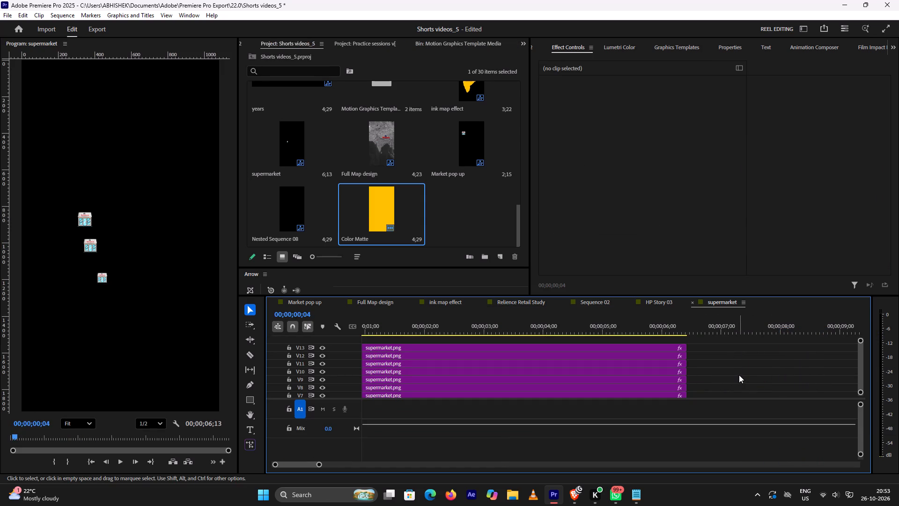
pyautogui.keyDown('ctrl'); pyautogui.scroll(-4, 739, 373); pyautogui.keyUp('ctrl')
pyautogui.keyDown('ctrl'); pyautogui.scroll(2, 739, 373); pyautogui.keyUp('ctrl')
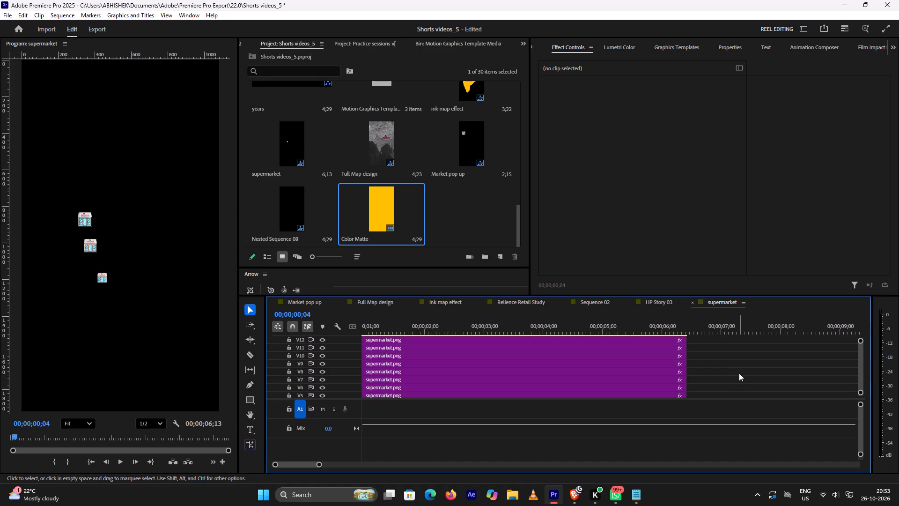
pyautogui.keyDown('ctrl'); pyautogui.scroll(2, 739, 373); pyautogui.keyUp('ctrl')
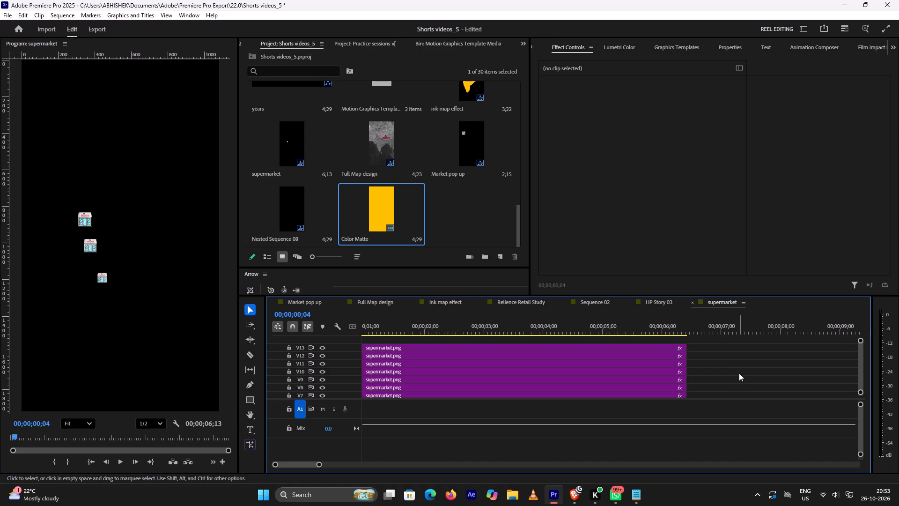
pyautogui.keyDown('ctrl'); pyautogui.scroll(-5, 739, 373); pyautogui.keyUp('ctrl')
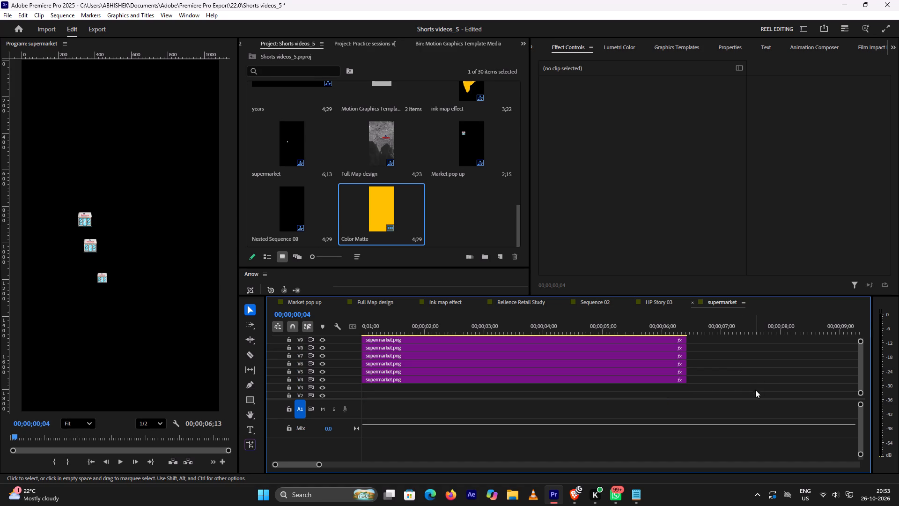
pyautogui.moveTo(751, 391); pyautogui.dragTo(534, 307)
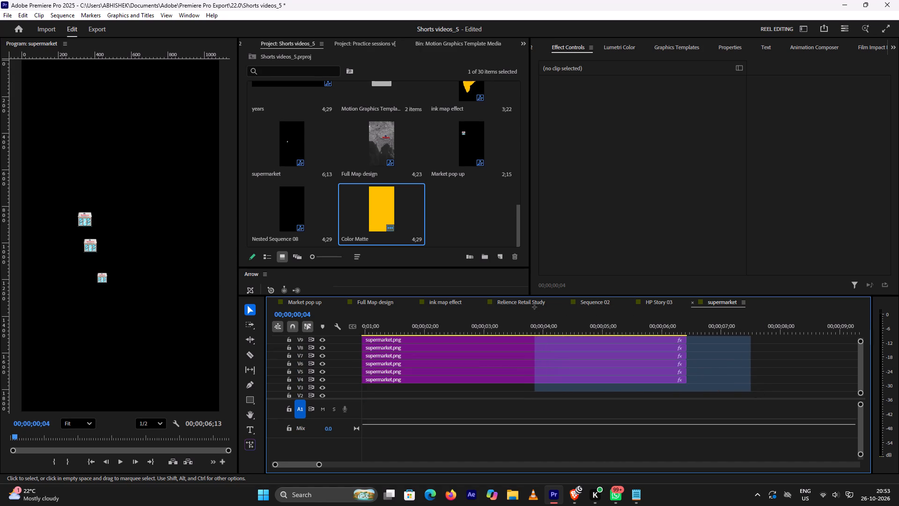
pyautogui.moveTo(534, 307); pyautogui.dragTo(578, 333)
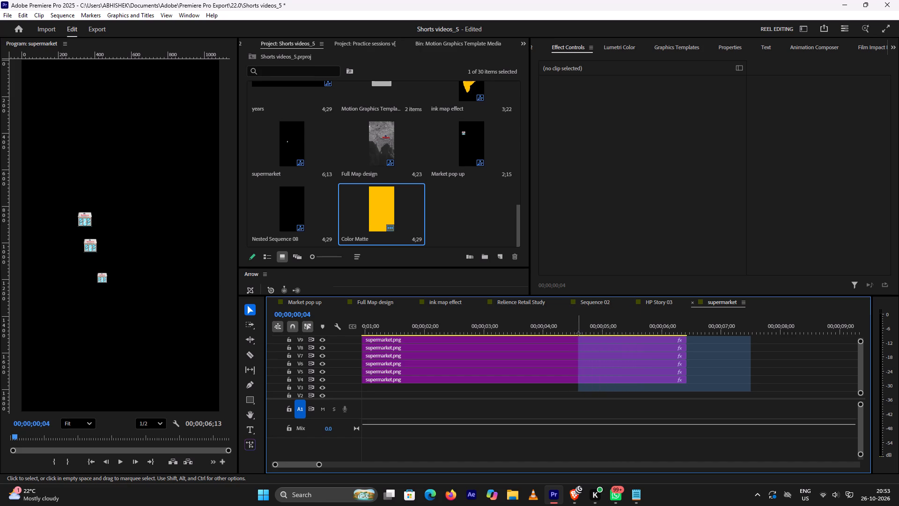
pyautogui.moveTo(578, 333); pyautogui.dragTo(581, 337)
pyautogui.keyDown('ctrl'); pyautogui.scroll(4, 699, 354); pyautogui.keyUp('ctrl')
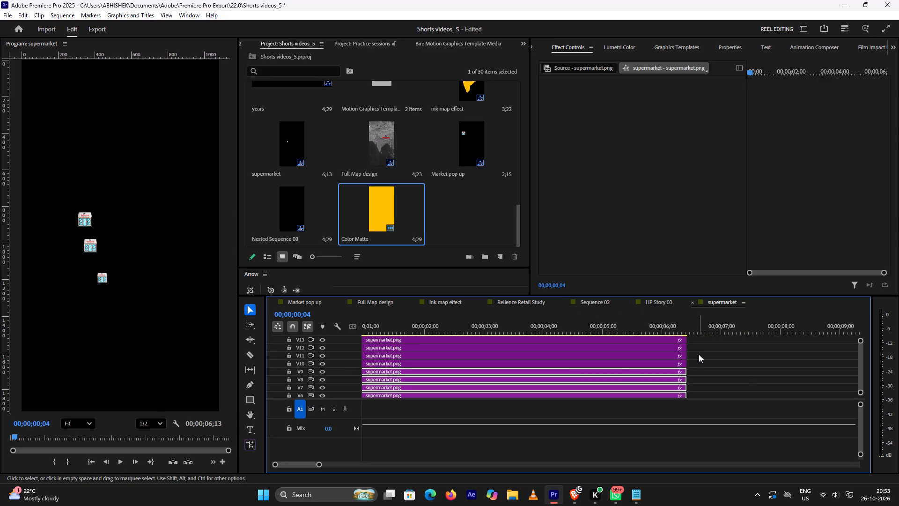
pyautogui.keyDown('ctrl'); pyautogui.scroll(5, 700, 356); pyautogui.keyUp('ctrl')
pyautogui.moveTo(713, 345); pyautogui.dragTo(687, 352)
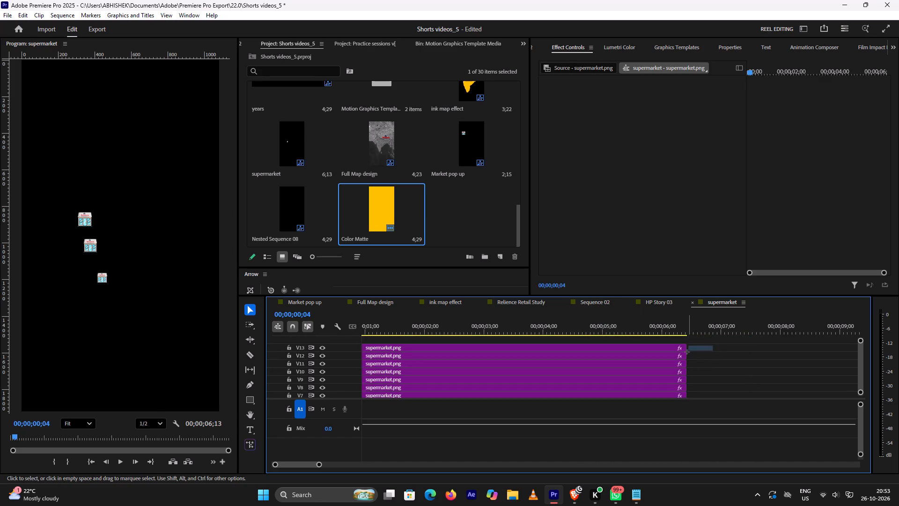
pyautogui.moveTo(687, 352); pyautogui.dragTo(630, 418)
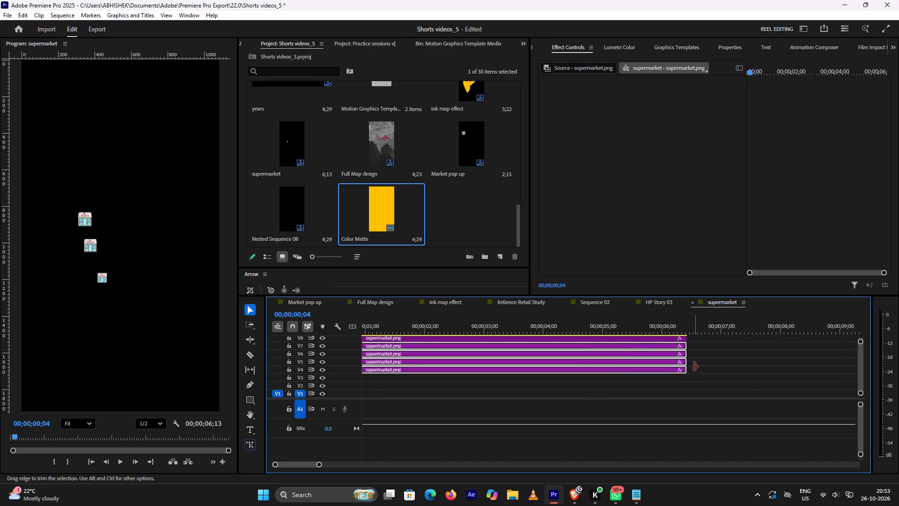
pyautogui.moveTo(688, 371); pyautogui.dragTo(811, 378)
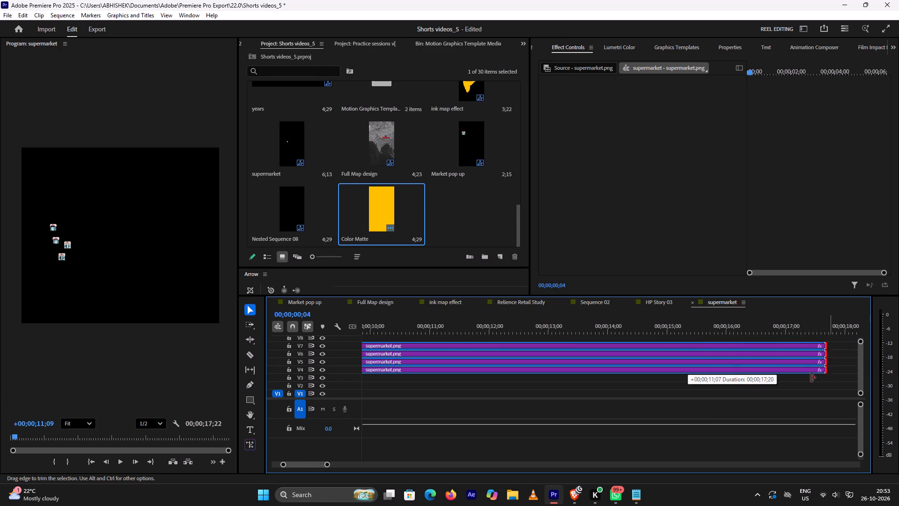
pyautogui.moveTo(811, 378); pyautogui.dragTo(752, 380)
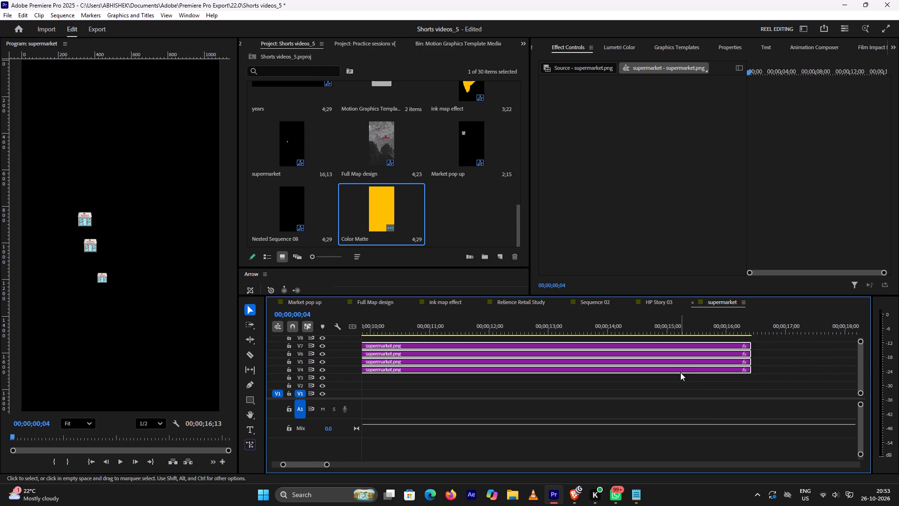
# Extend the supermarket.png clips on V8 through V13 to end level with the V7 clip at about 00;00;16;13.
pyautogui.keyDown('alt'); pyautogui.scroll(5, 680, 372); pyautogui.keyUp('alt')
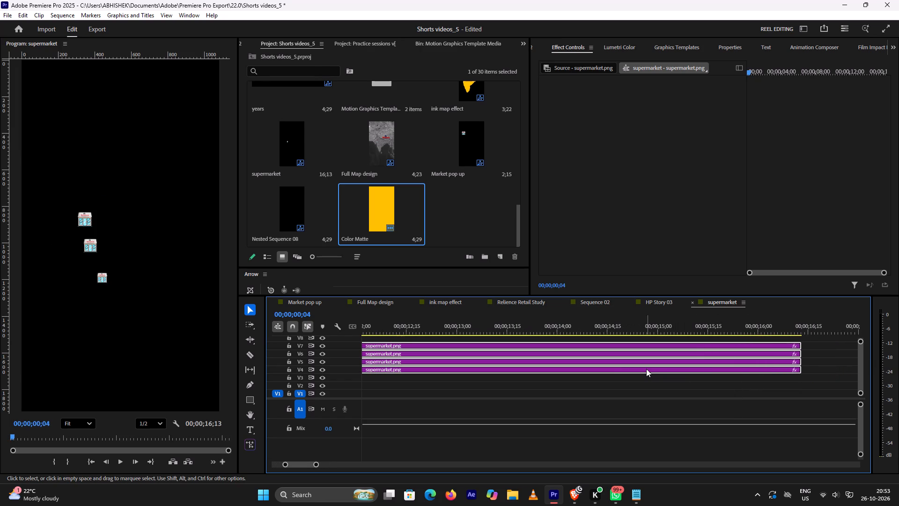
pyautogui.keyDown('alt'); pyautogui.scroll(-9, 646, 368); pyautogui.keyUp('alt')
pyautogui.keyDown('ctrl'); pyautogui.scroll(4, 615, 366); pyautogui.keyUp('ctrl')
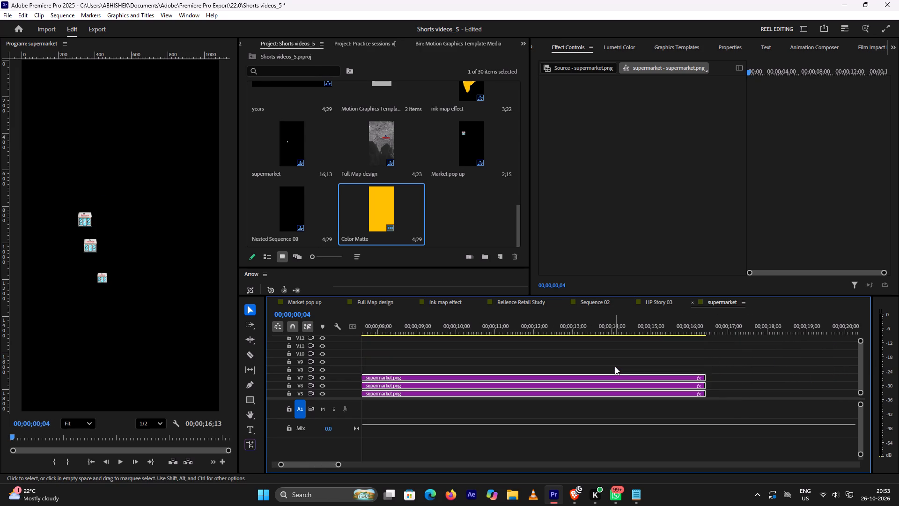
pyautogui.keyDown('ctrl'); pyautogui.scroll(1, 615, 366); pyautogui.keyUp('ctrl')
pyautogui.scroll(11, 615, 366)
pyautogui.moveTo(494, 372); pyautogui.dragTo(494, 372)
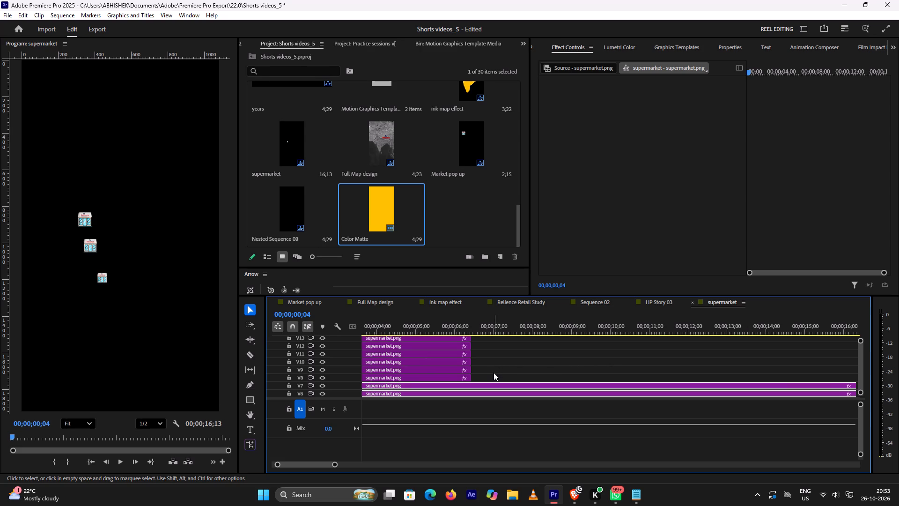
pyautogui.moveTo(494, 372); pyautogui.dragTo(502, 363)
pyautogui.moveTo(482, 371); pyautogui.dragTo(436, 356)
pyautogui.moveTo(483, 374); pyautogui.dragTo(427, 338)
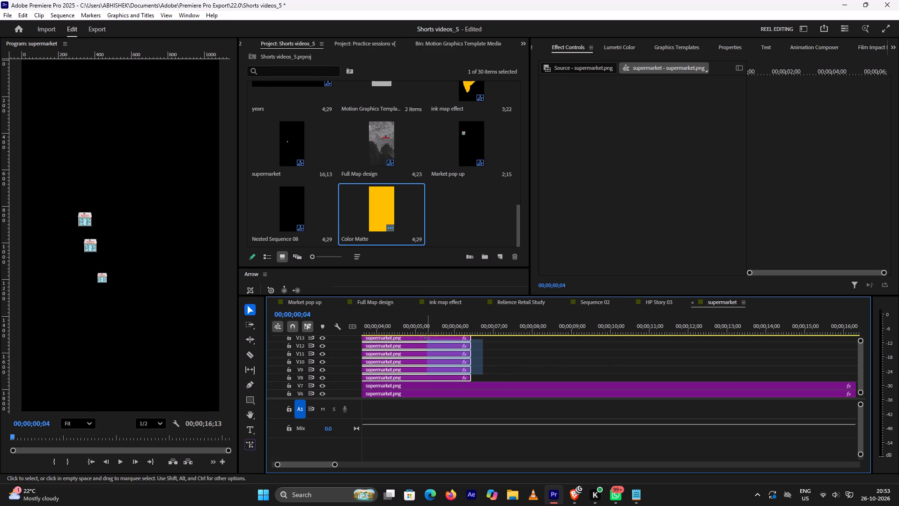
pyautogui.moveTo(427, 338); pyautogui.dragTo(427, 337)
pyautogui.moveTo(470, 350); pyautogui.dragTo(715, 352)
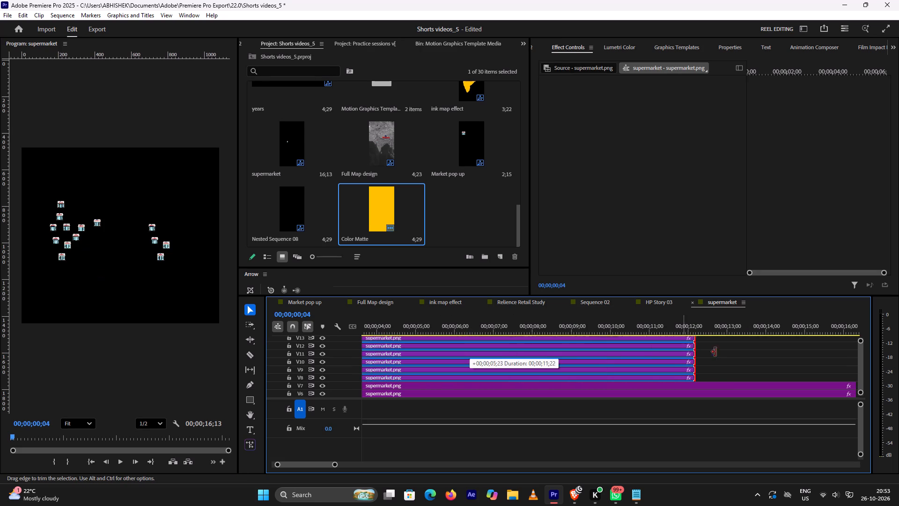
pyautogui.moveTo(715, 352); pyautogui.dragTo(819, 351)
pyautogui.scroll(-9, 745, 350)
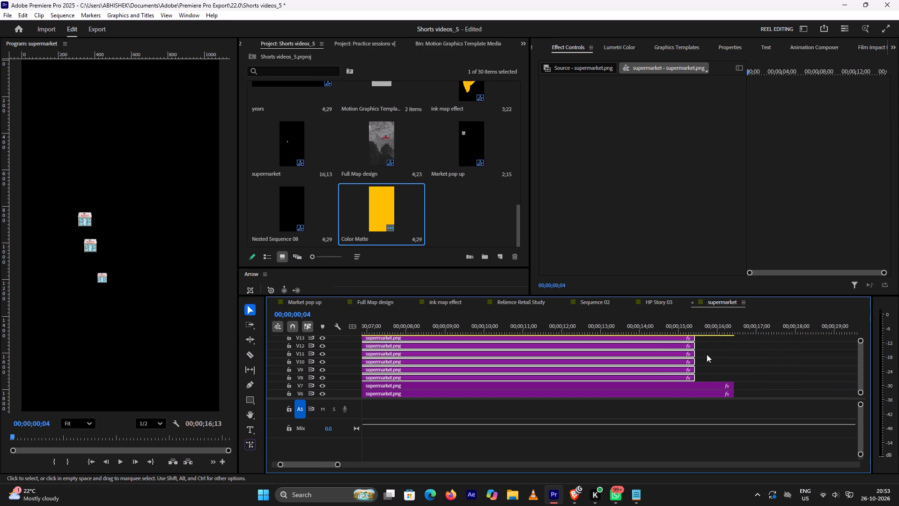
pyautogui.moveTo(696, 355); pyautogui.dragTo(729, 350)
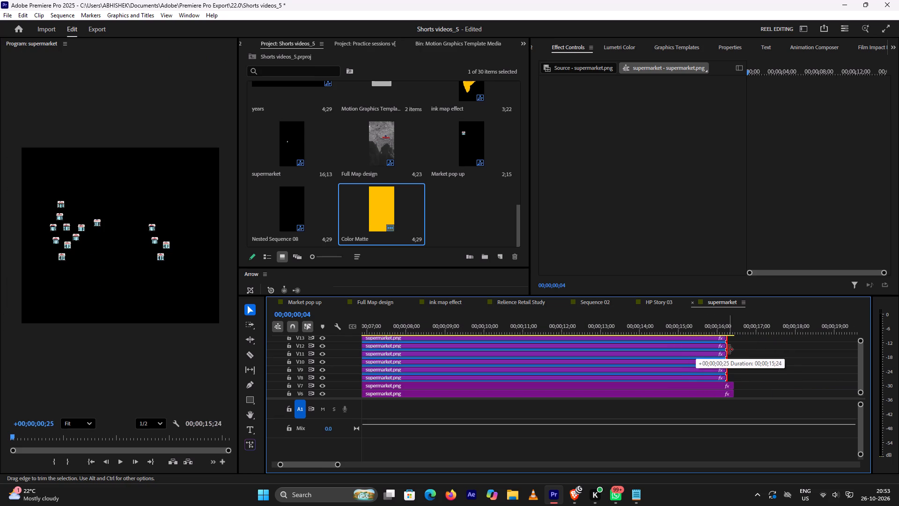
pyautogui.moveTo(729, 350); pyautogui.dragTo(732, 350)
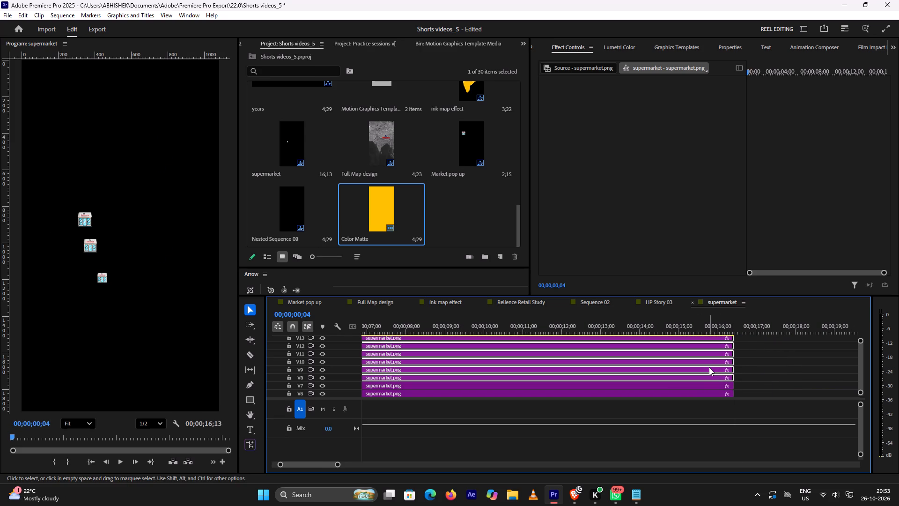
# Play back the opening of the nested supermarket sequence to check the store icons, and glance at the YouTube tutorial.
pyautogui.keyDown('alt'); pyautogui.scroll(5, 709, 367); pyautogui.keyUp('alt')
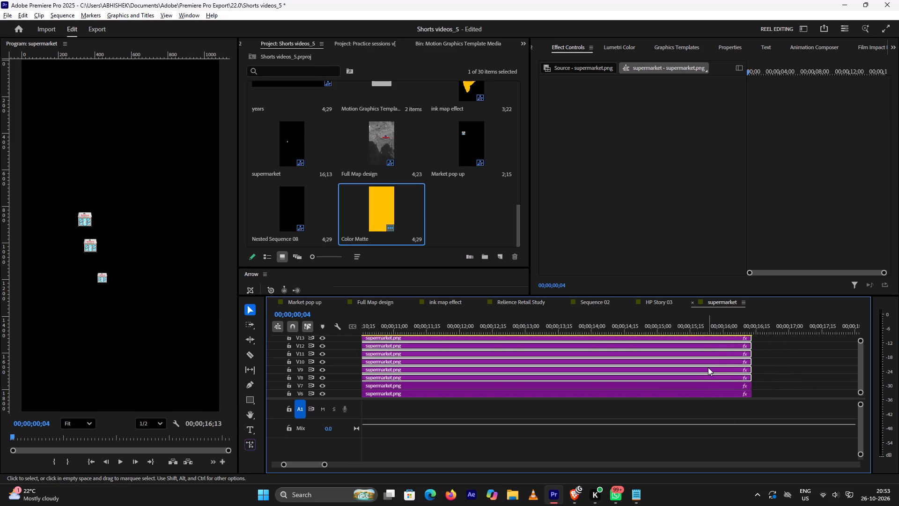
pyautogui.keyDown('alt'); pyautogui.scroll(-8, 708, 367); pyautogui.keyUp('alt')
pyautogui.keyDown('ctrl'); pyautogui.scroll(2, 708, 367); pyautogui.keyUp('ctrl')
pyautogui.scroll(3, 603, 353)
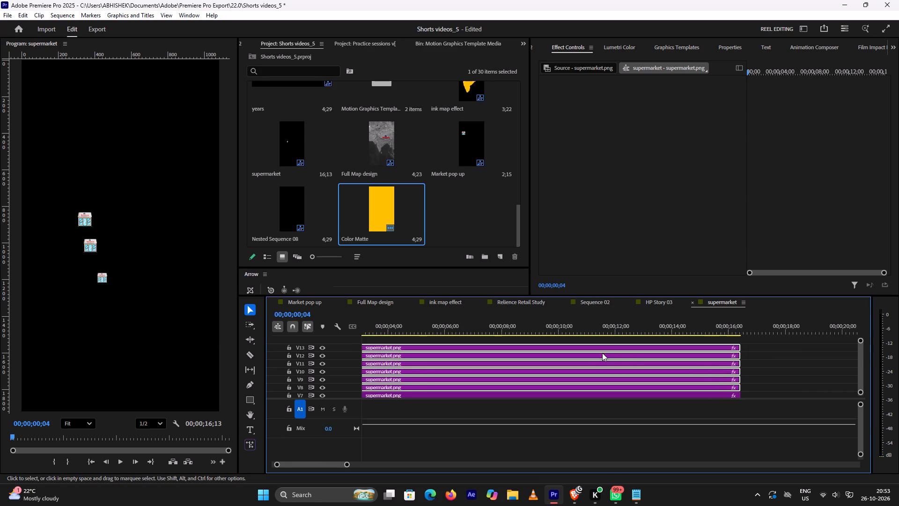
pyautogui.scroll(12, 602, 353)
pyautogui.press('space')
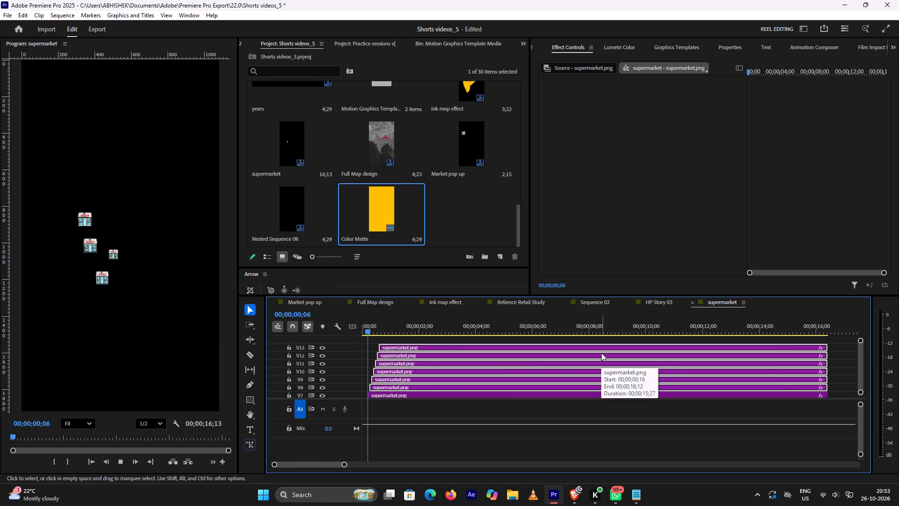
pyautogui.press('space')
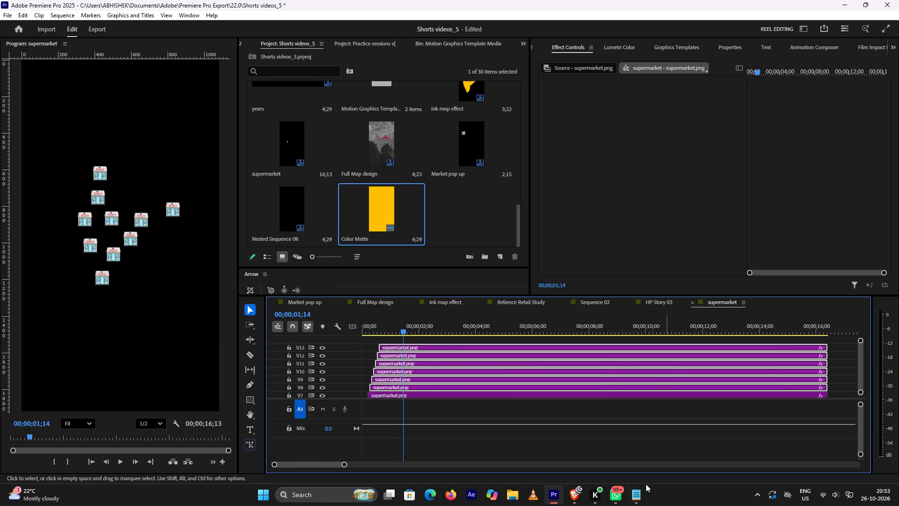
pyautogui.click(578, 494)
pyautogui.click(578, 494)
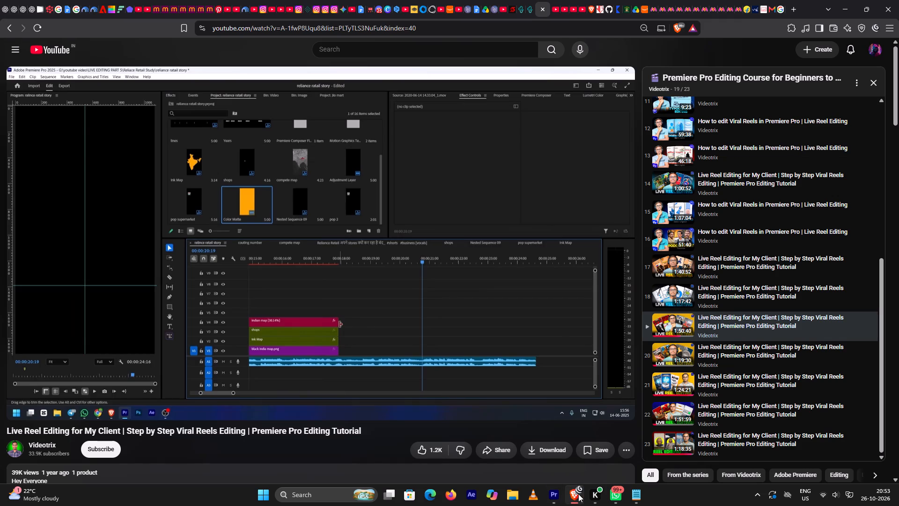
pyautogui.click(554, 493)
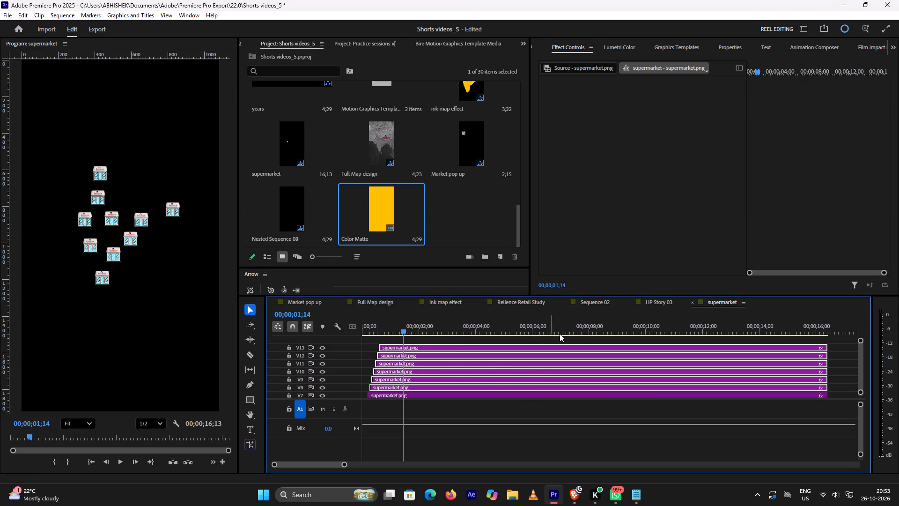
# In the Relience Retail Study sequence, extend the supermarket clip on V4 to end with black india map.png at about 00;00;20;21.
pyautogui.click(523, 300)
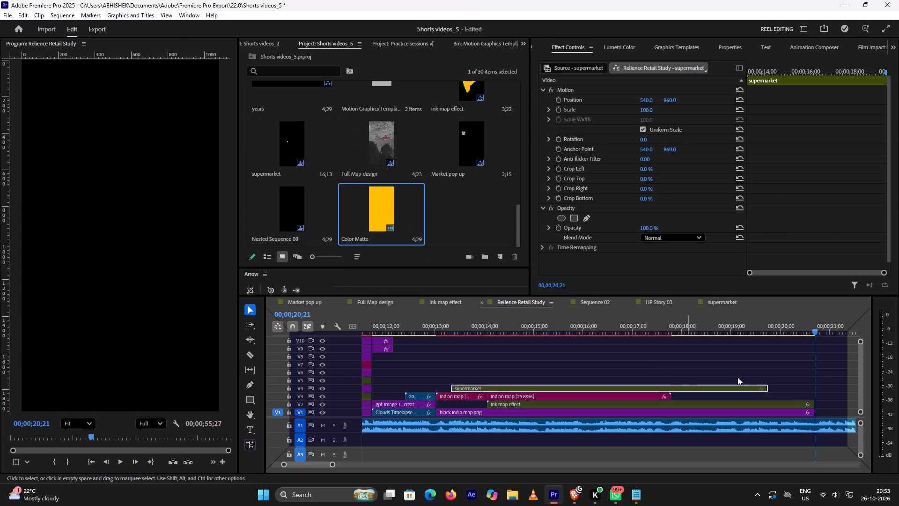
pyautogui.click(766, 389)
pyautogui.moveTo(766, 389); pyautogui.dragTo(806, 388)
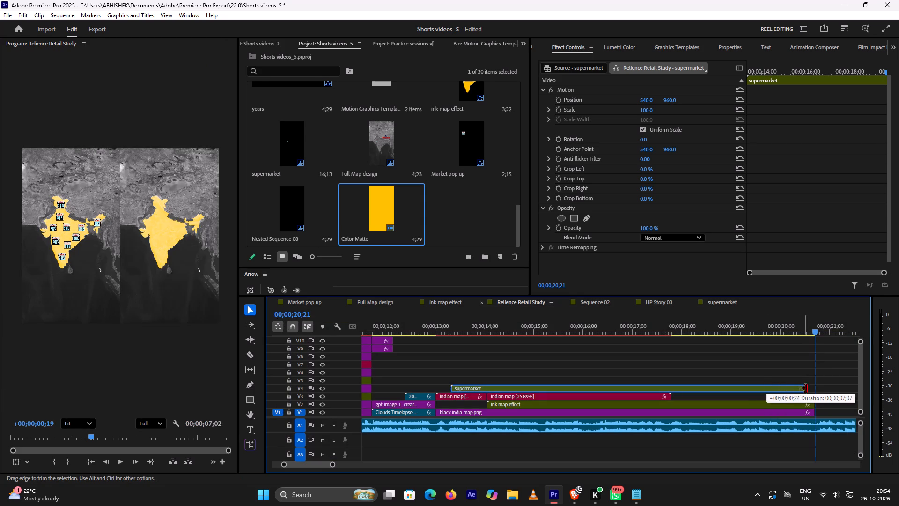
pyautogui.moveTo(806, 388); pyautogui.dragTo(811, 387)
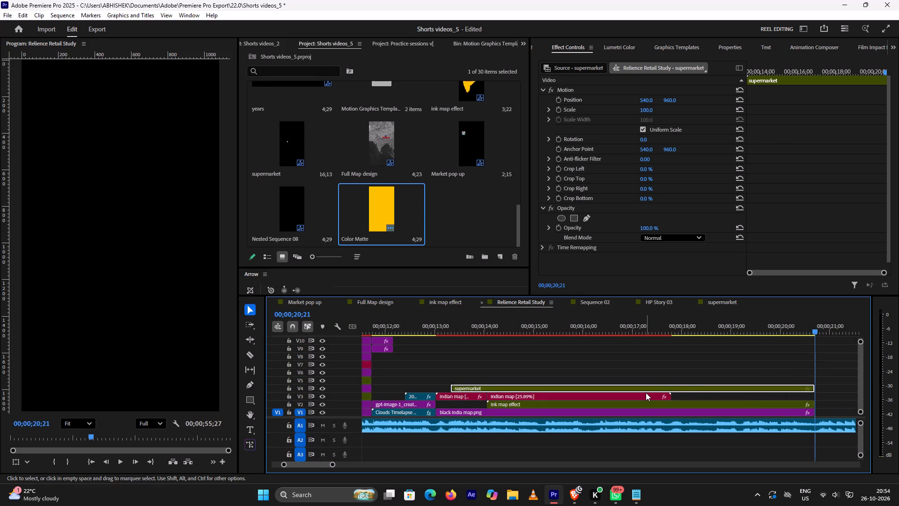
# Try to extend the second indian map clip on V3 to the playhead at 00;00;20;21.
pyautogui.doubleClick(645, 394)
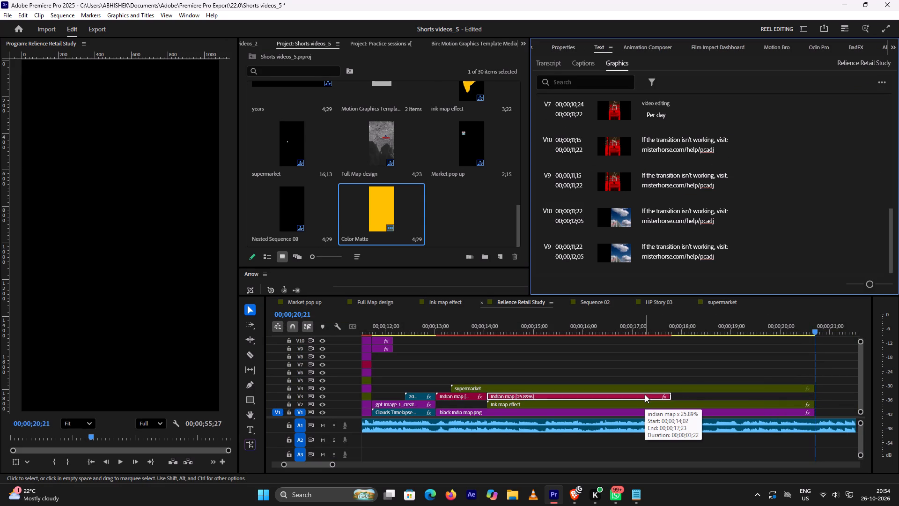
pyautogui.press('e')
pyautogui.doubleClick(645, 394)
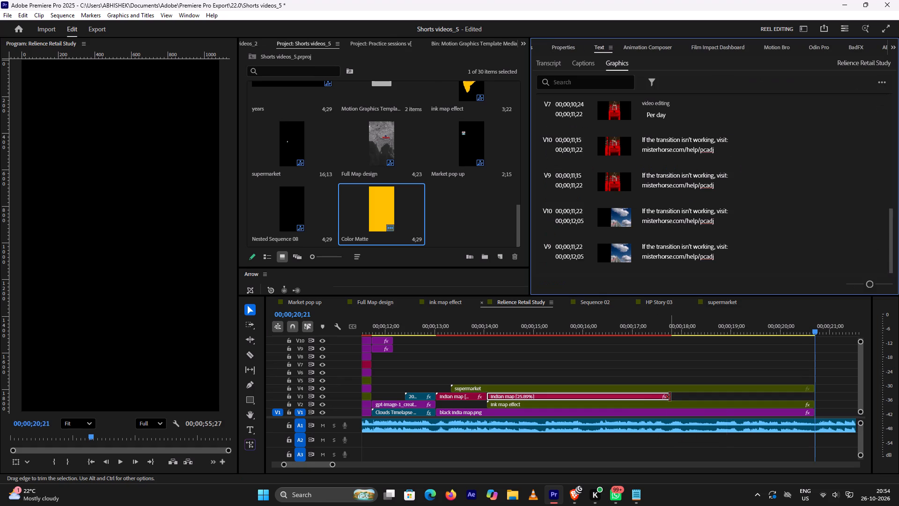
# Play back the map section from about 00;00;14;00, and again from just before 00;00;13;00.
pyautogui.click(486, 329)
pyautogui.press('space')
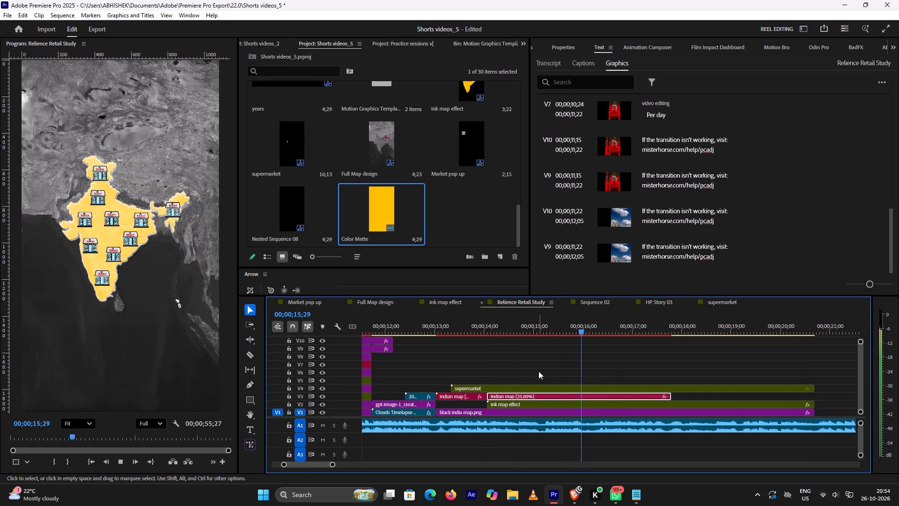
pyautogui.press('space')
pyautogui.click(429, 326)
pyautogui.press('space')
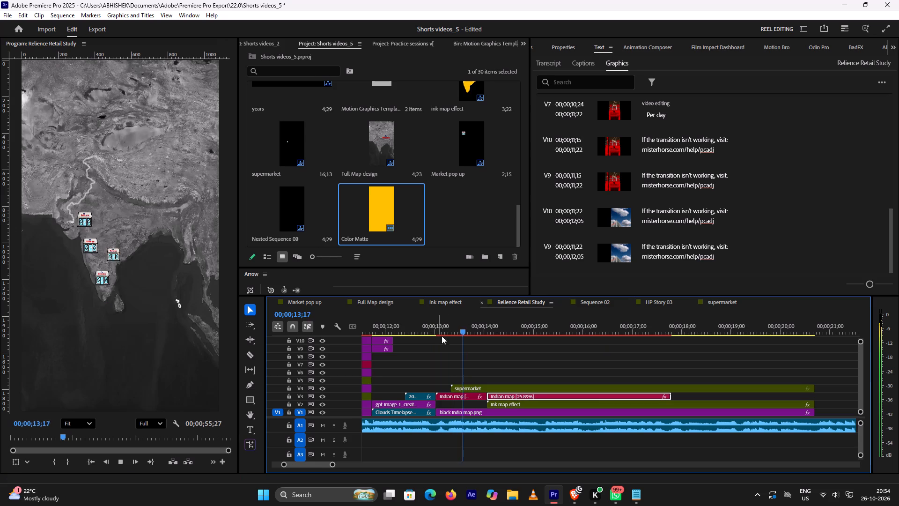
pyautogui.press('space')
# Rate-stretch the second indian map clip on V3 to 14.57% so it ends with the other map clips at about 00;00;20;21.
pyautogui.click(625, 394)
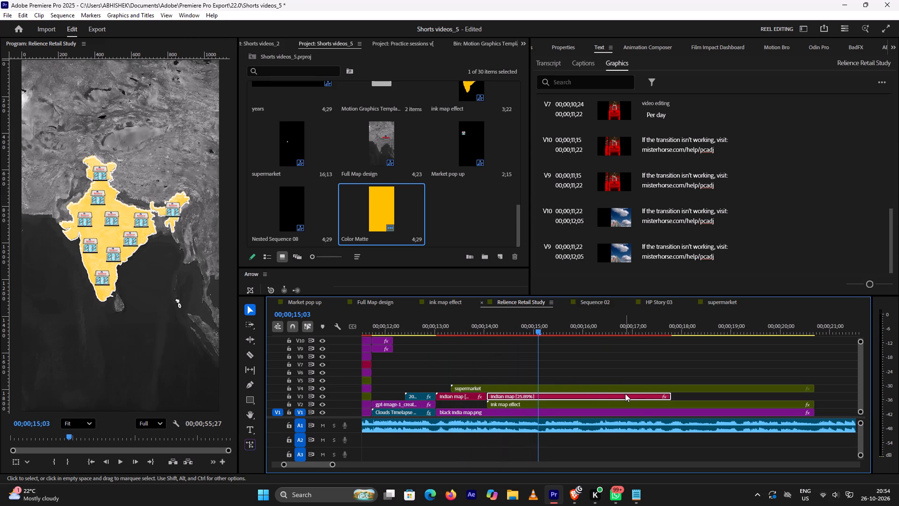
pyautogui.press('r')
pyautogui.moveTo(669, 396); pyautogui.dragTo(698, 396)
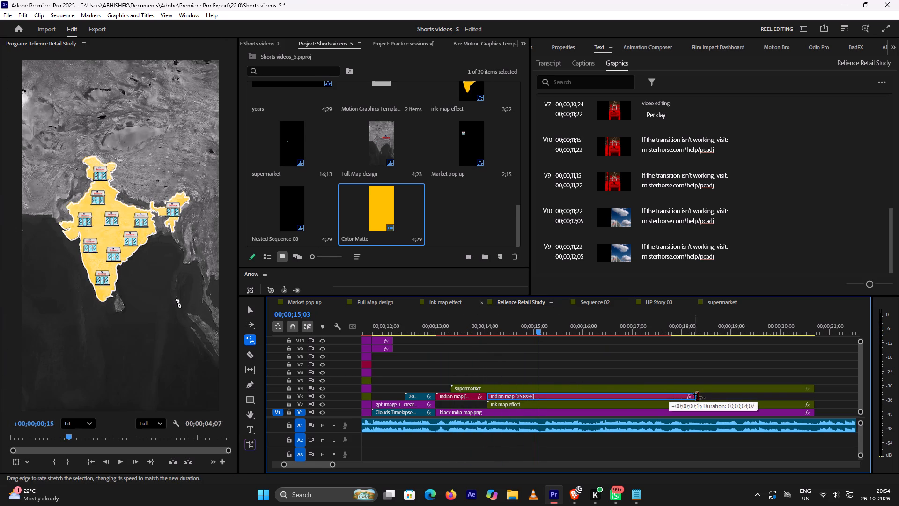
pyautogui.moveTo(698, 396); pyautogui.dragTo(816, 394)
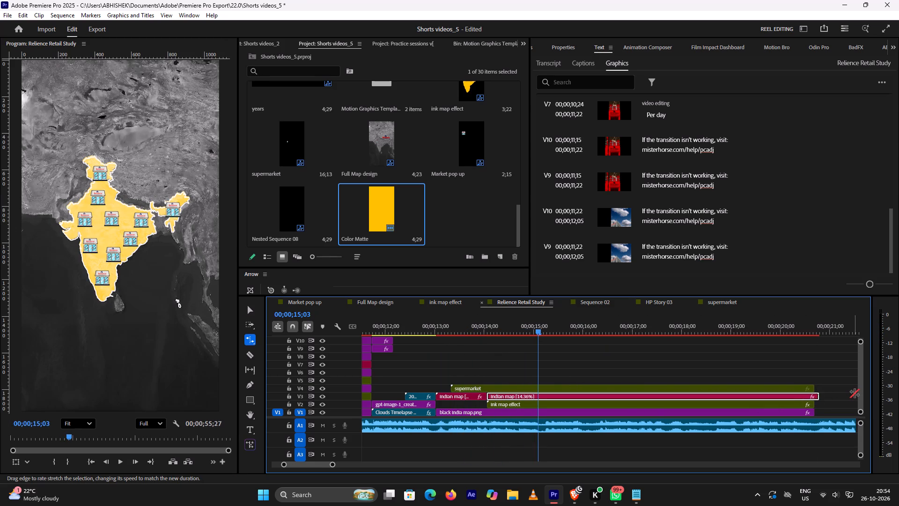
pyautogui.moveTo(820, 399); pyautogui.dragTo(813, 402)
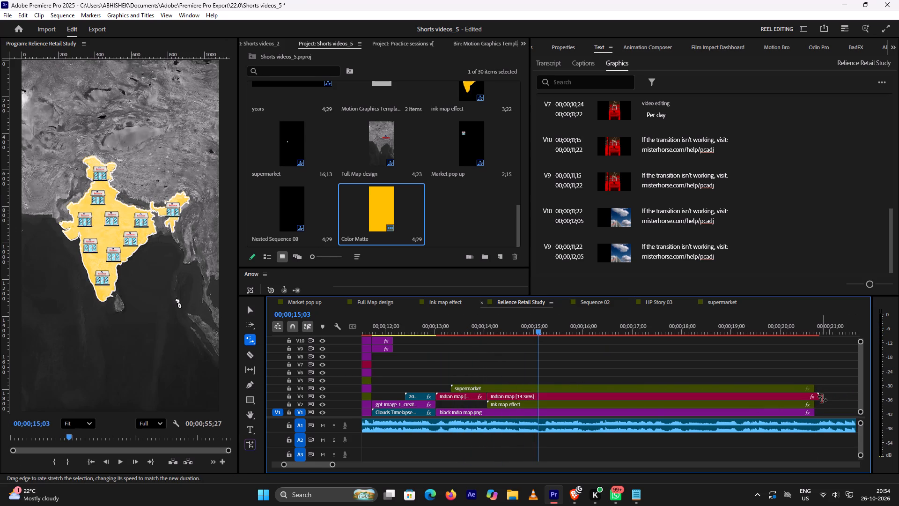
pyautogui.moveTo(820, 395); pyautogui.dragTo(814, 398)
pyautogui.moveTo(818, 395); pyautogui.dragTo(812, 399)
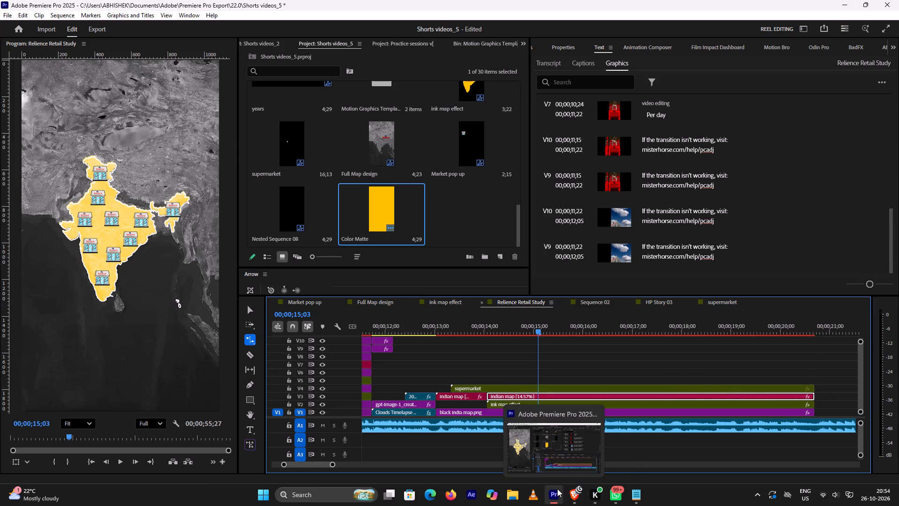
pyautogui.press('v')
# Watch the YouTube tutorial in Brave, skipping ahead through how the map and shop clips are extended, and return to Premiere Pro.
pyautogui.click(575, 495)
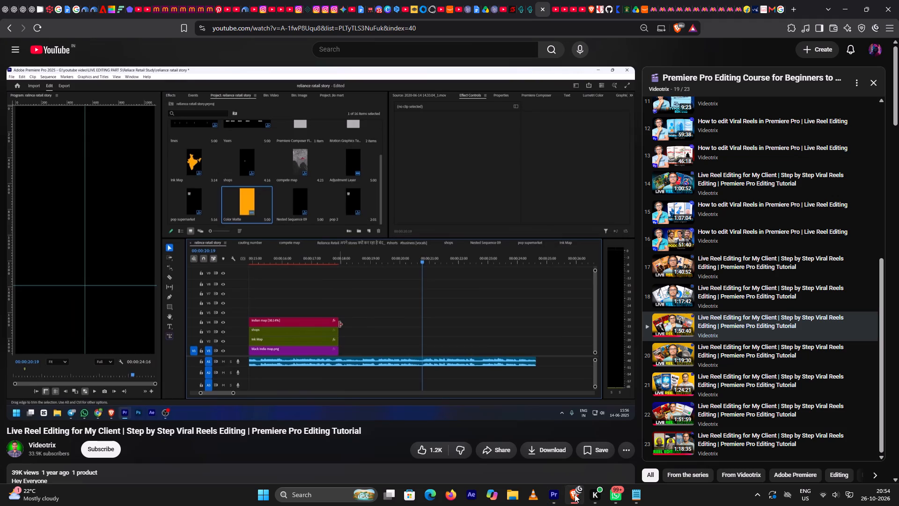
pyautogui.press('space')
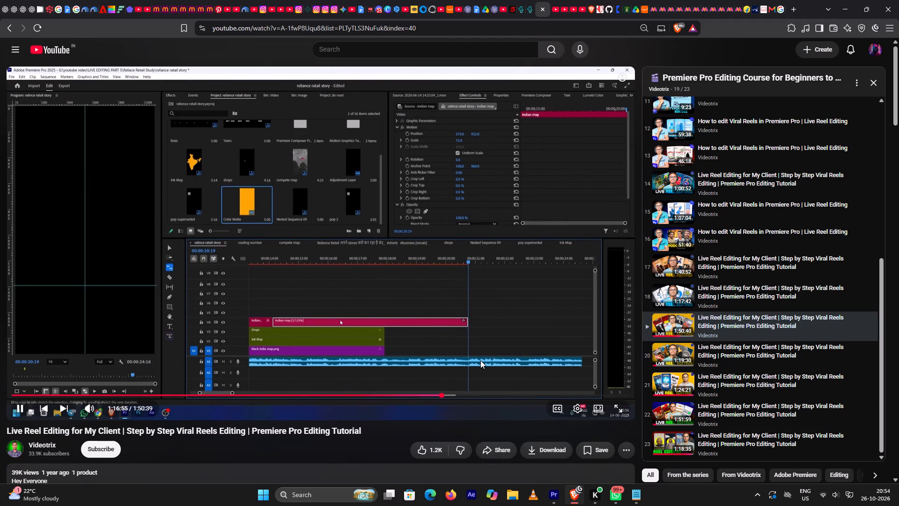
pyautogui.press('Right')
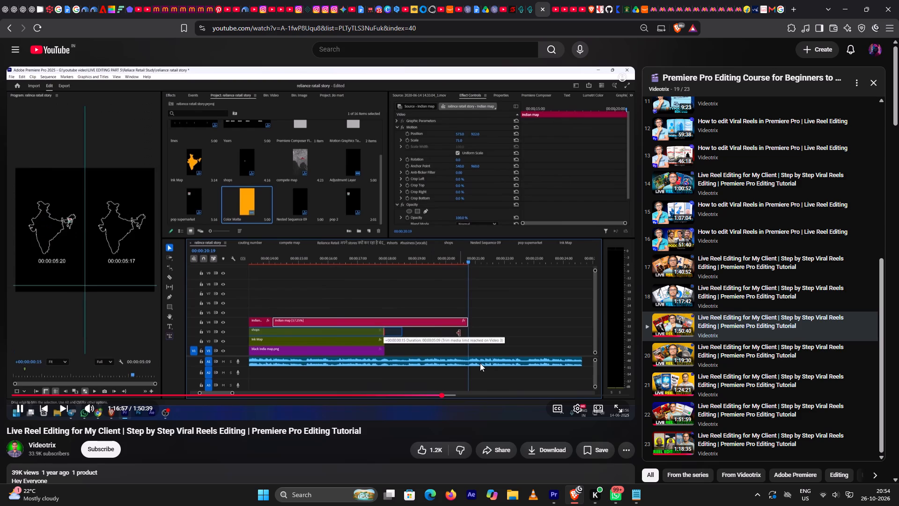
pyautogui.press('Right')
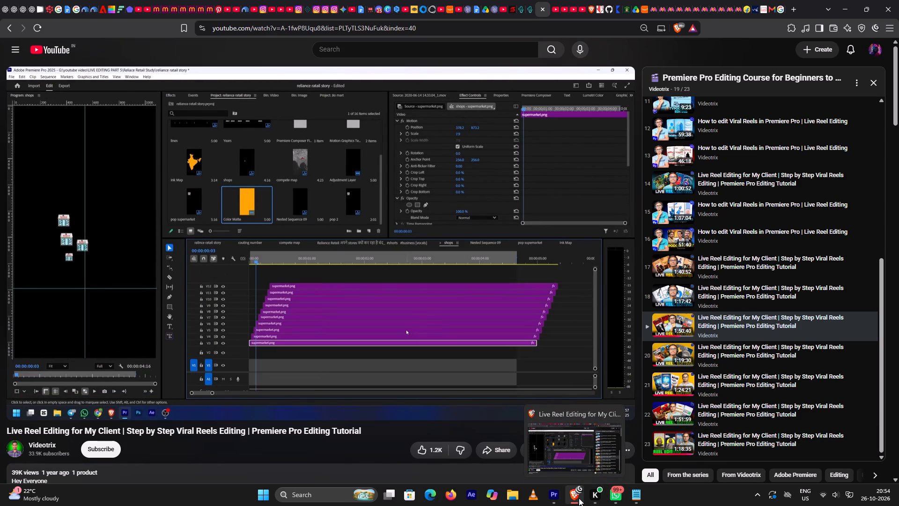
pyautogui.doubleClick(579, 498)
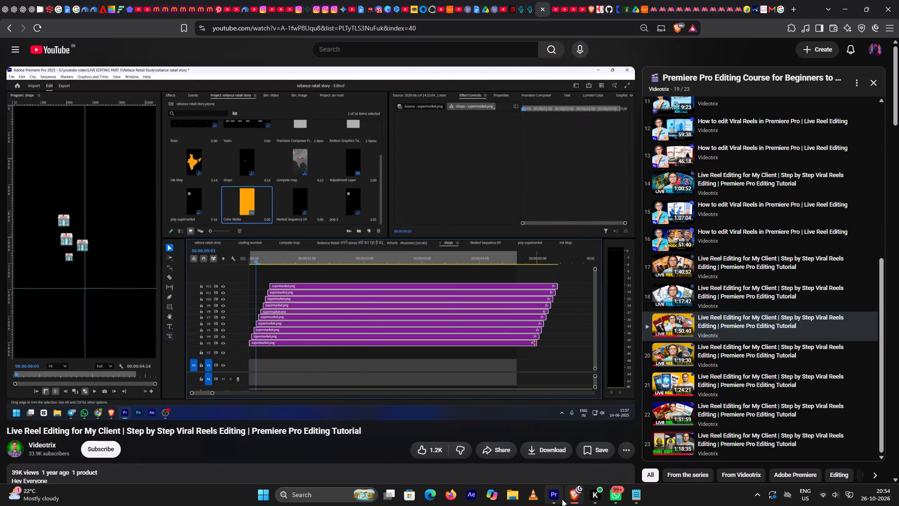
pyautogui.click(562, 499)
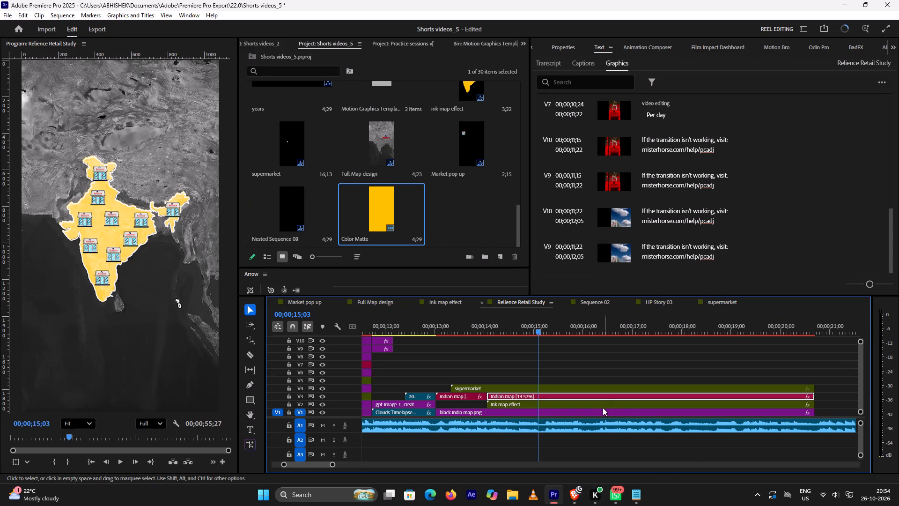
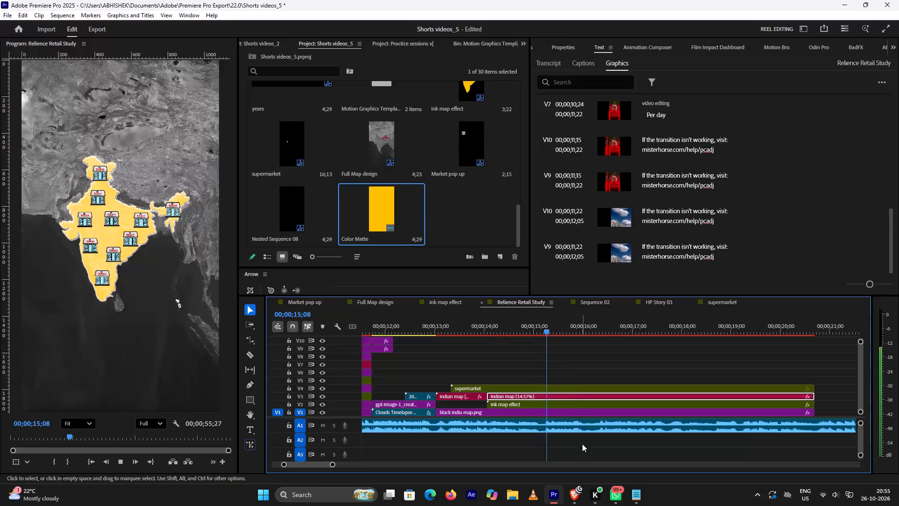
# Stop playback, rewatch the tutorial section in Brave on nesting the map clips, and return to Premiere Pro.
pyautogui.press('space')
pyautogui.click(571, 497)
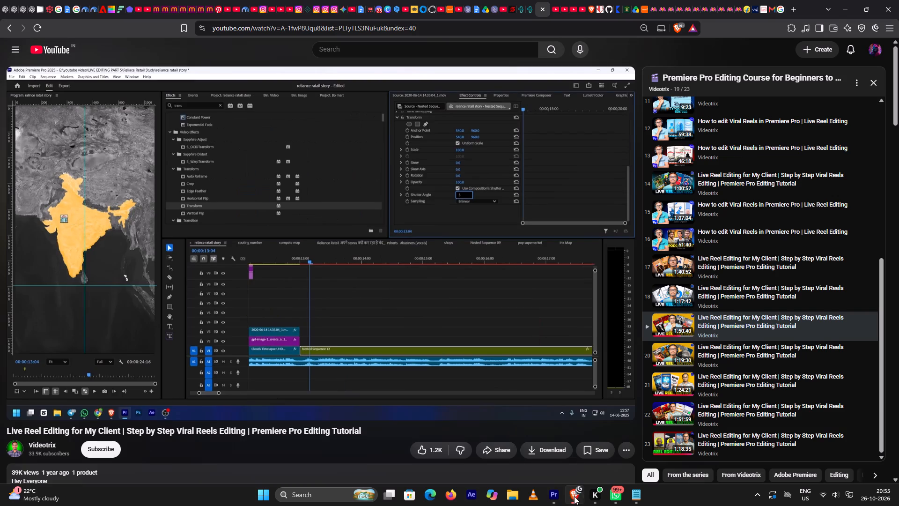
pyautogui.press('Left')
pyautogui.press('Left')
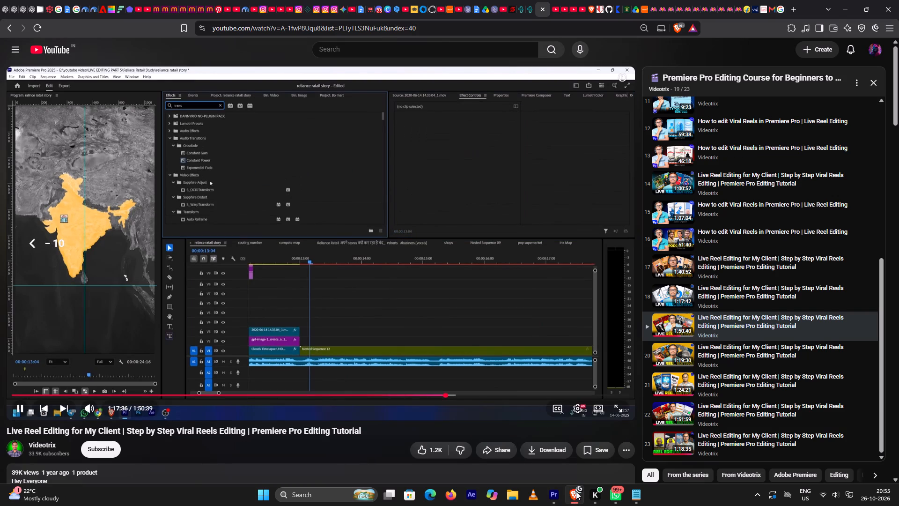
pyautogui.press('Left')
pyautogui.press('Left')
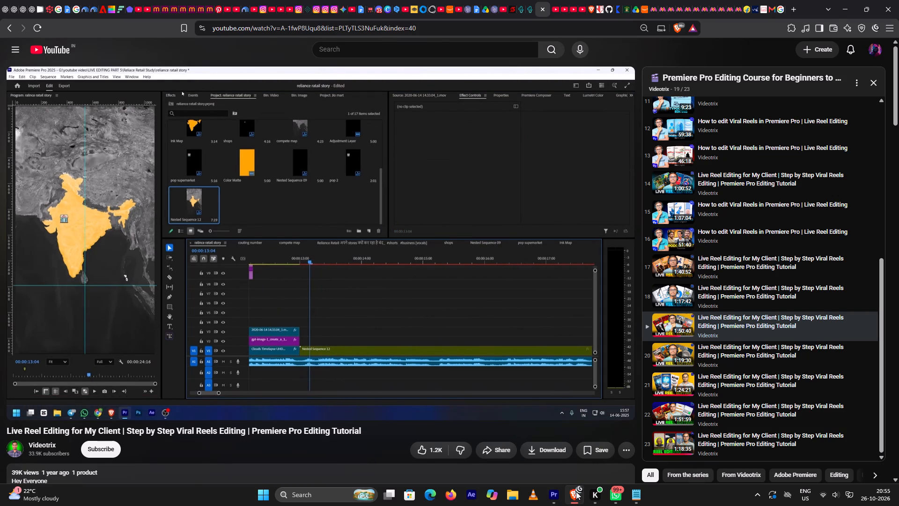
pyautogui.press('Left')
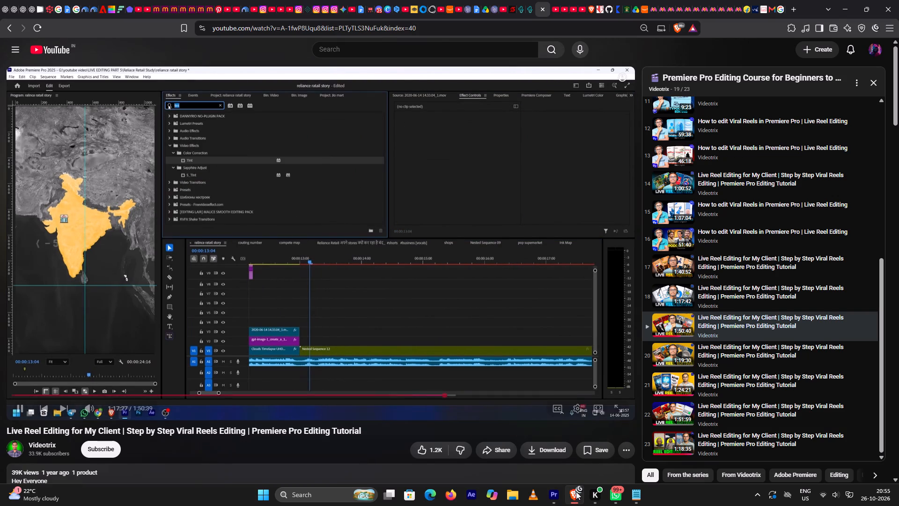
pyautogui.press('Left')
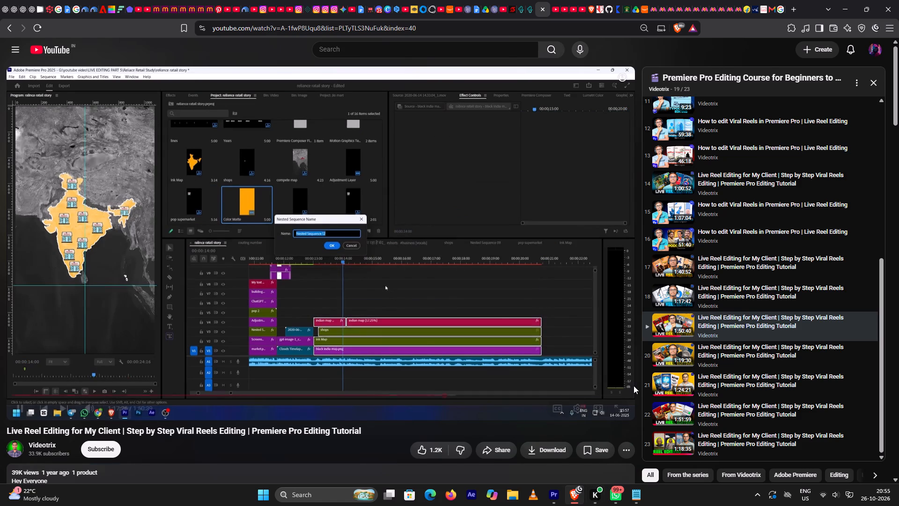
pyautogui.press('space')
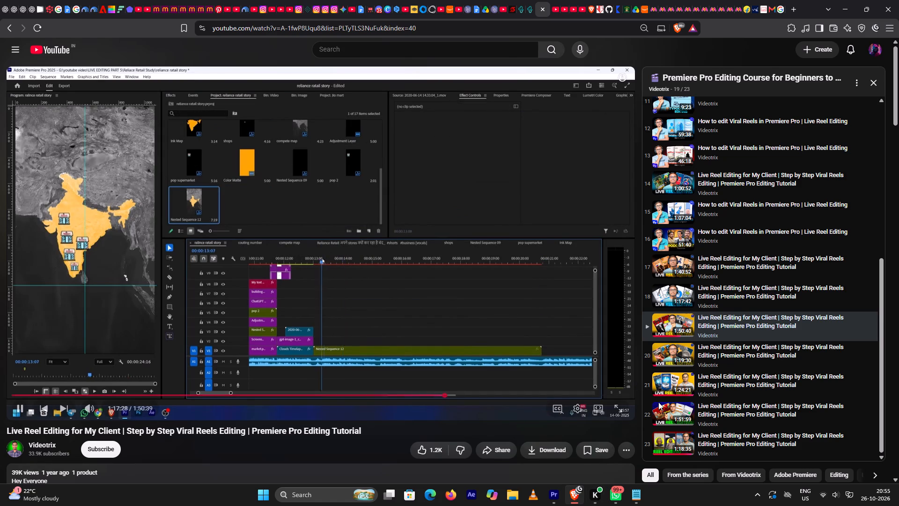
pyautogui.click(553, 500)
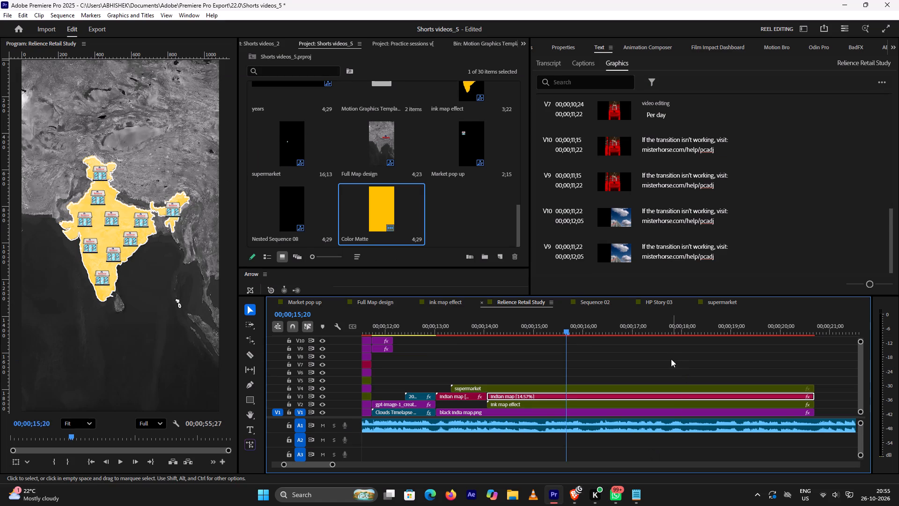
# Nest the supermarket, both indian map, ink map effect and black india map clips as one sequence named "all effect nest".
pyautogui.moveTo(668, 357); pyautogui.dragTo(674, 405)
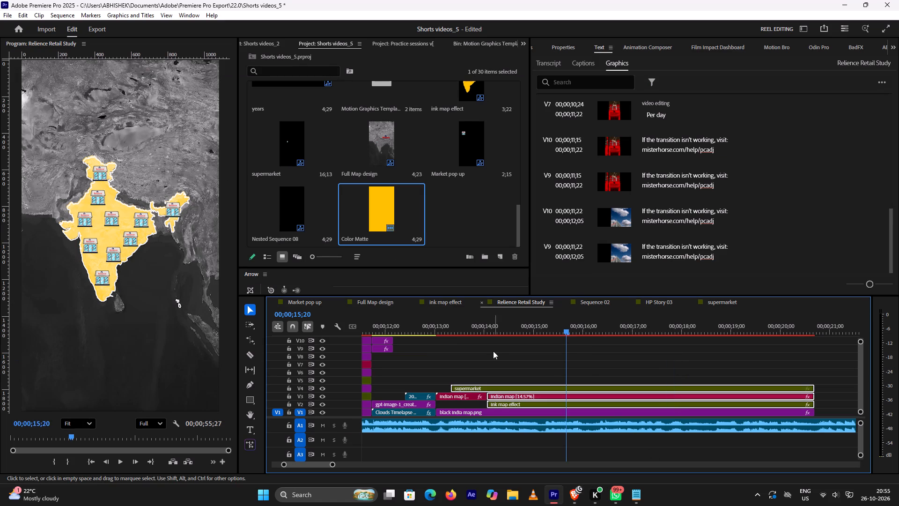
pyautogui.moveTo(462, 354); pyautogui.dragTo(567, 409)
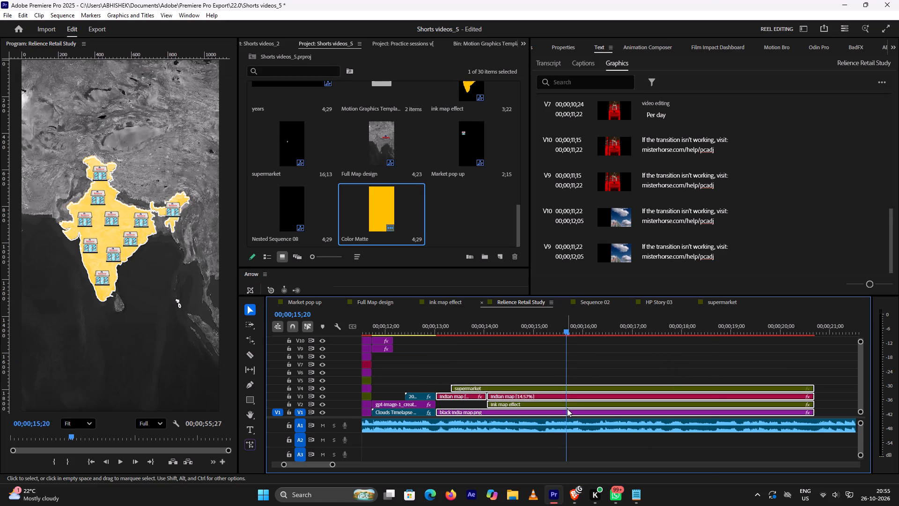
pyautogui.rightClick(567, 409)
pyautogui.click(599, 260)
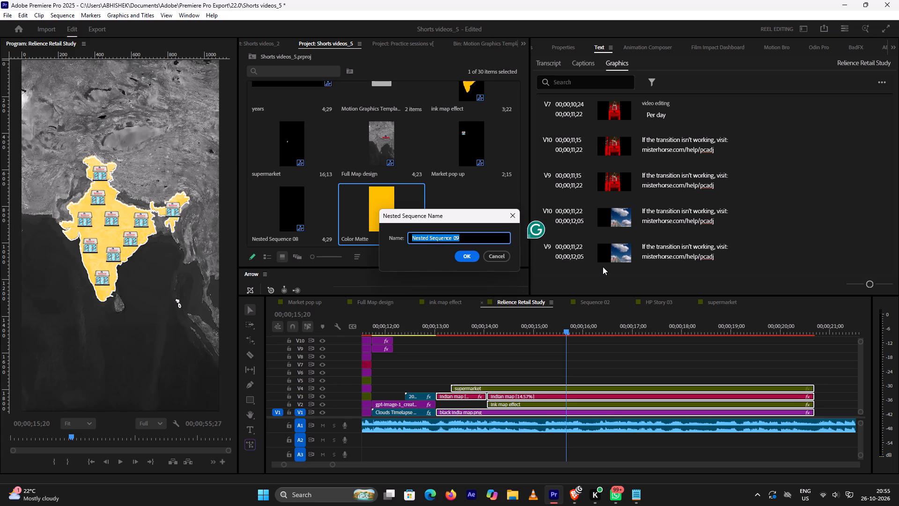
pyautogui.write('all effect next')
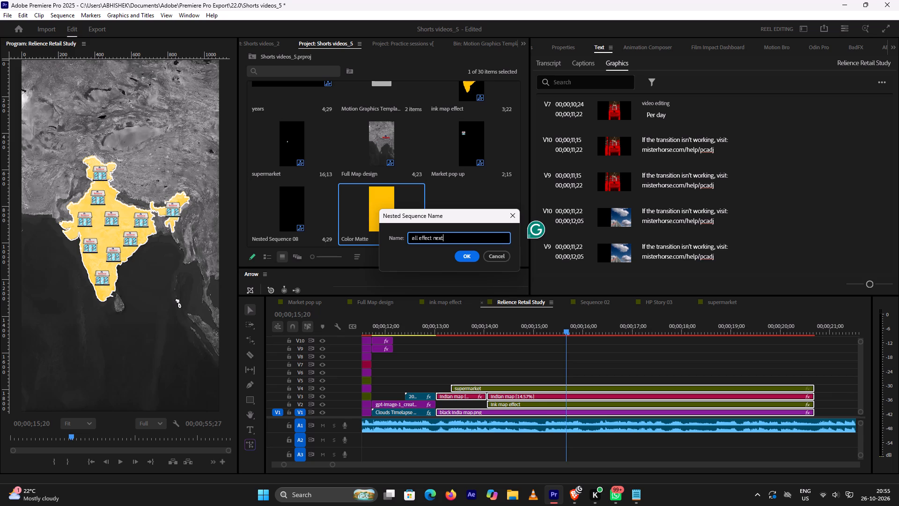
pyautogui.press('BackSpace')
pyautogui.press('BackSpace')
pyautogui.write('st')
pyautogui.press('Return')
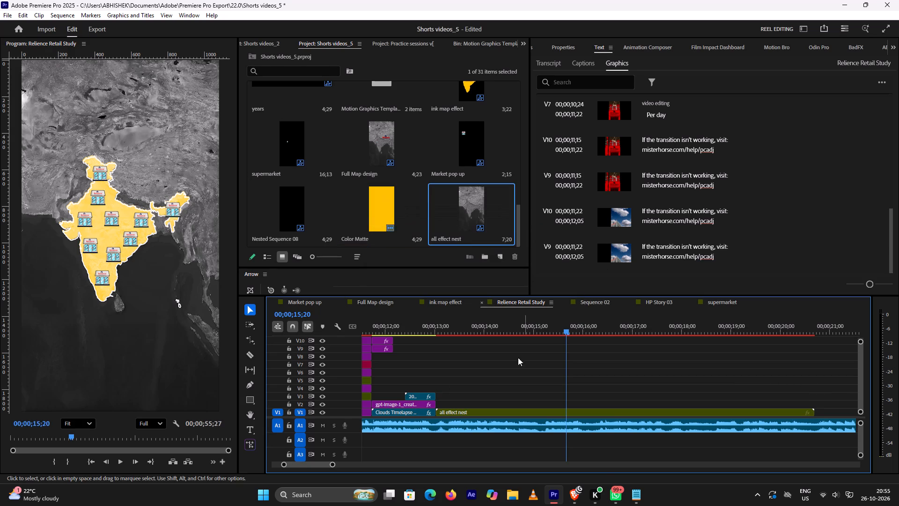
# Switch to Brave and watch the YouTube tutorial section on keyframing the nested map sequence's Scale and Rotation with the Transform effect.
pyautogui.click(579, 498)
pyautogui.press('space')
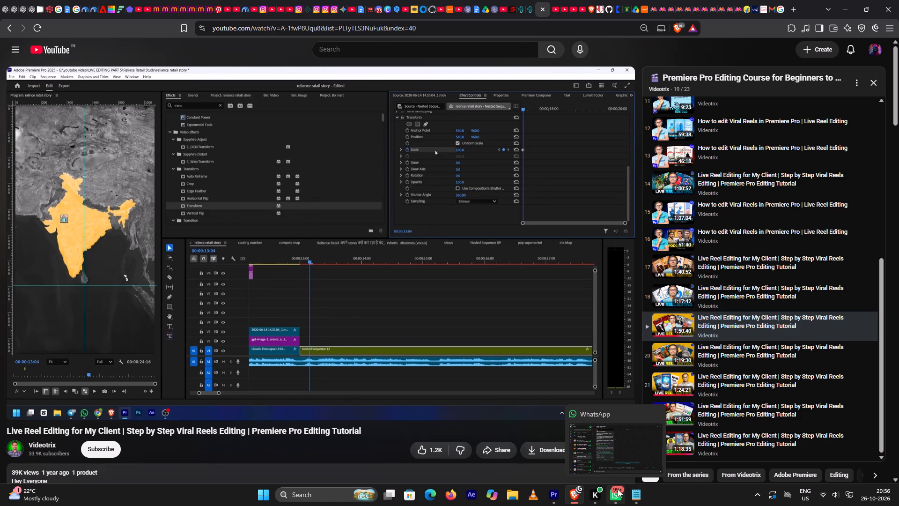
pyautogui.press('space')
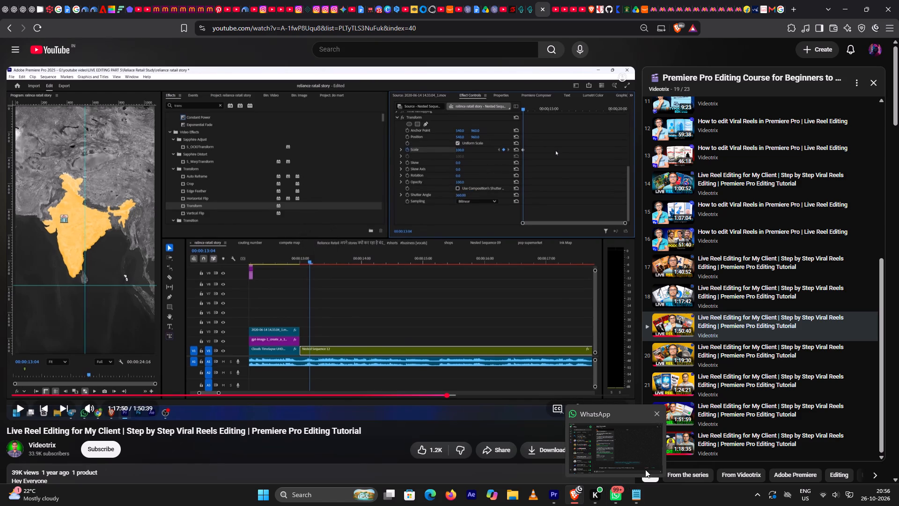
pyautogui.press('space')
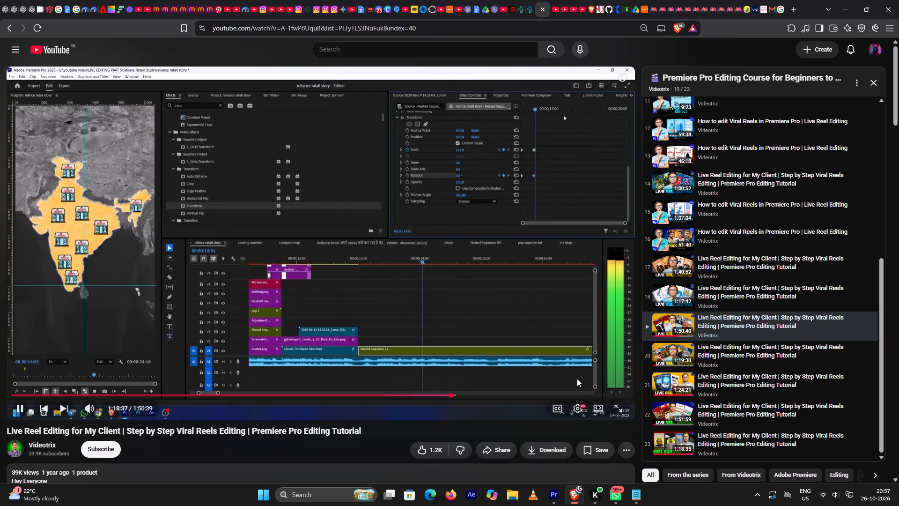
# Pause the tutorial at its Transform scale and rotation keyframes and return to Premiere Pro.
pyautogui.press('space')
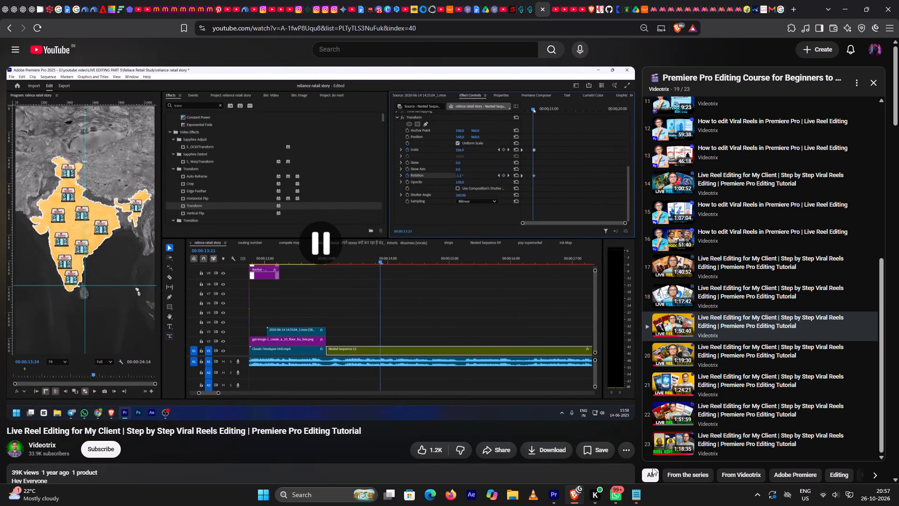
pyautogui.click(567, 499)
pyautogui.click(555, 492)
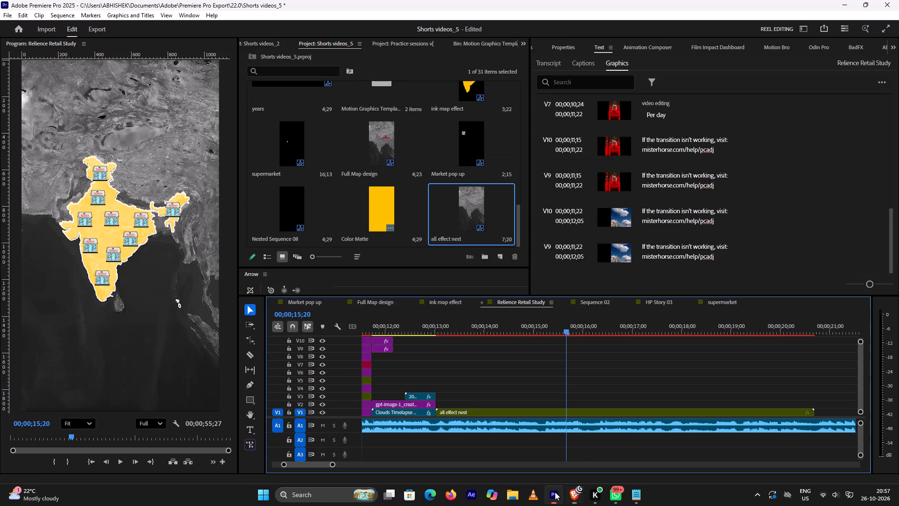
# Apply the Transform video effect to the all effect nest clip on V1 using Dagger.
pyautogui.click(551, 409)
pyautogui.hotkey('ctrl', 'y')
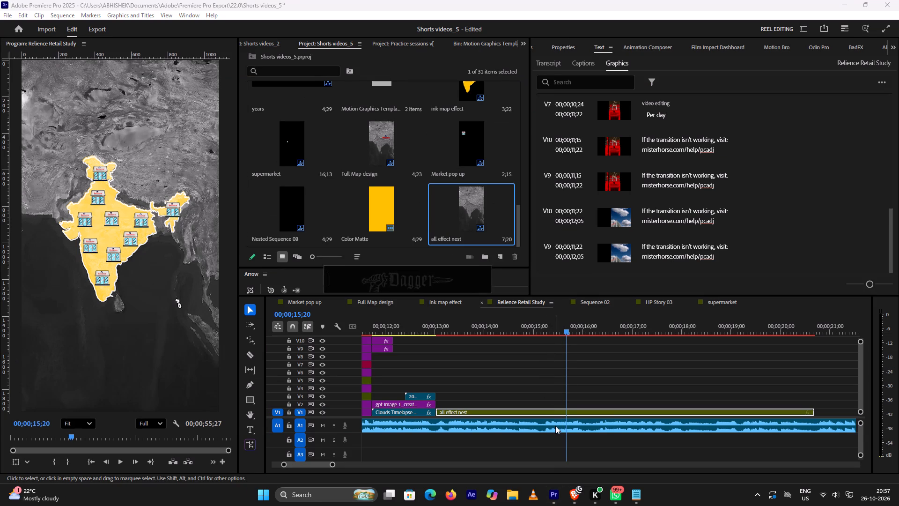
pyautogui.write('trans')
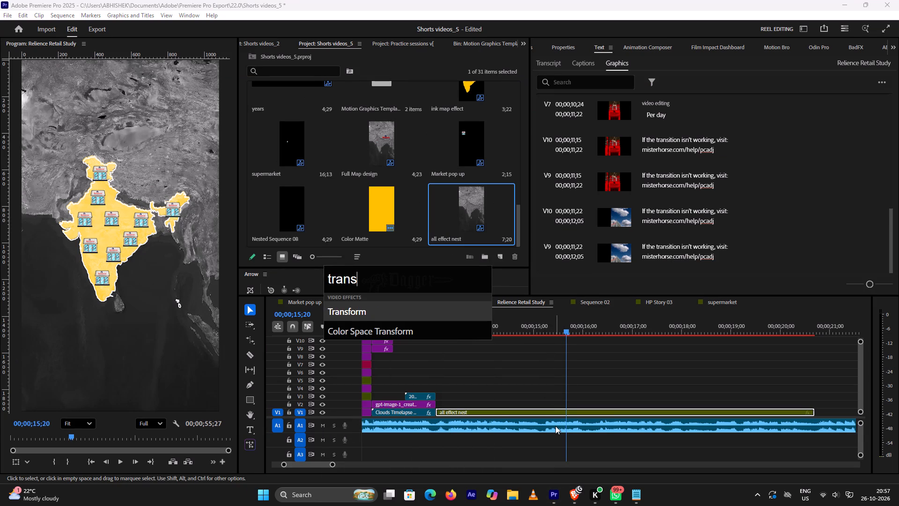
pyautogui.press('Return')
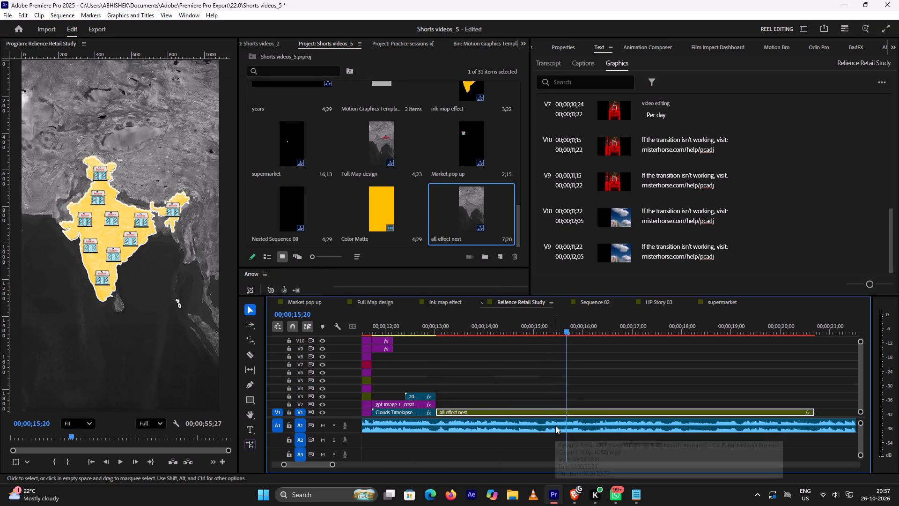
# Set the Transform effect's Shutter Angle to 360 and turn off Use Composition's Shutter Angle.
pyautogui.press('e')
pyautogui.scroll(-11, 608, 243)
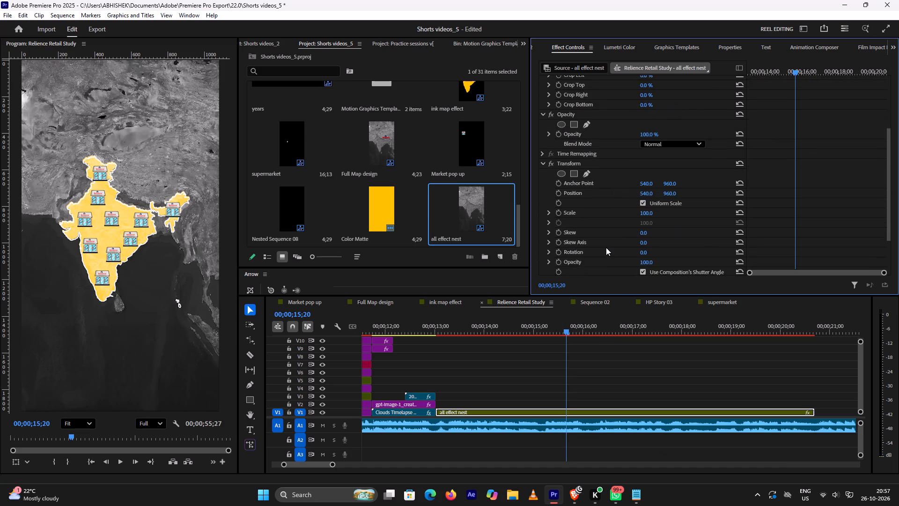
pyautogui.scroll(-10, 606, 247)
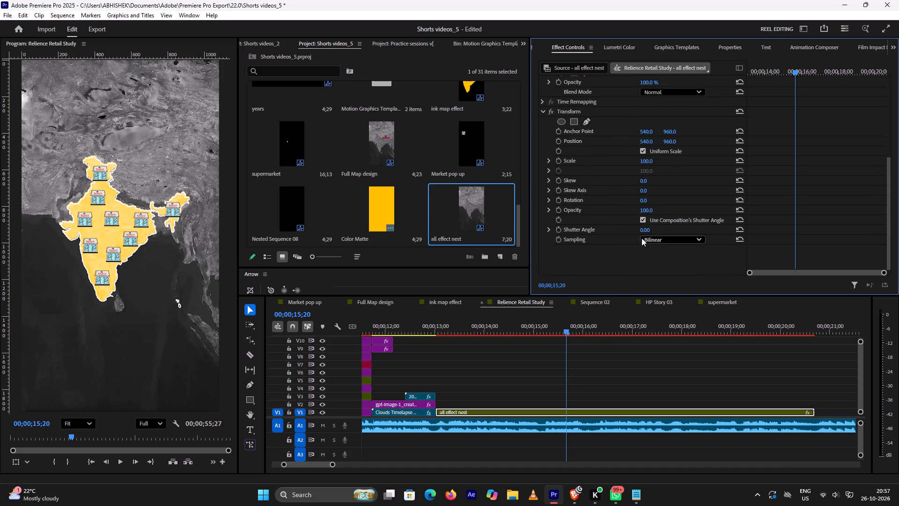
pyautogui.click(642, 230)
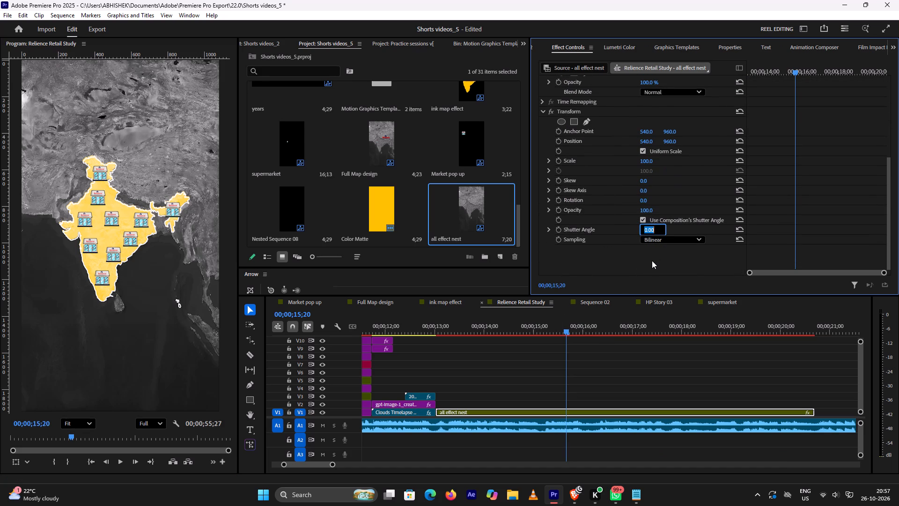
pyautogui.press('3')
pyautogui.press('6')
pyautogui.press('0')
pyautogui.press('Return')
pyautogui.click(644, 218)
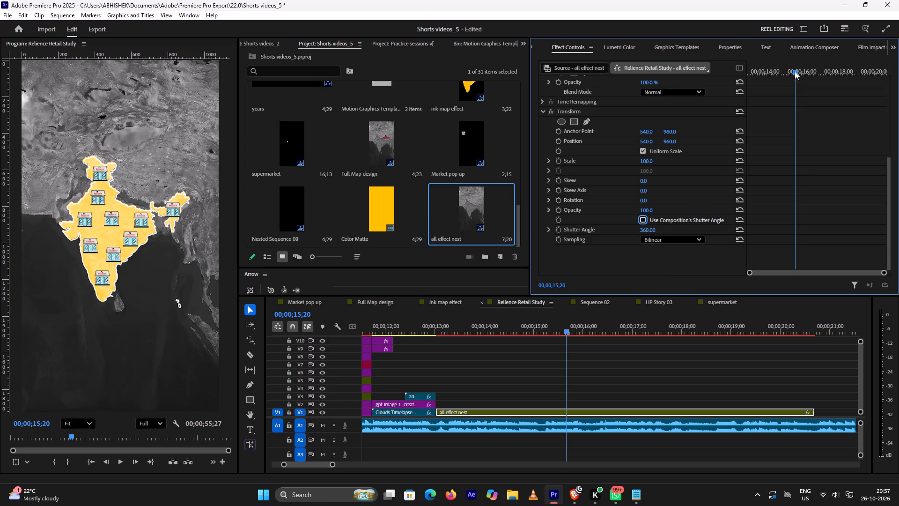
# Add starting keyframes for the Transform Scale and Rotation at the nested clip's start, 00;00;13;01.
pyautogui.moveTo(796, 70); pyautogui.dragTo(743, 88)
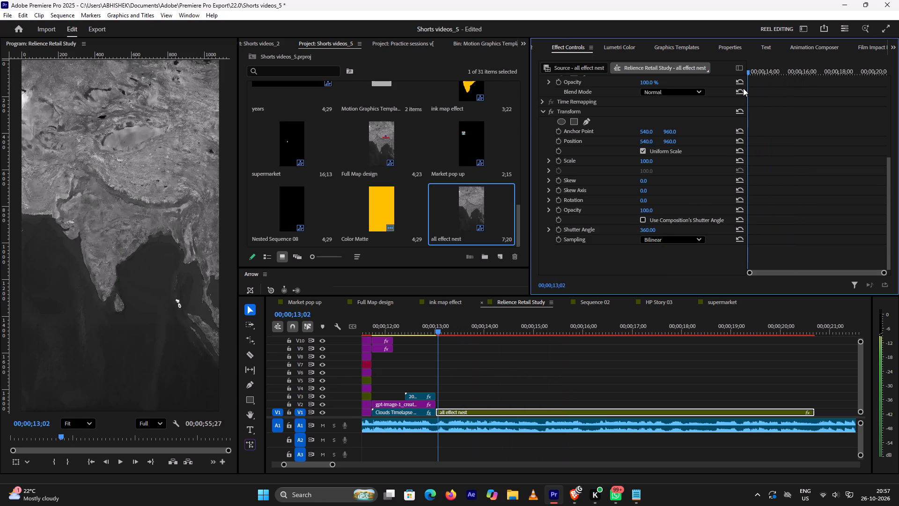
pyautogui.moveTo(743, 88); pyautogui.dragTo(735, 93)
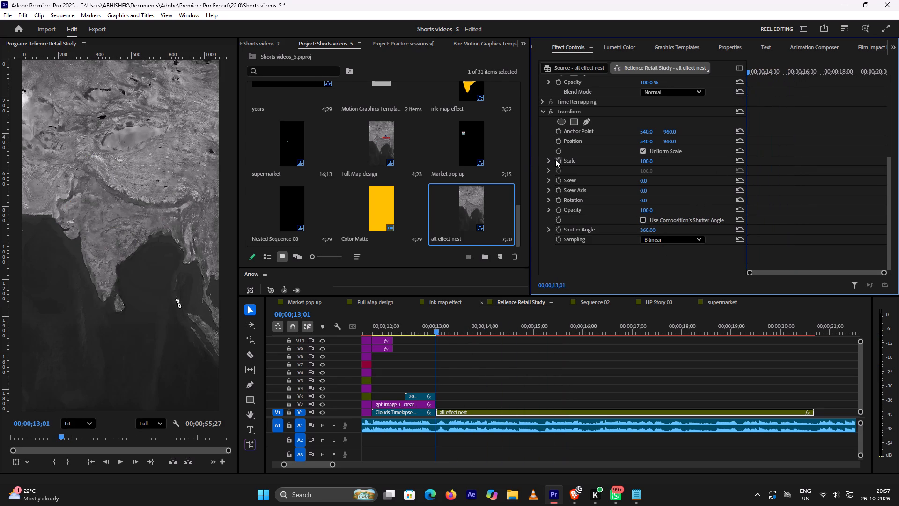
pyautogui.click(556, 160)
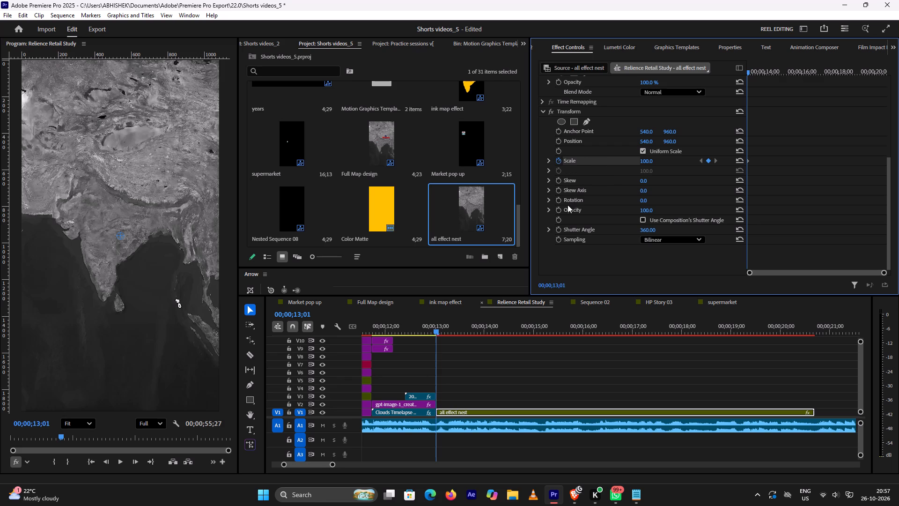
pyautogui.click(559, 200)
# Move the playhead to 00;00;14;05 in the all effect nest clip.
pyautogui.moveTo(746, 73); pyautogui.dragTo(754, 73)
pyautogui.moveTo(754, 73); pyautogui.dragTo(754, 73)
pyautogui.moveTo(749, 71); pyautogui.dragTo(770, 74)
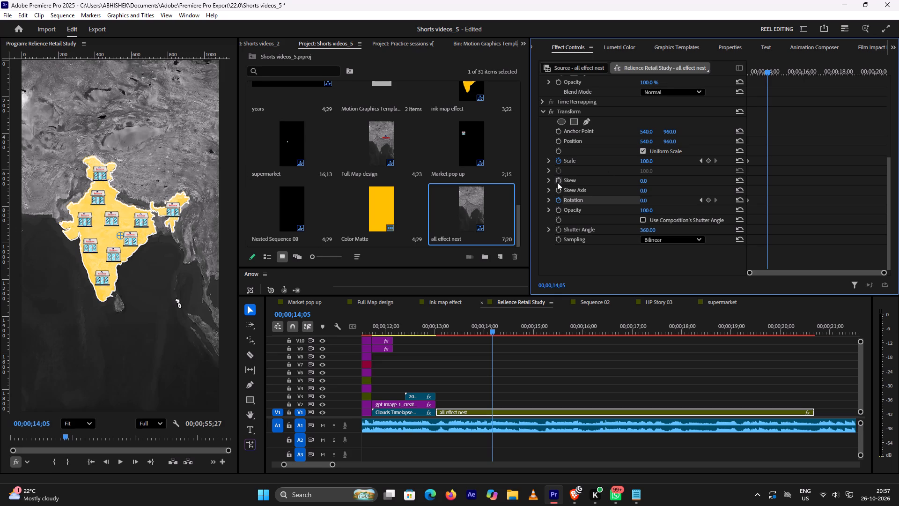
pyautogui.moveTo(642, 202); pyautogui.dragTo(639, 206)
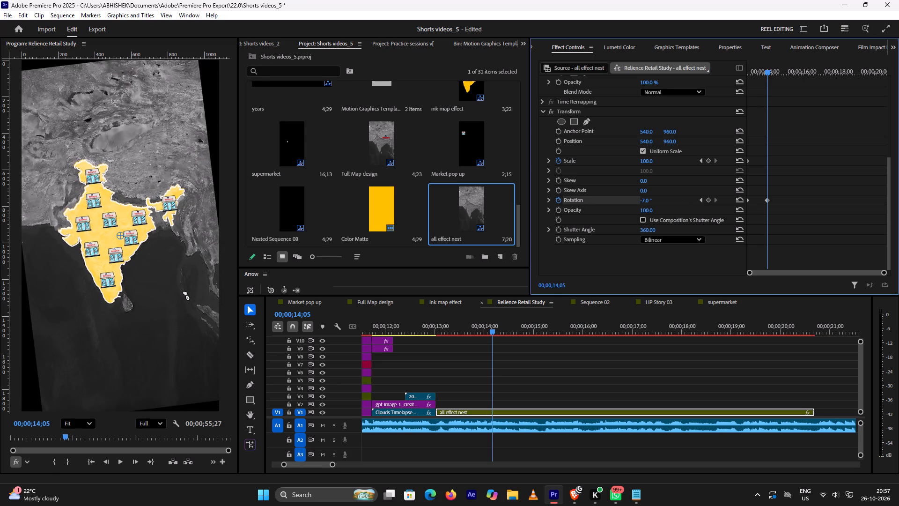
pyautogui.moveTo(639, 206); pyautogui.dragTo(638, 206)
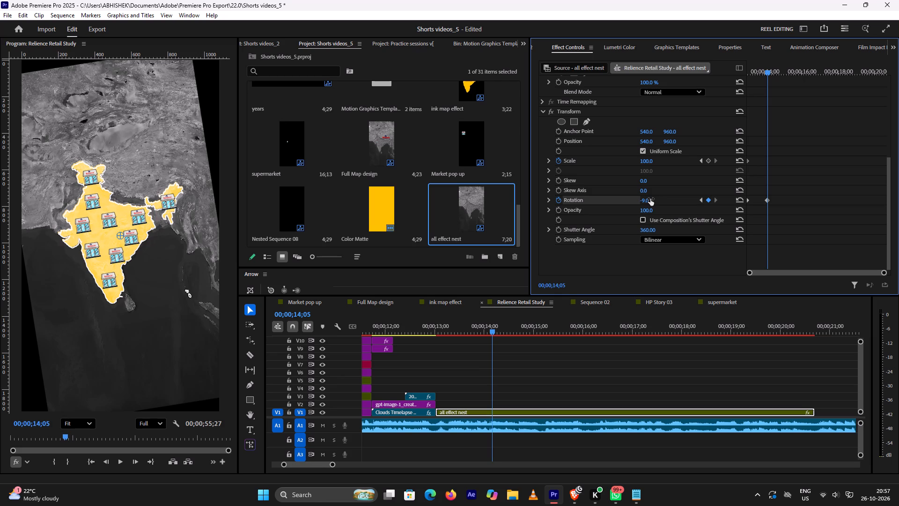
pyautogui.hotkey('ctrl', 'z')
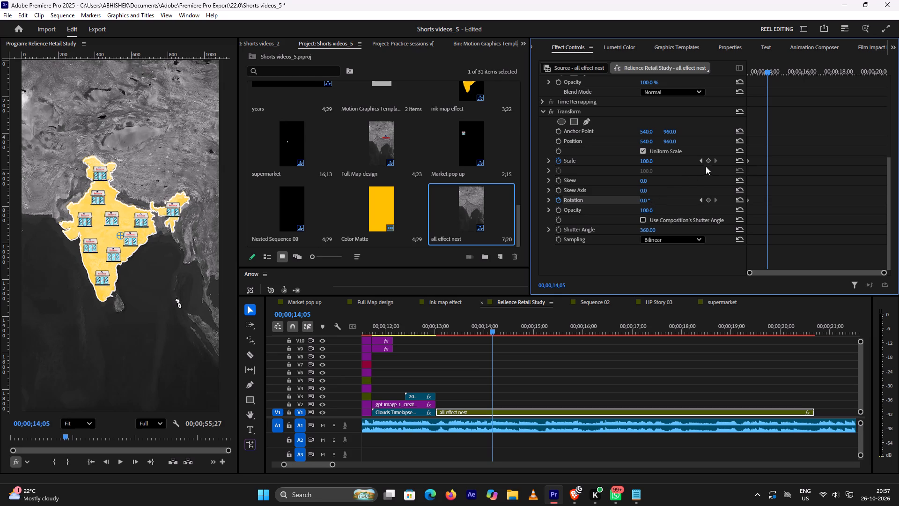
# Add a Transform Scale keyframe at 00;00;14;05, keeping 100, and set the Scale keyframe at 00;00;13;01 to 119.
pyautogui.click(707, 161)
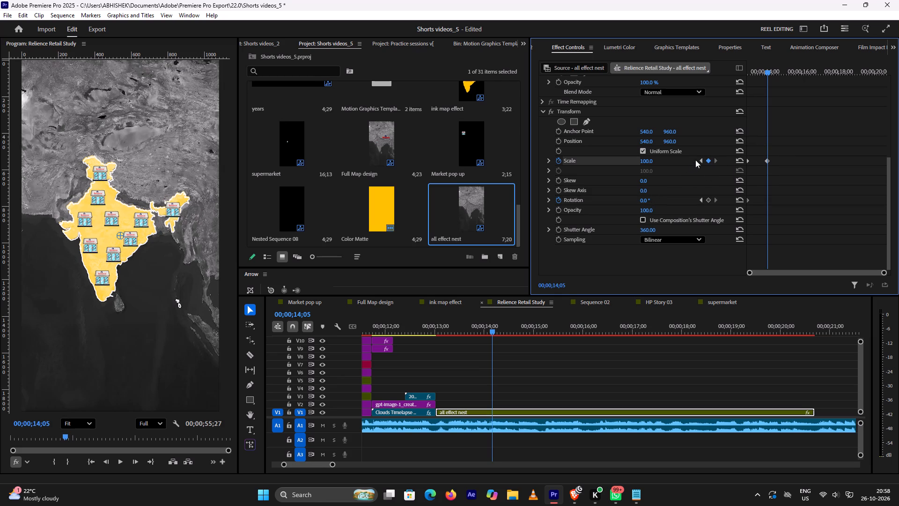
pyautogui.click(699, 160)
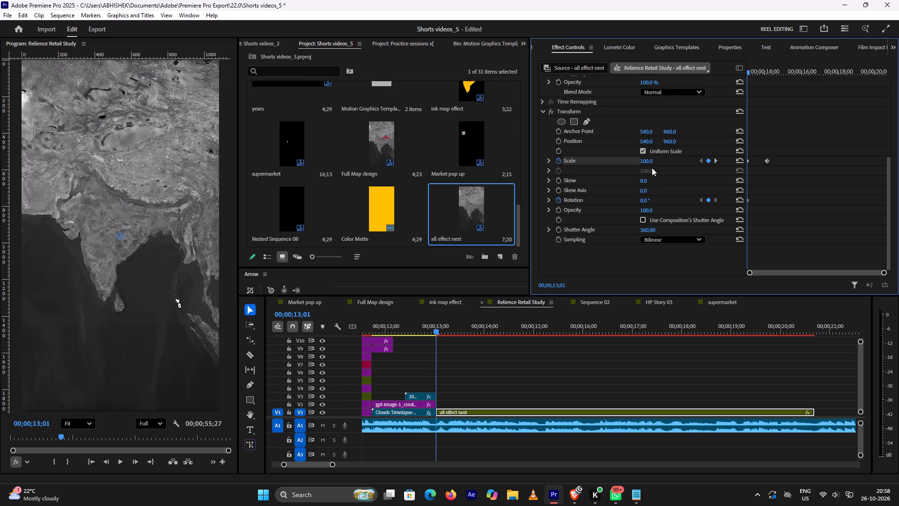
pyautogui.moveTo(648, 160); pyautogui.dragTo(656, 157)
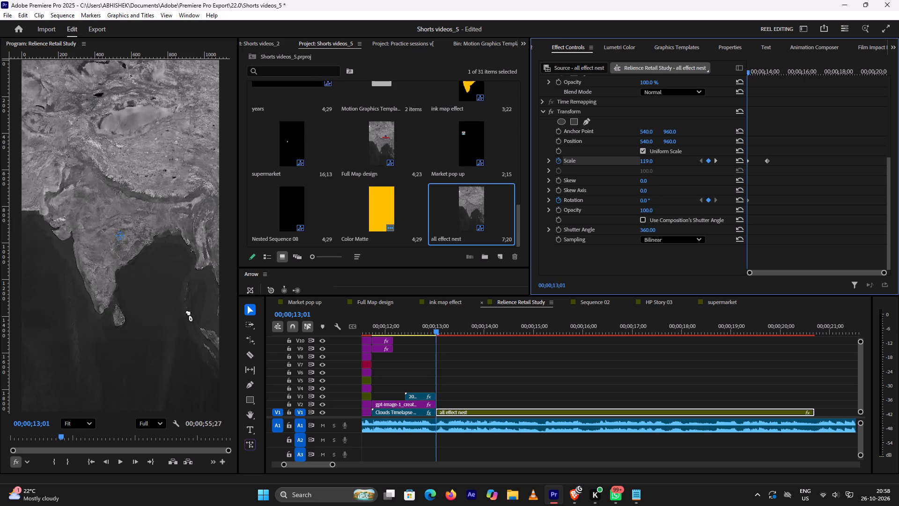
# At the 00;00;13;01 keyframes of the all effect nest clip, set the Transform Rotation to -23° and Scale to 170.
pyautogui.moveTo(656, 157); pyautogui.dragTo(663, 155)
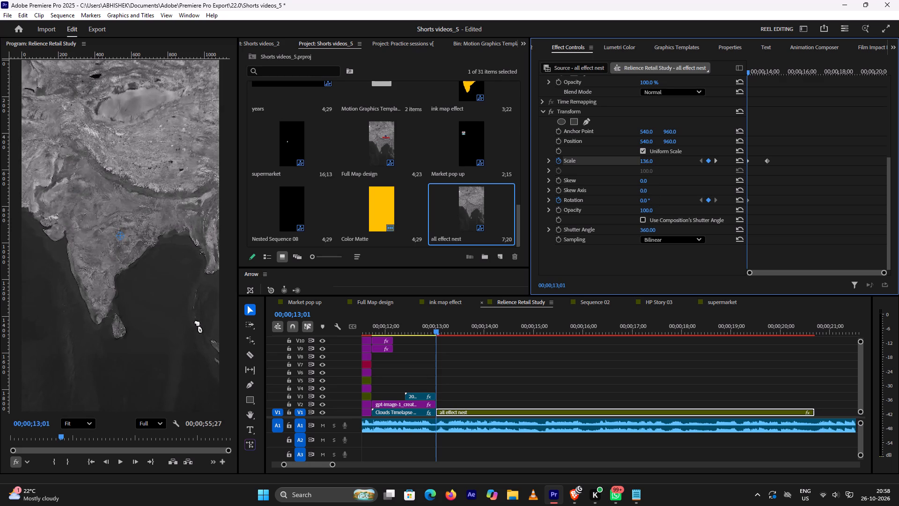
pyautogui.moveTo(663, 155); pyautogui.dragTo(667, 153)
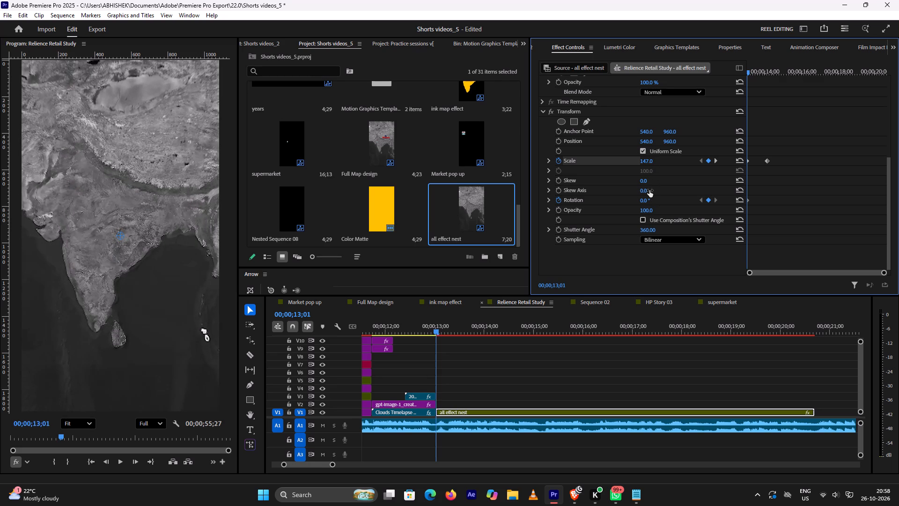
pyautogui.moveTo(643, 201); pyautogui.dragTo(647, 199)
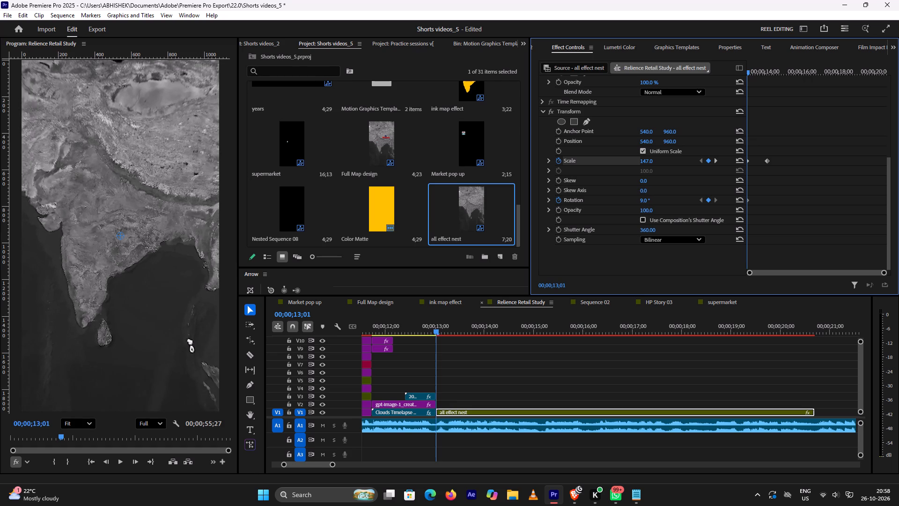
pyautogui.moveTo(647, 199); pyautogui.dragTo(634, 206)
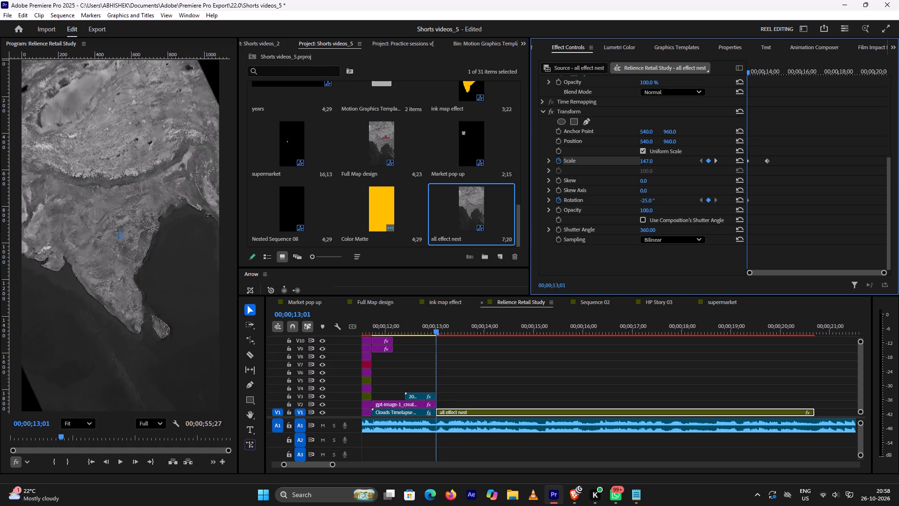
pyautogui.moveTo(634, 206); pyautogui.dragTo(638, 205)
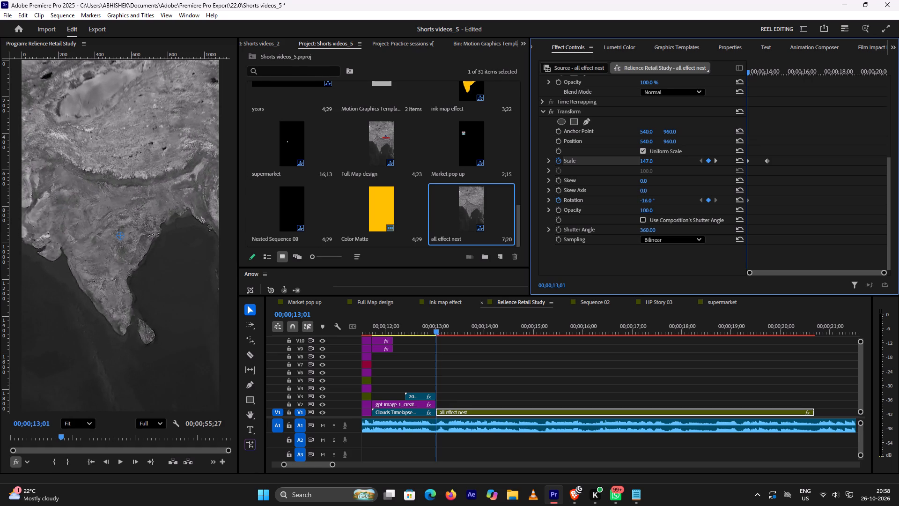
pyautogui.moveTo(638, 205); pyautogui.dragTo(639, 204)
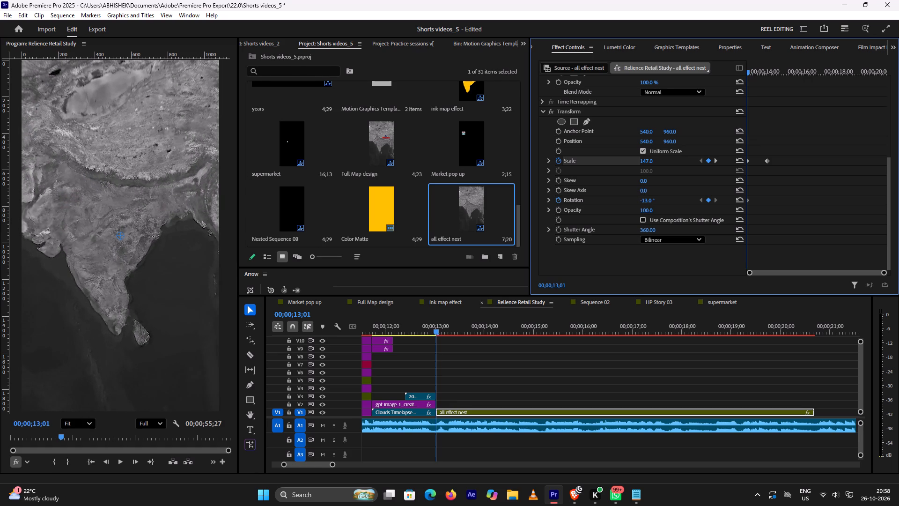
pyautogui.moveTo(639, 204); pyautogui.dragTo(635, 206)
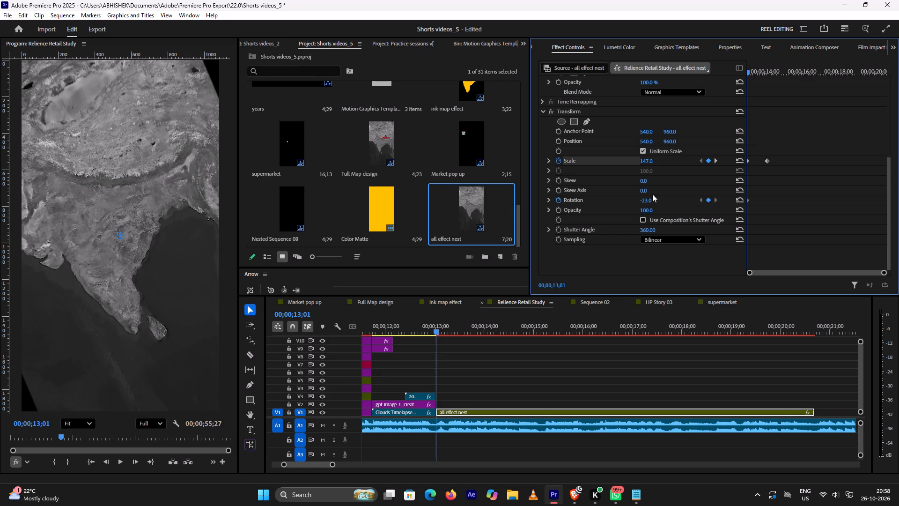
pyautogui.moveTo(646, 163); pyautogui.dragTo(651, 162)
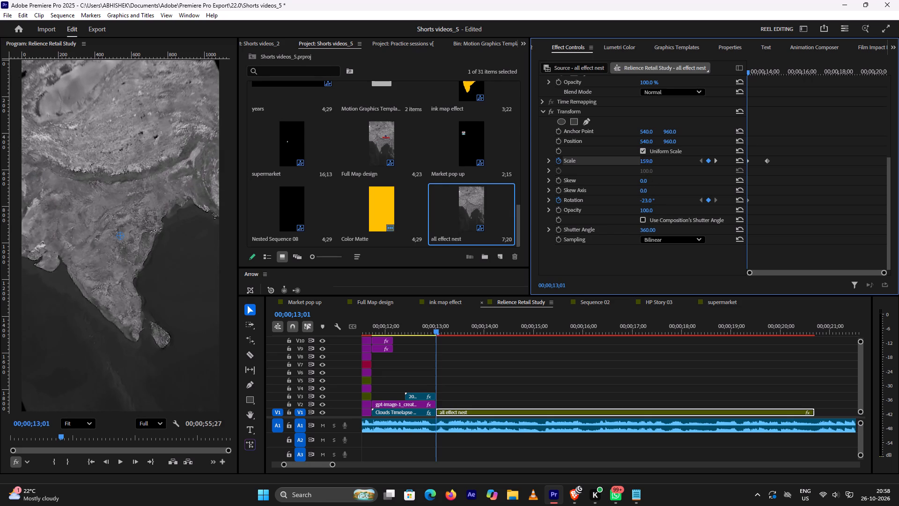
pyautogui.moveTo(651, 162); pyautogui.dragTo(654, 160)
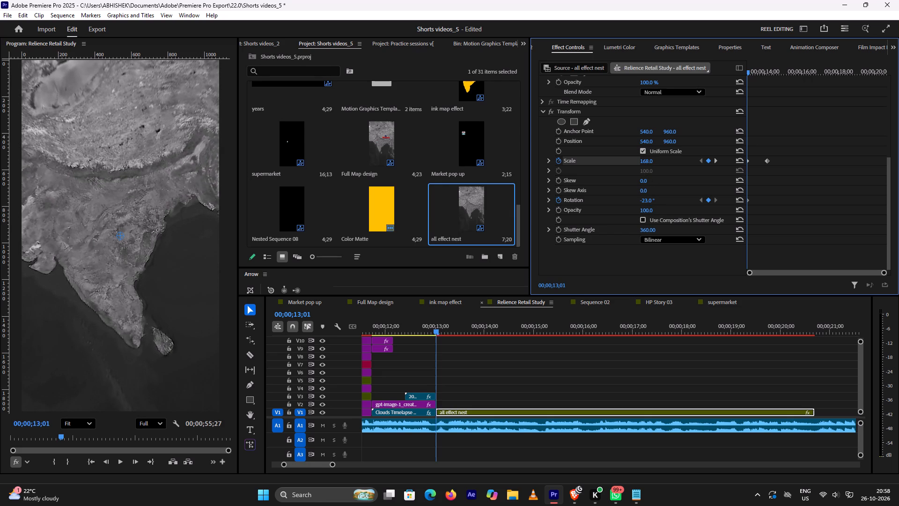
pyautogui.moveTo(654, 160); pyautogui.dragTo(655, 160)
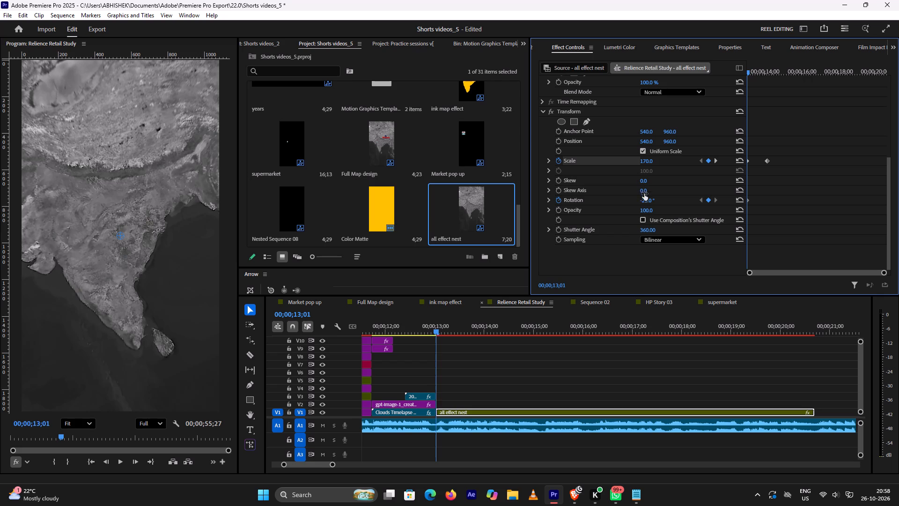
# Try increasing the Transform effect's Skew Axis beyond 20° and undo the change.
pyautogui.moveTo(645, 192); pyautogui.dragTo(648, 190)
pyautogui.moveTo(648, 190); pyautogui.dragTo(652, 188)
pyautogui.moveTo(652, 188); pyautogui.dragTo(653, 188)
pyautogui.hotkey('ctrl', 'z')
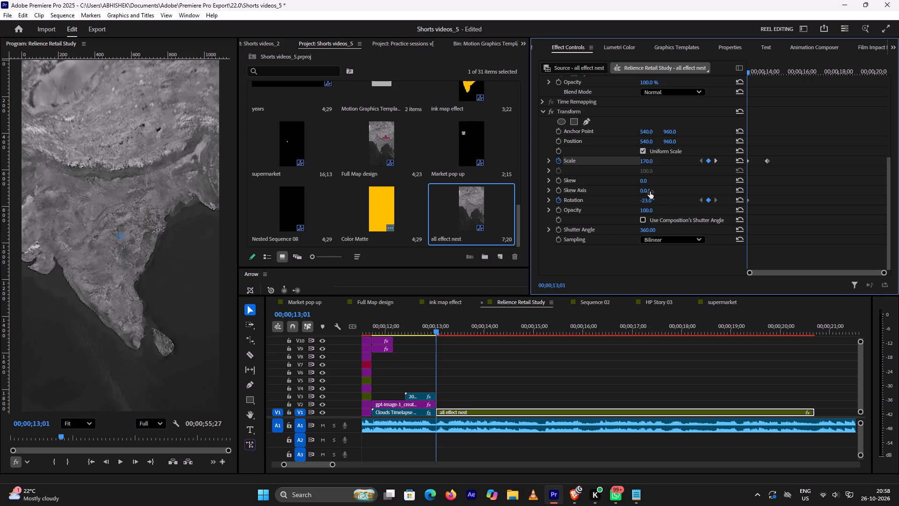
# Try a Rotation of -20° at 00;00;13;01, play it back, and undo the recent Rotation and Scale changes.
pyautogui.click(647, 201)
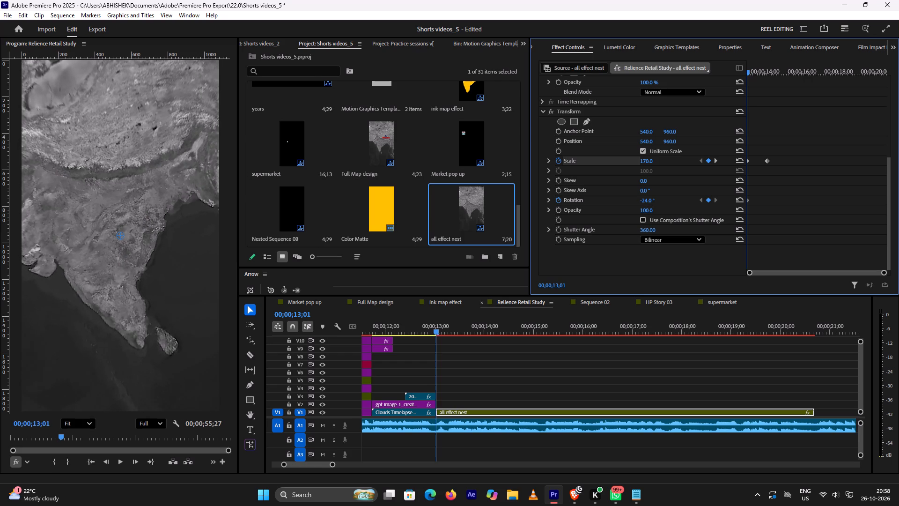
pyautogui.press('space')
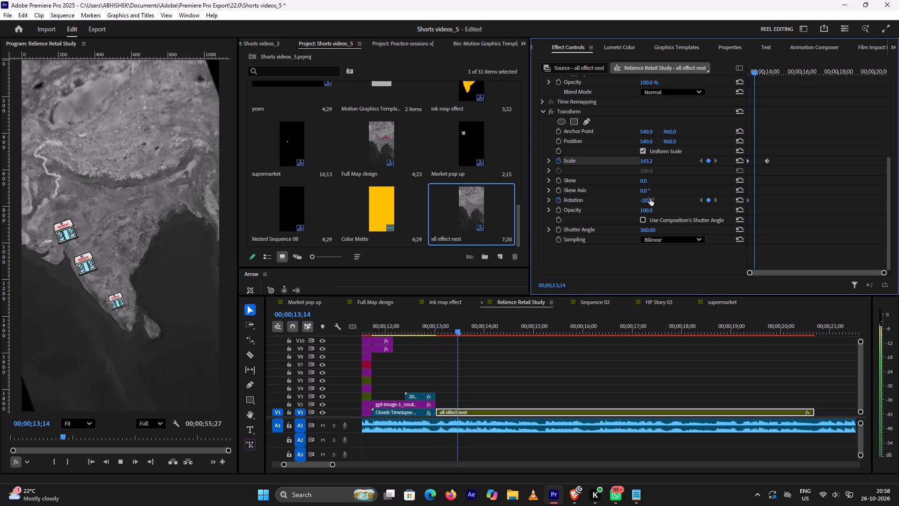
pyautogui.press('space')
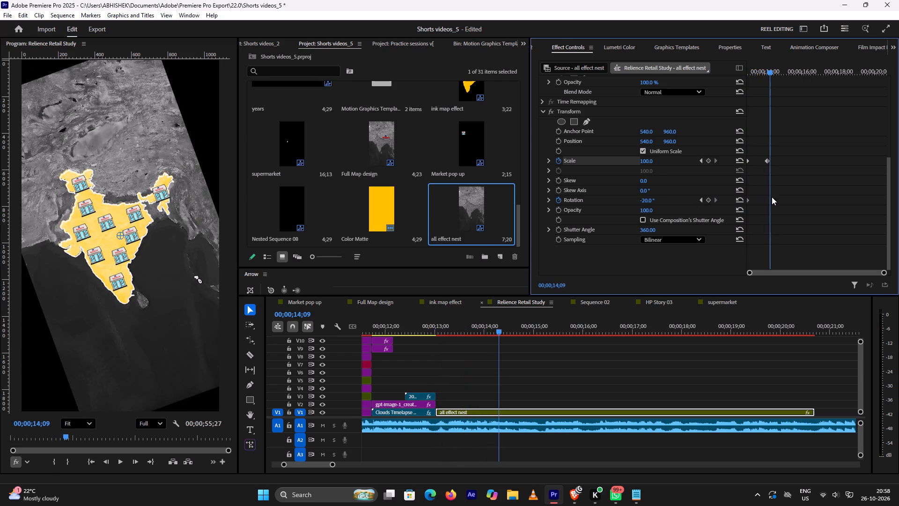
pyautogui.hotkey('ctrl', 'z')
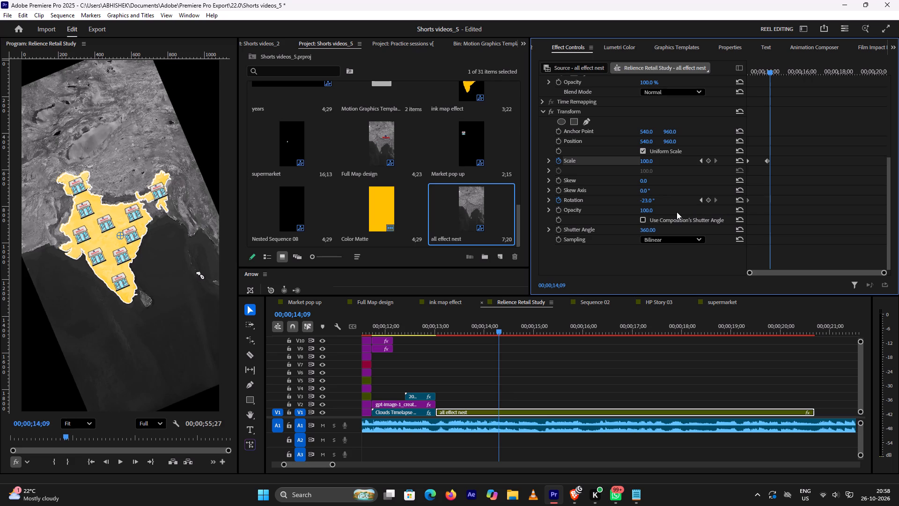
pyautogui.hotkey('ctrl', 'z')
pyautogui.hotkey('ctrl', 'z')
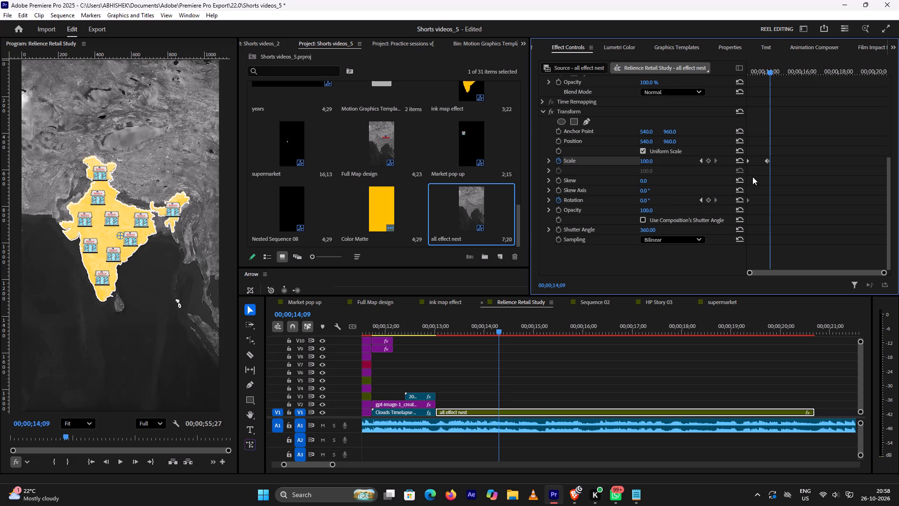
# Add a Transform Rotation keyframe at 00;00;14;05, keeping 0°, and preview the move from 00;00;13;01.
pyautogui.click(700, 163)
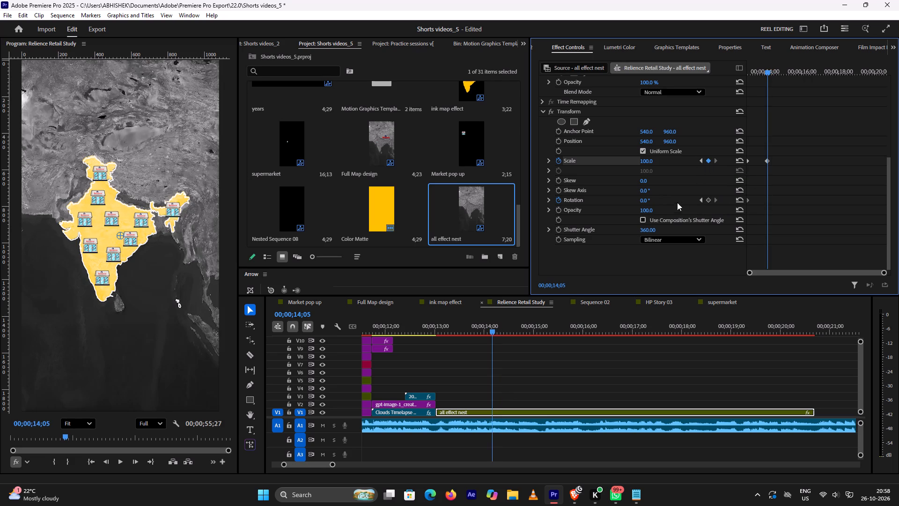
pyautogui.click(707, 200)
pyautogui.click(700, 162)
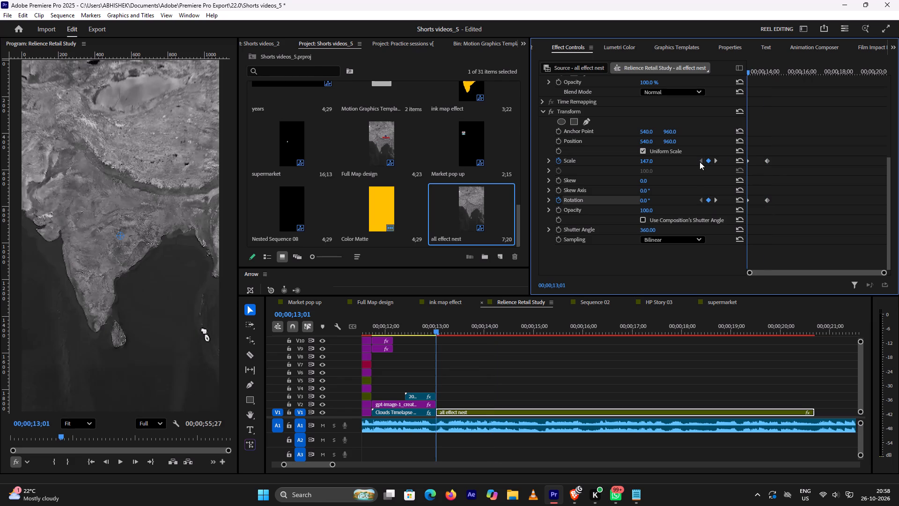
pyautogui.press('space')
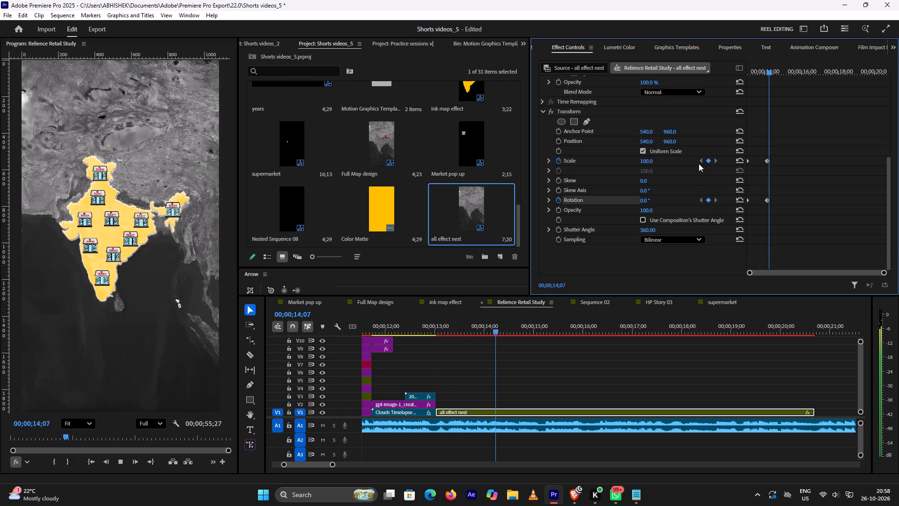
pyautogui.press('space')
# Set the 00;00;13;01 keyframes to Rotation -17° and Scale 222, and play back the animation.
pyautogui.click(702, 201)
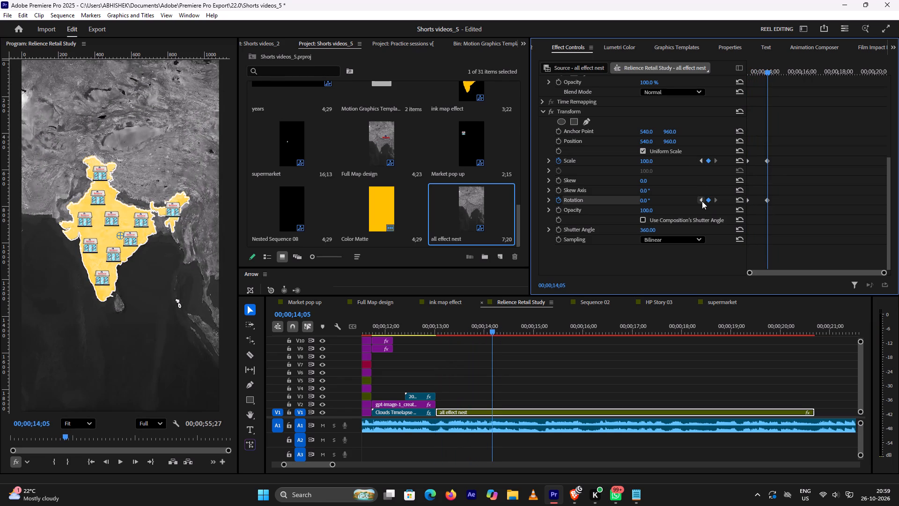
pyautogui.click(702, 201)
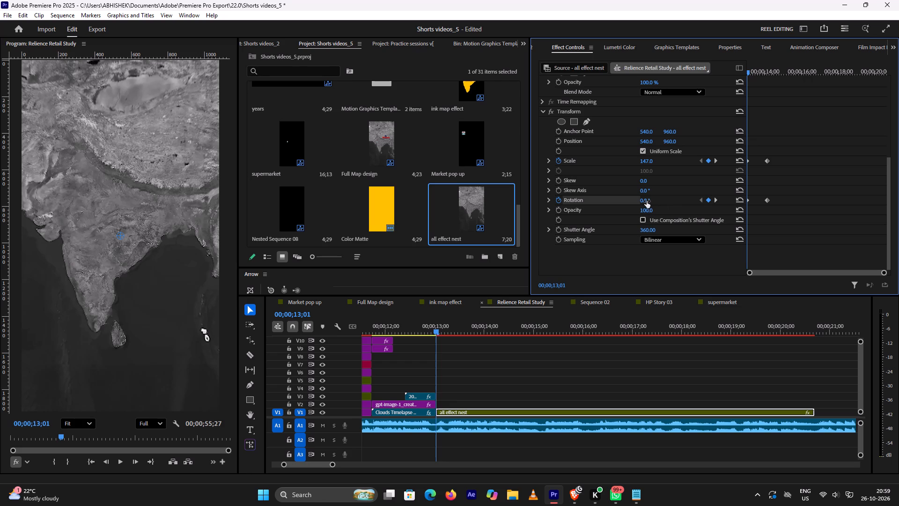
pyautogui.moveTo(646, 201); pyautogui.dragTo(641, 205)
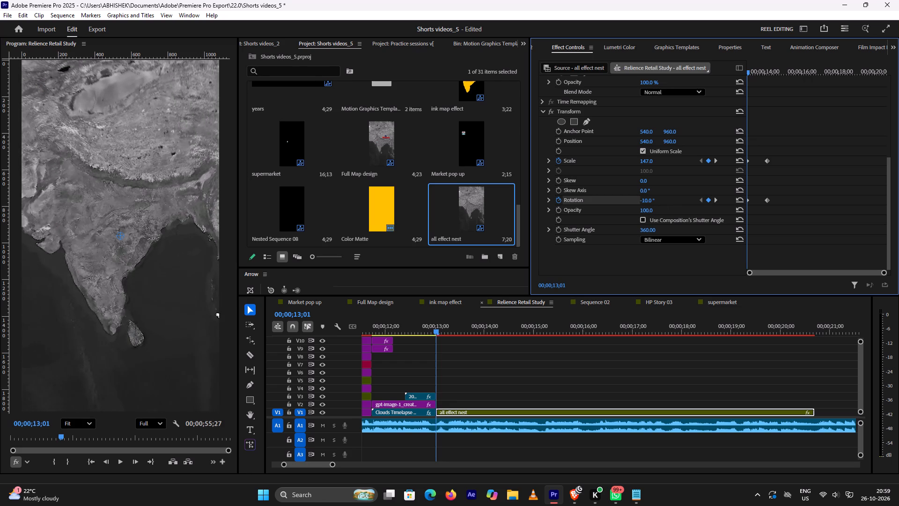
pyautogui.moveTo(641, 205); pyautogui.dragTo(640, 207)
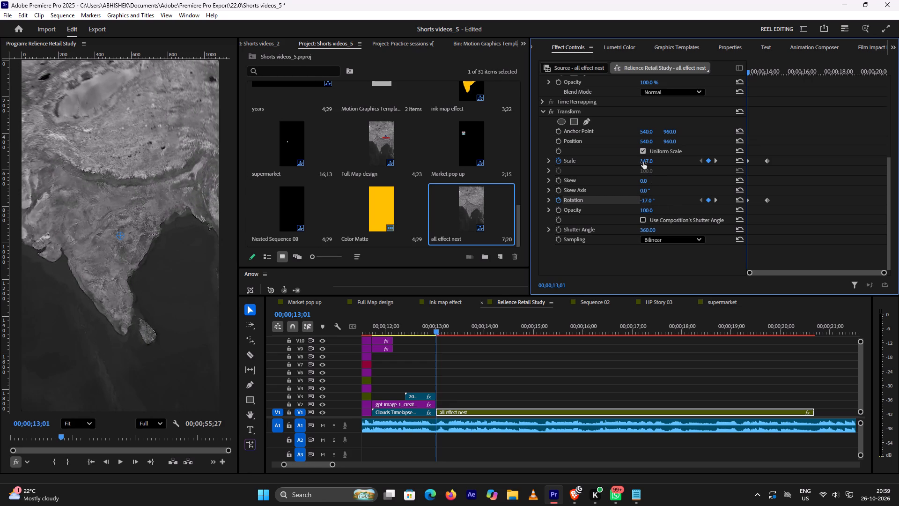
pyautogui.moveTo(643, 162); pyautogui.dragTo(661, 156)
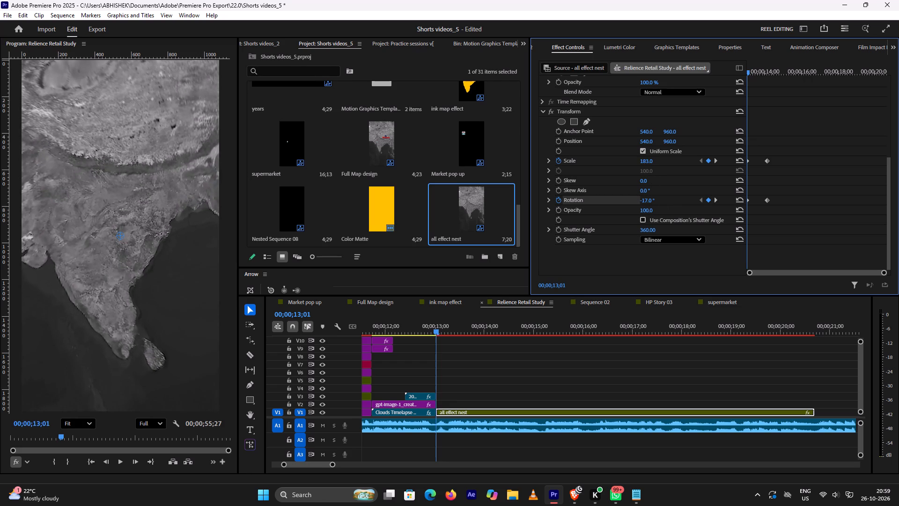
pyautogui.moveTo(661, 156); pyautogui.dragTo(674, 149)
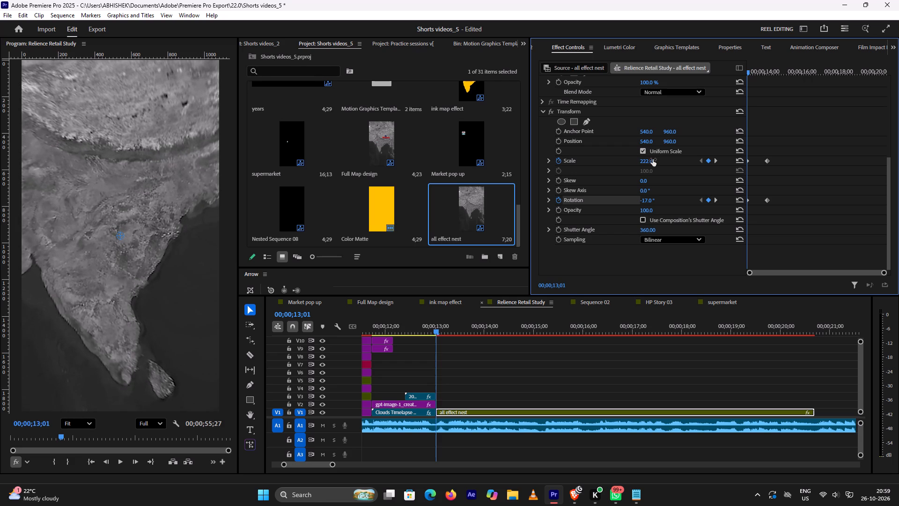
pyautogui.press('space')
pyautogui.press('space')
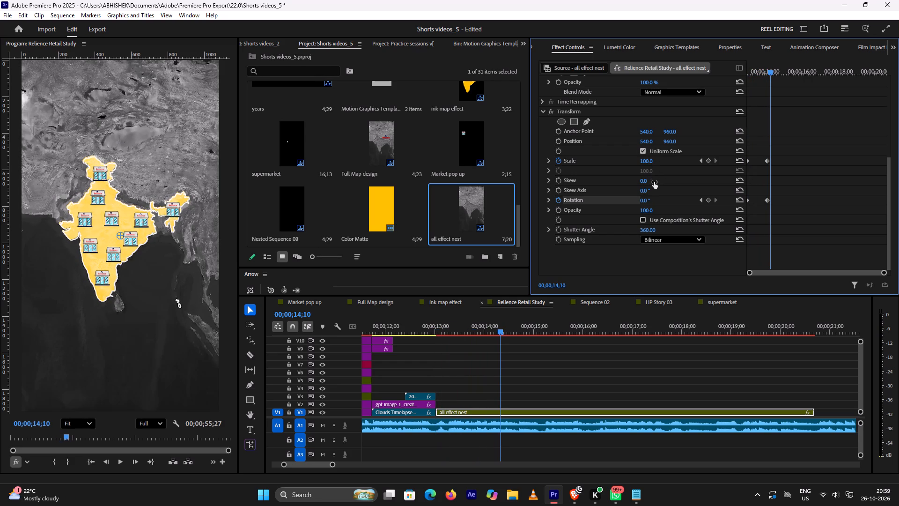
# Switch to the YouTube tutorial in Brave and watch how the nested map's scale and rotation animation plays.
pyautogui.click(579, 495)
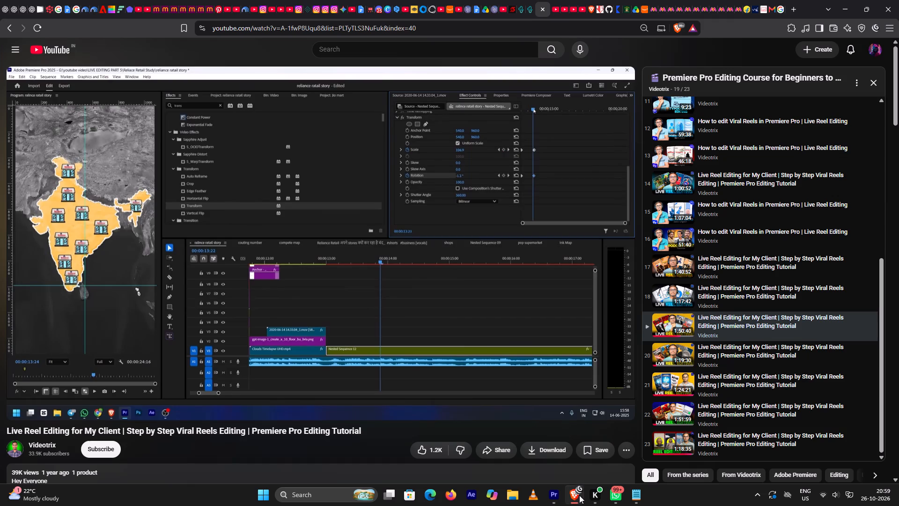
pyautogui.press('space')
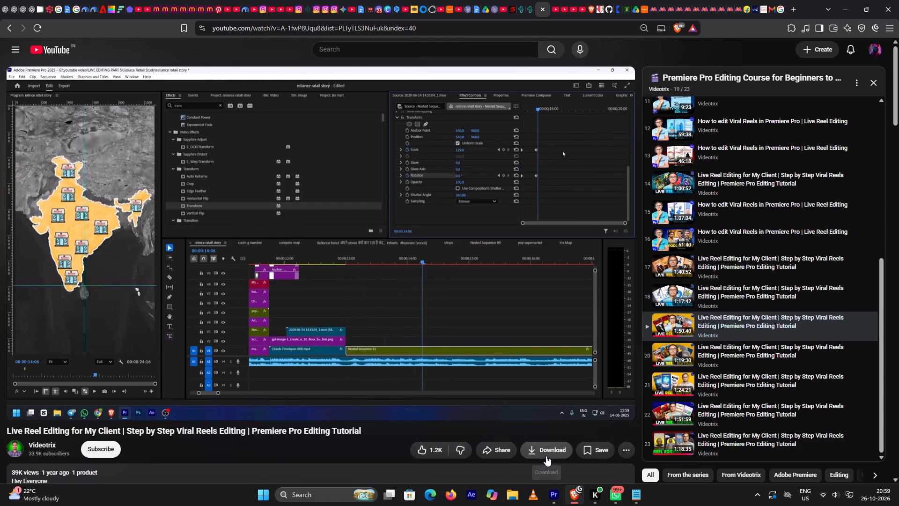
pyautogui.press('space')
pyautogui.press('space')
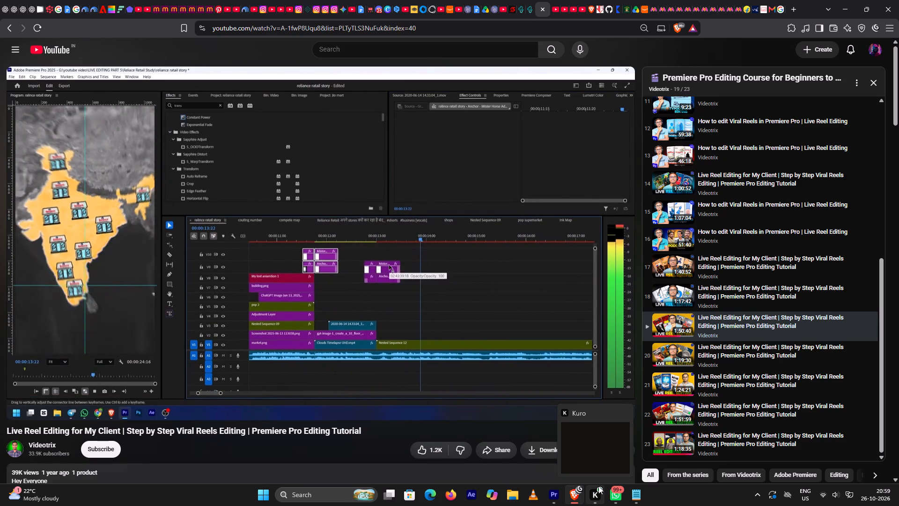
pyautogui.press('space')
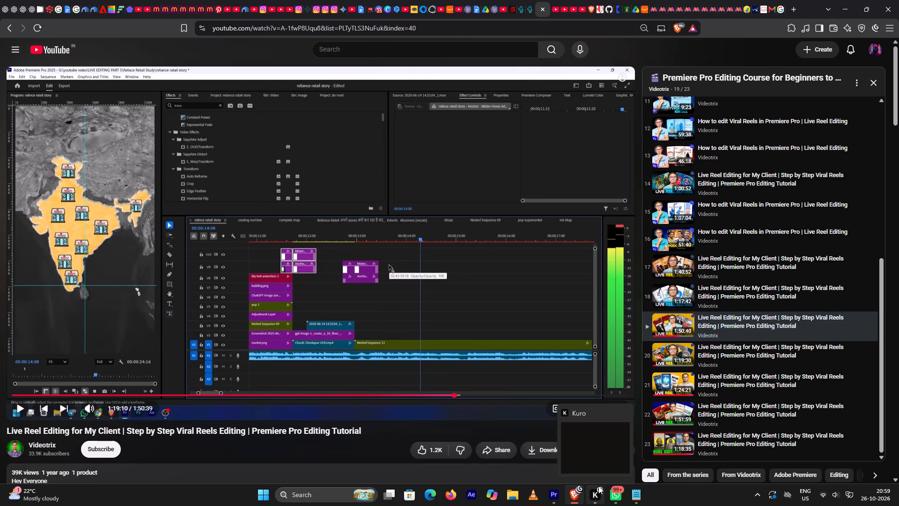
# Switch to Premiere Pro and play back the nested map's zoom and rotation from just before its start.
pyautogui.click(557, 496)
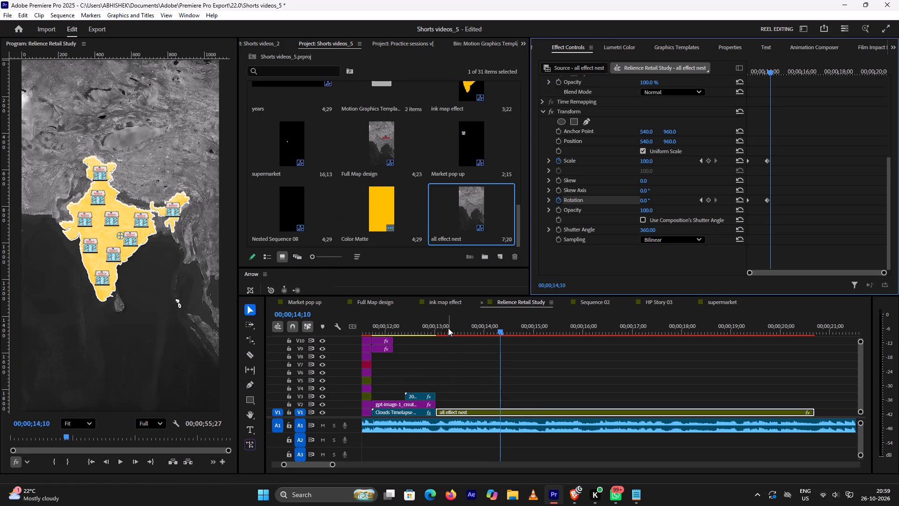
pyautogui.click(430, 323)
pyautogui.press('space')
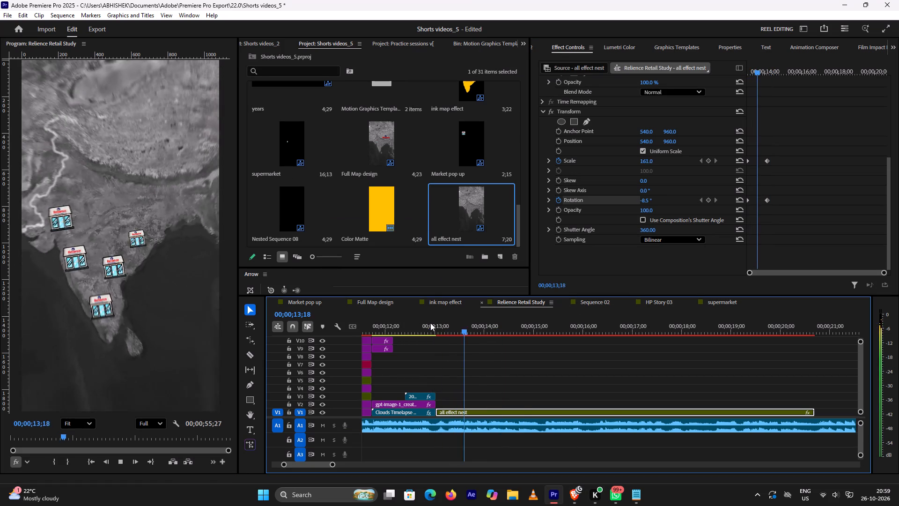
pyautogui.press('space')
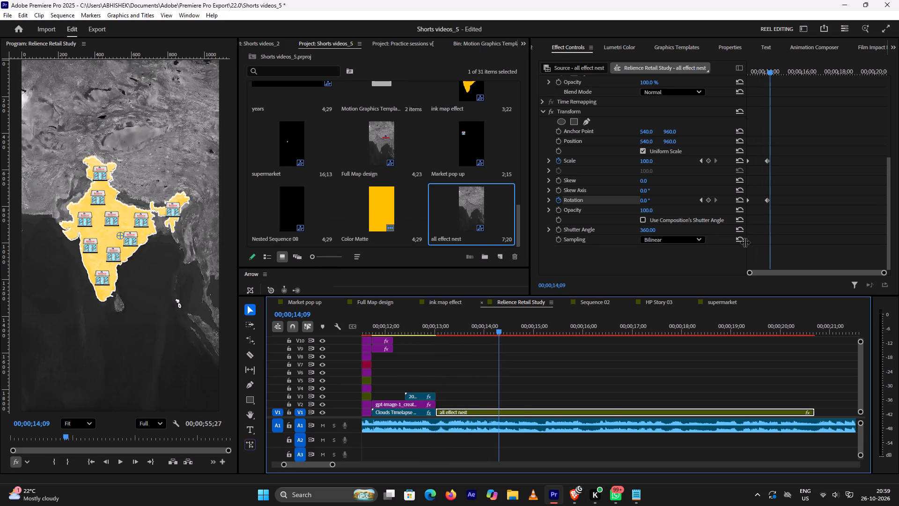
# Move the ending Transform Scale and Rotation keyframes of the all effect nest clip together slightly earlier, and play back the faster move.
pyautogui.moveTo(773, 146); pyautogui.dragTo(764, 209)
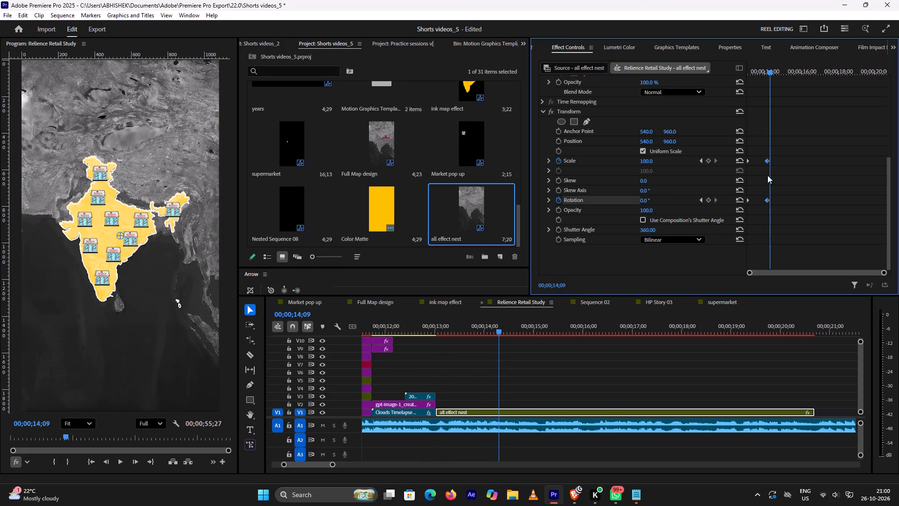
pyautogui.click(765, 160)
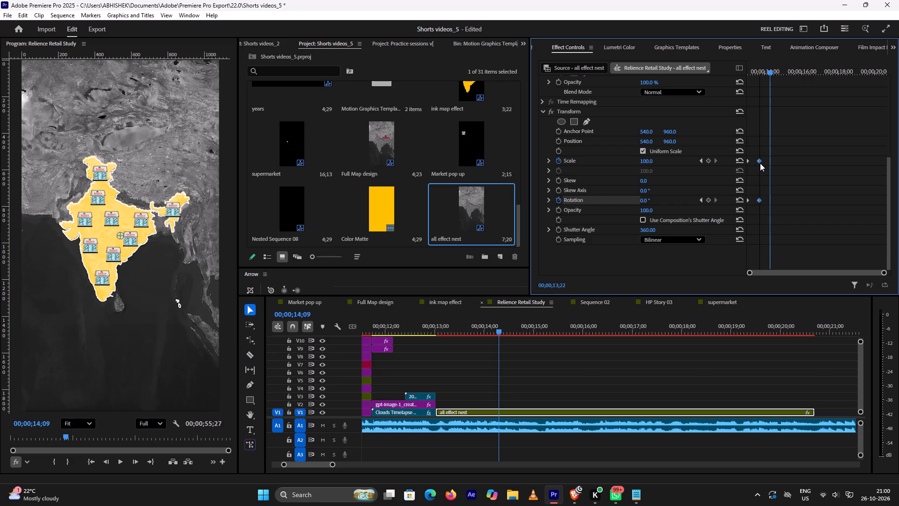
pyautogui.click(434, 327)
pyautogui.press('space')
pyautogui.press('space')
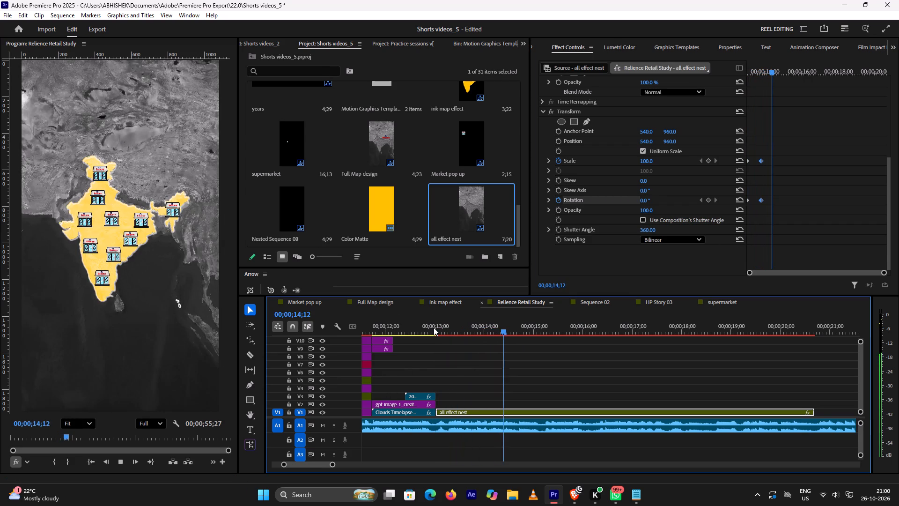
pyautogui.click(434, 327)
pyautogui.press('space')
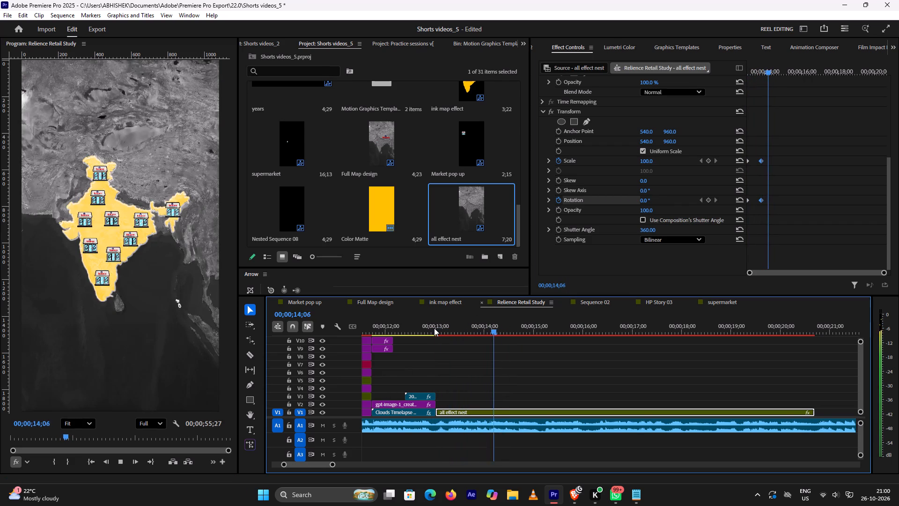
pyautogui.press('space')
pyautogui.click(425, 323)
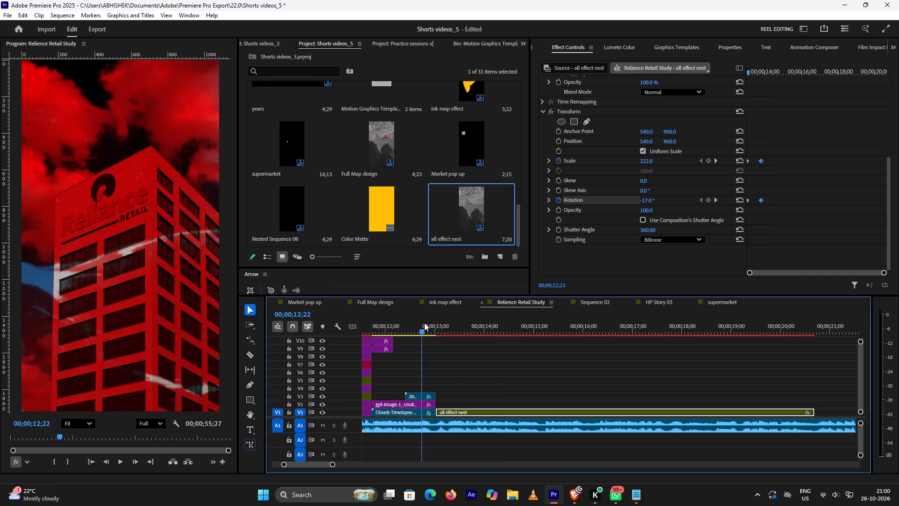
pyautogui.press('space')
pyautogui.press('space')
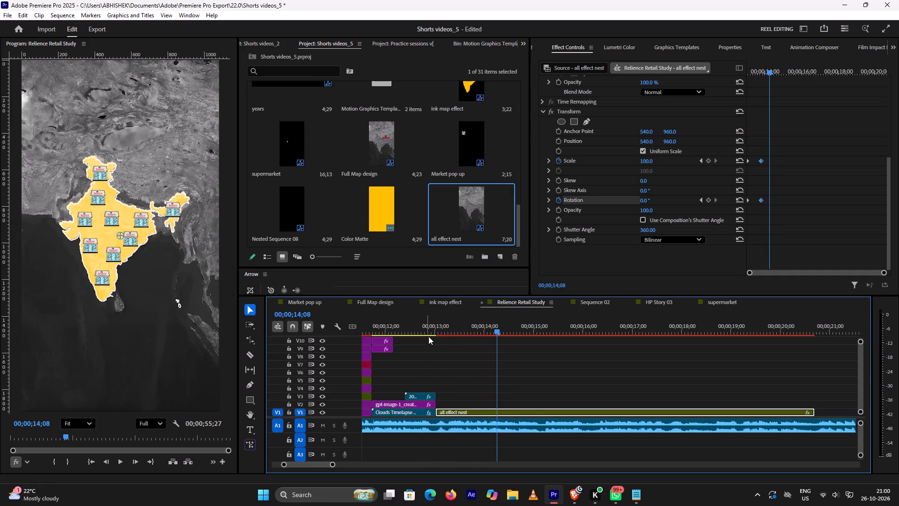
# Duplicate the Mister Horse adjustment clips from V9 and V10 onto V4 and V5 across the cut into all effect nest, and play back.
pyautogui.keyDown('alt'); pyautogui.scroll(2, 444, 363); pyautogui.keyUp('alt')
pyautogui.keyDown('alt'); pyautogui.scroll(-7, 445, 363); pyautogui.keyUp('alt')
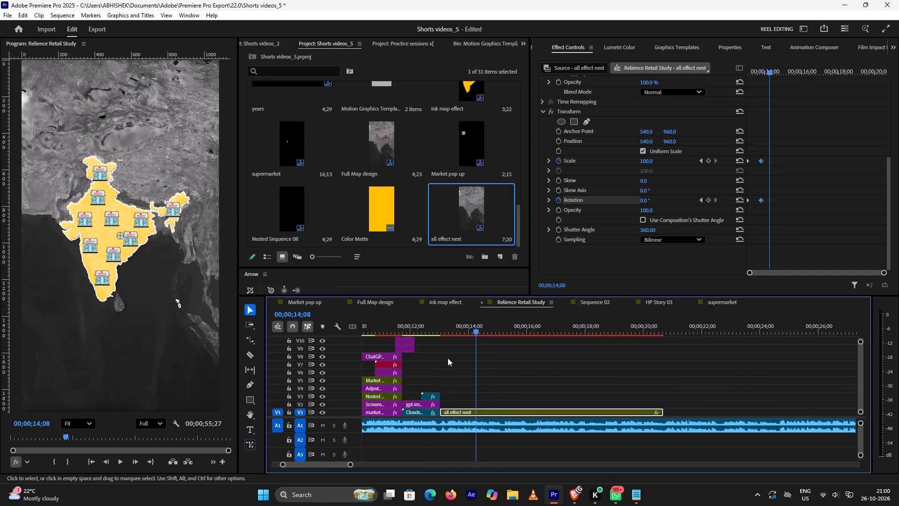
pyautogui.moveTo(435, 345); pyautogui.dragTo(396, 338)
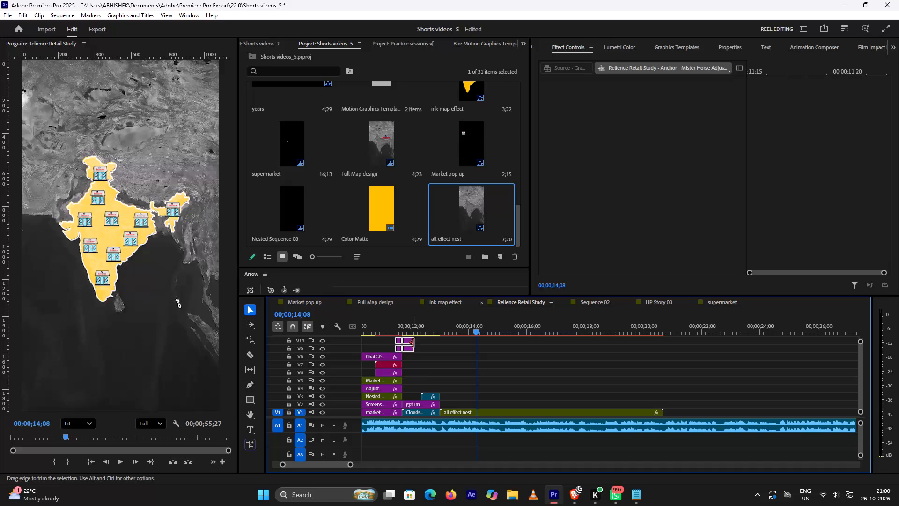
pyautogui.keyDown('alt'); pyautogui.moveTo(409, 343); pyautogui.dragTo(450, 372); pyautogui.keyUp('alt')
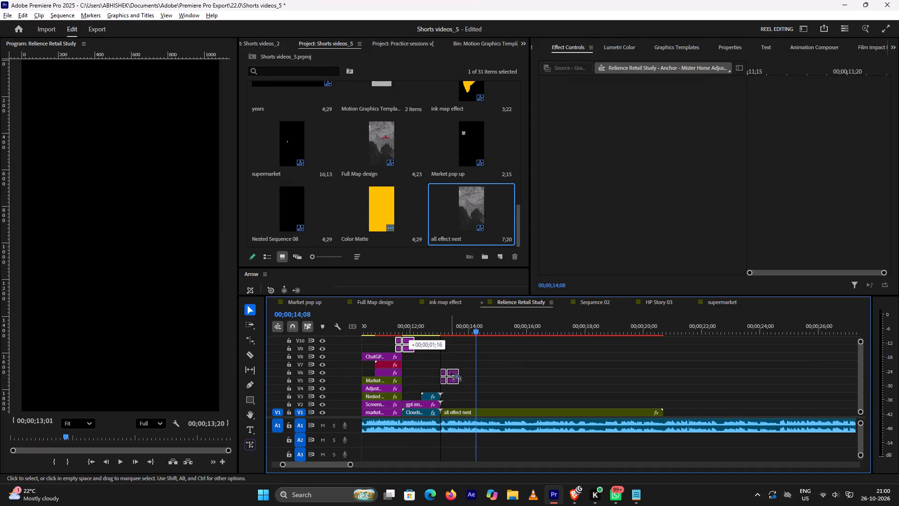
pyautogui.keyDown('alt'); pyautogui.moveTo(450, 372); pyautogui.dragTo(448, 380); pyautogui.keyUp('alt')
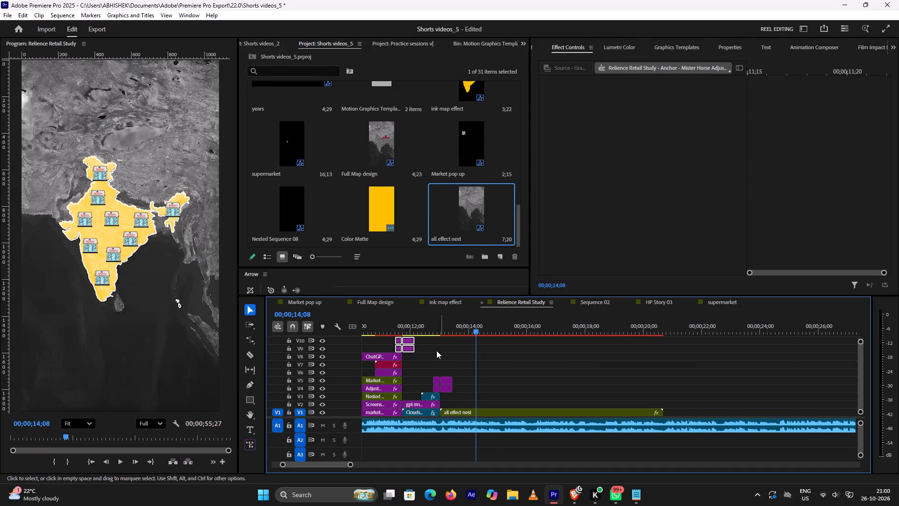
pyautogui.click(426, 325)
pyautogui.press('space')
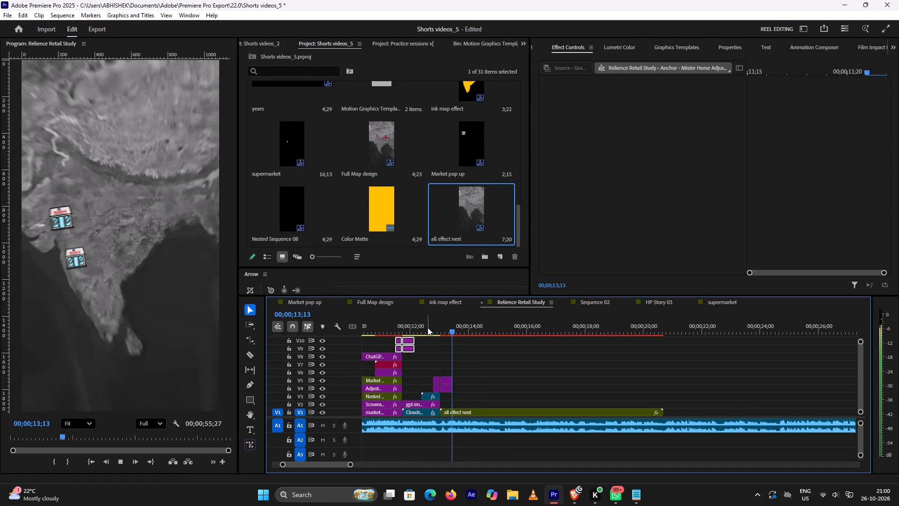
pyautogui.press('space')
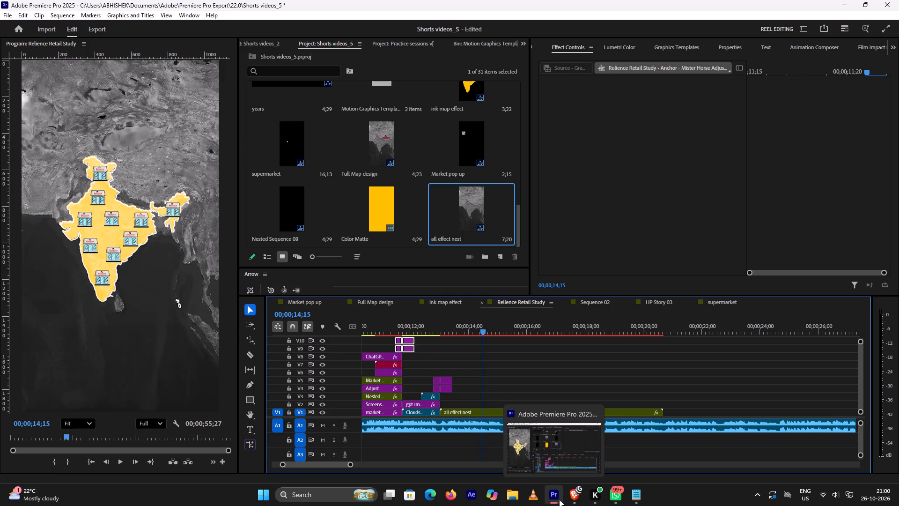
# Switch to the YouTube tutorial in Brave and resume it to watch the editing that follows the map transition.
pyautogui.click(549, 499)
pyautogui.press('space')
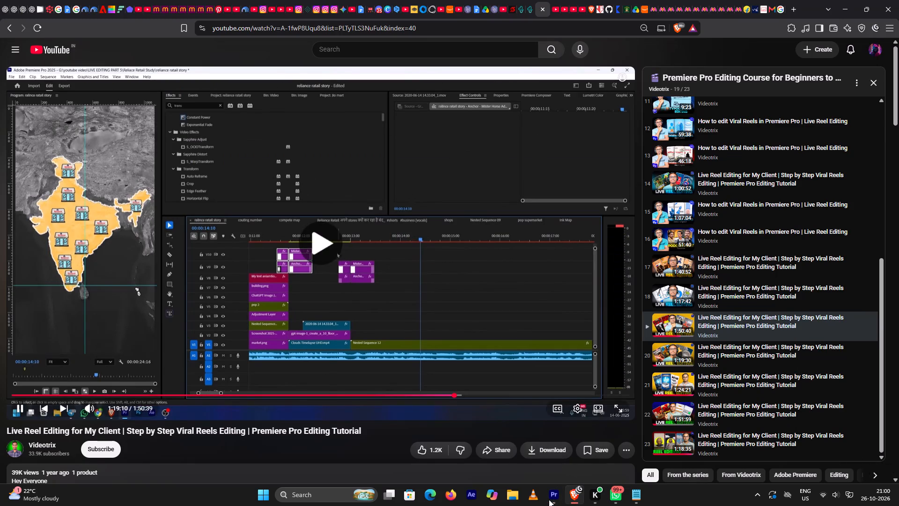
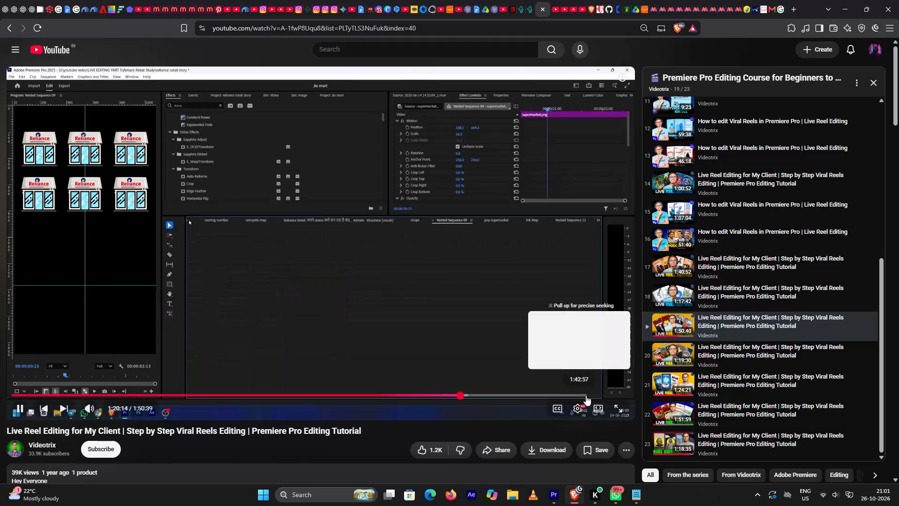
# Set the tutorial's playback speed to 1.25x, watch the part on the nested map's scale and rotation animation, and pause it.
pyautogui.click(582, 409)
pyautogui.click(595, 359)
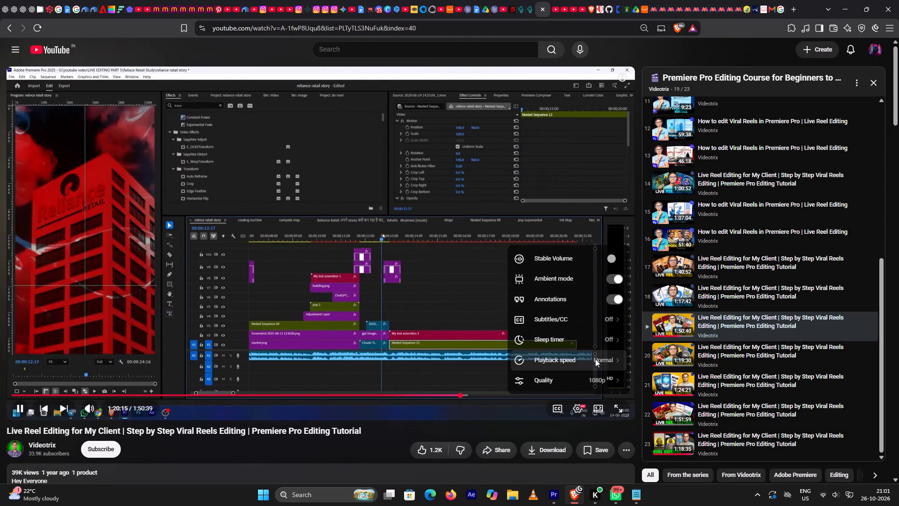
pyautogui.click(536, 371)
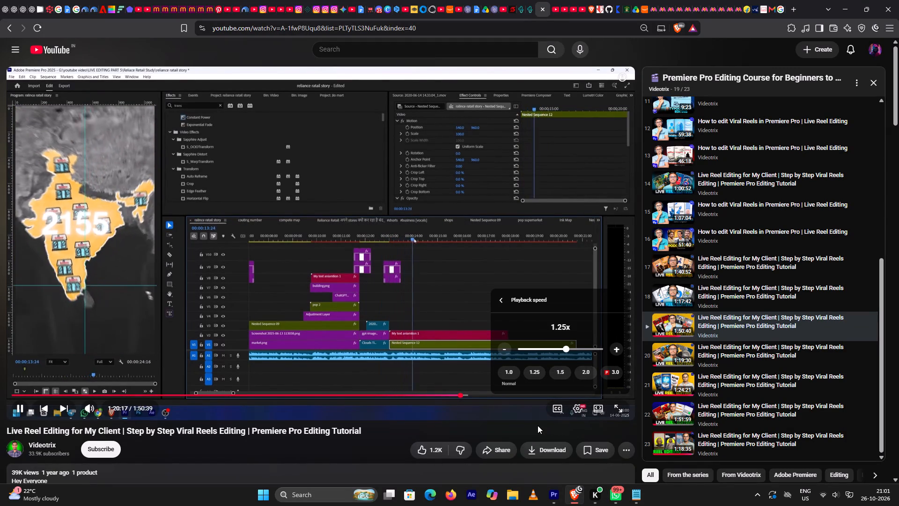
pyautogui.click(538, 425)
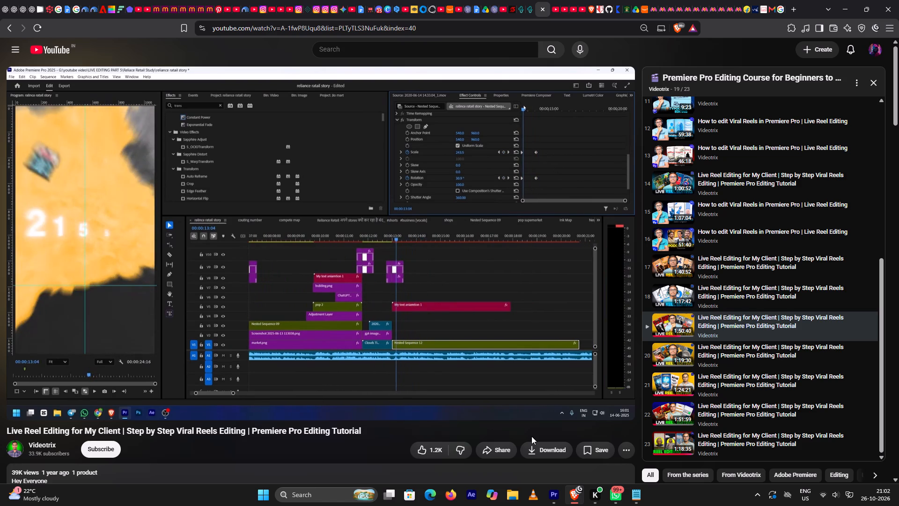
pyautogui.press('space')
# Switch to Premiere Pro, inspect an early frame inside the all effect nest sequence, and return to the Relience Retail Study sequence.
pyautogui.click(555, 497)
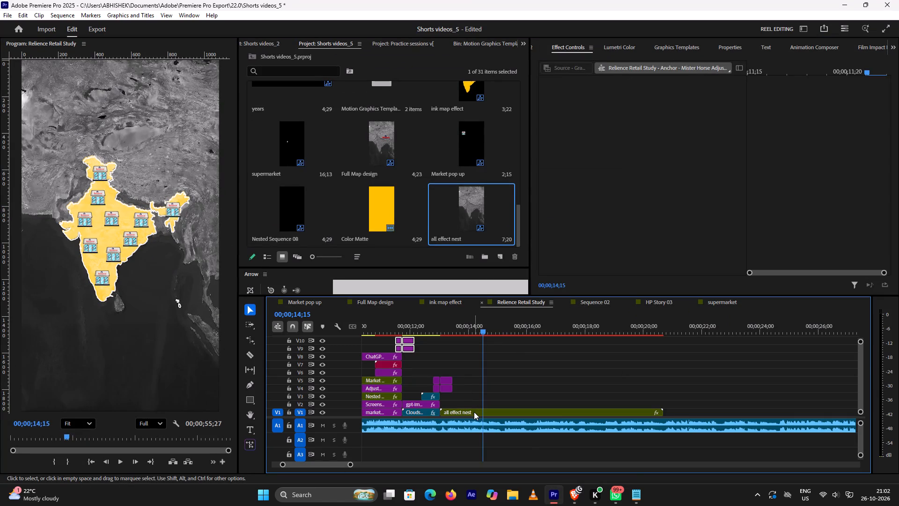
pyautogui.doubleClick(474, 412)
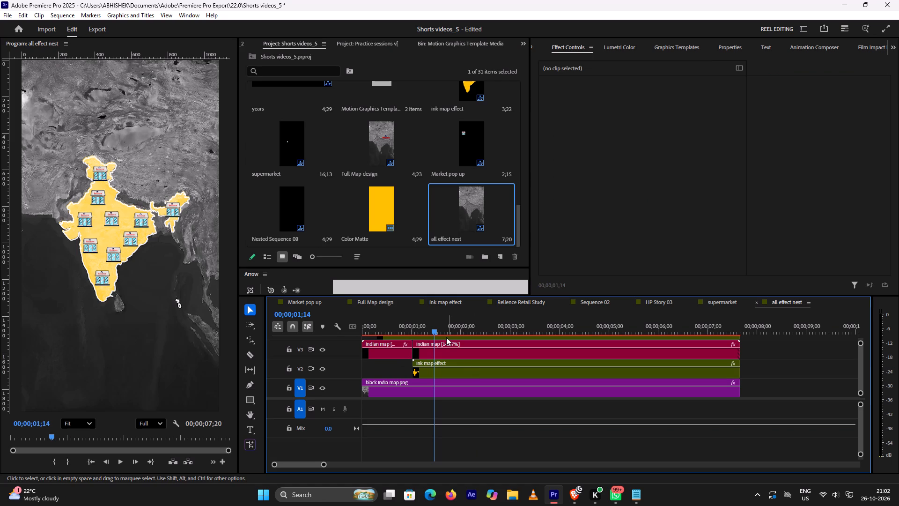
pyautogui.click(384, 324)
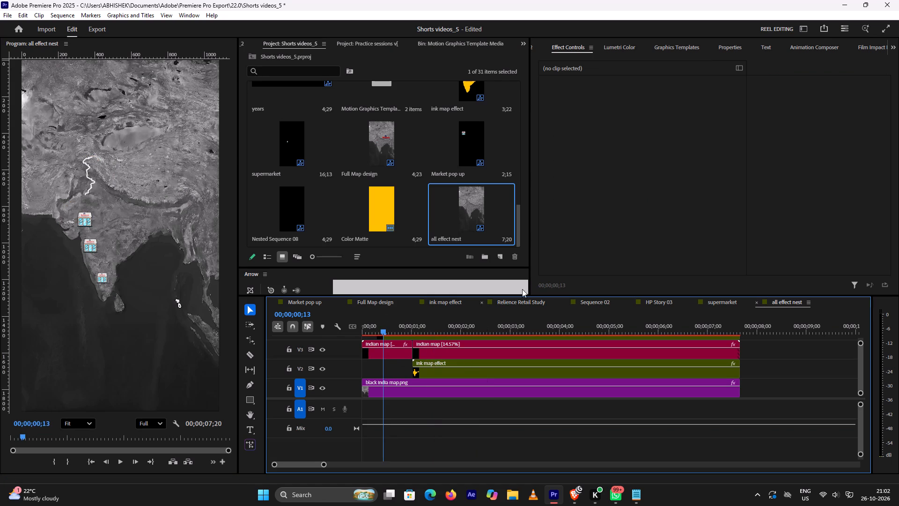
pyautogui.click(534, 299)
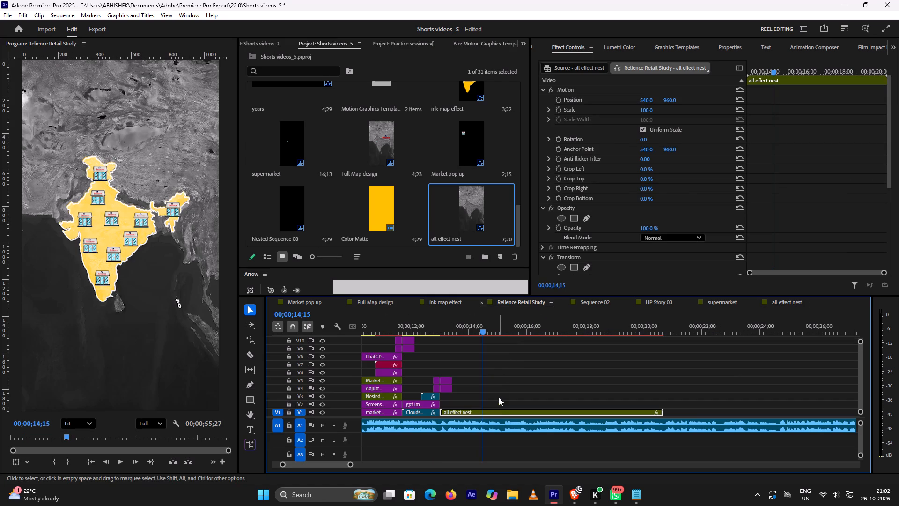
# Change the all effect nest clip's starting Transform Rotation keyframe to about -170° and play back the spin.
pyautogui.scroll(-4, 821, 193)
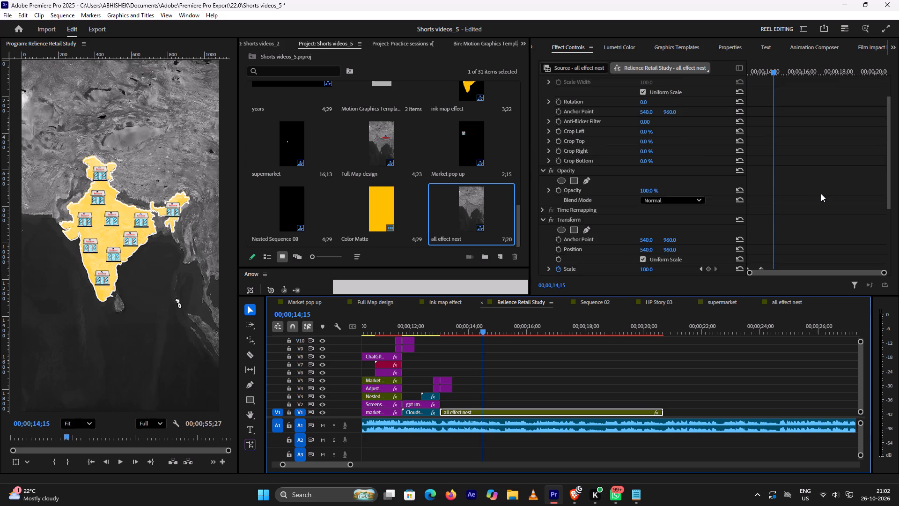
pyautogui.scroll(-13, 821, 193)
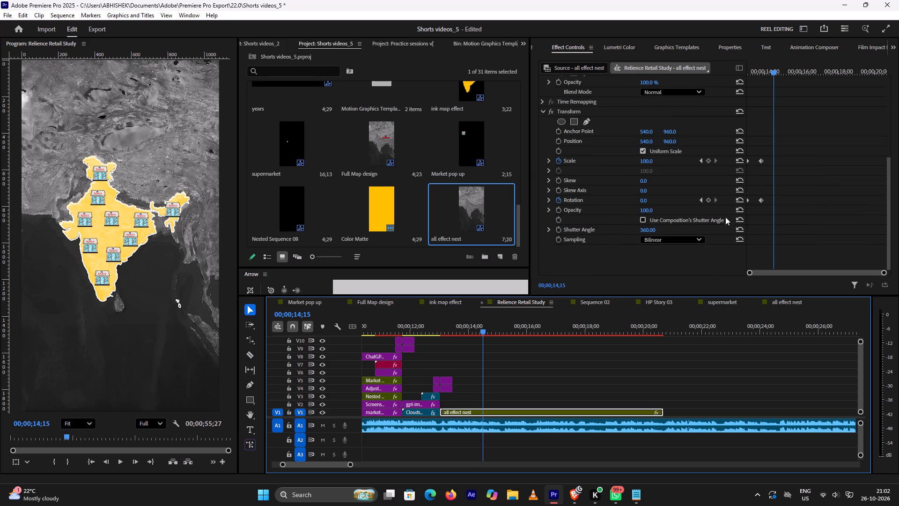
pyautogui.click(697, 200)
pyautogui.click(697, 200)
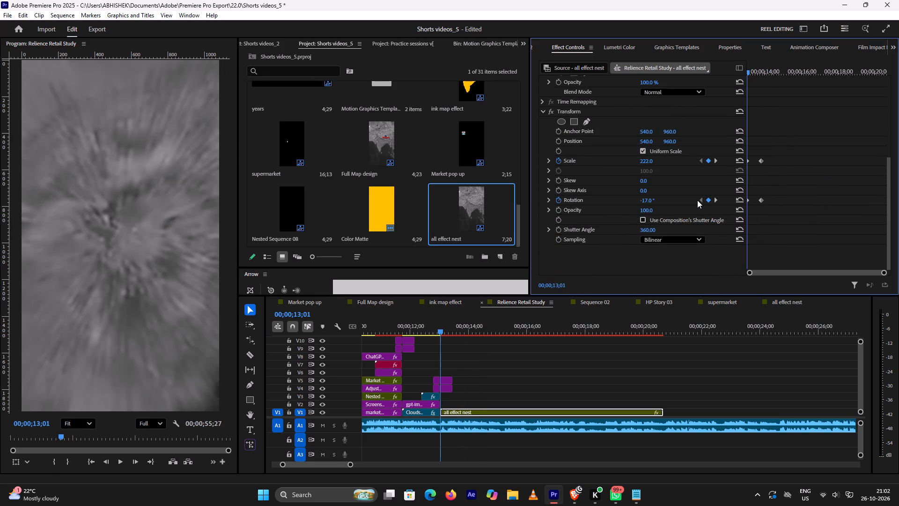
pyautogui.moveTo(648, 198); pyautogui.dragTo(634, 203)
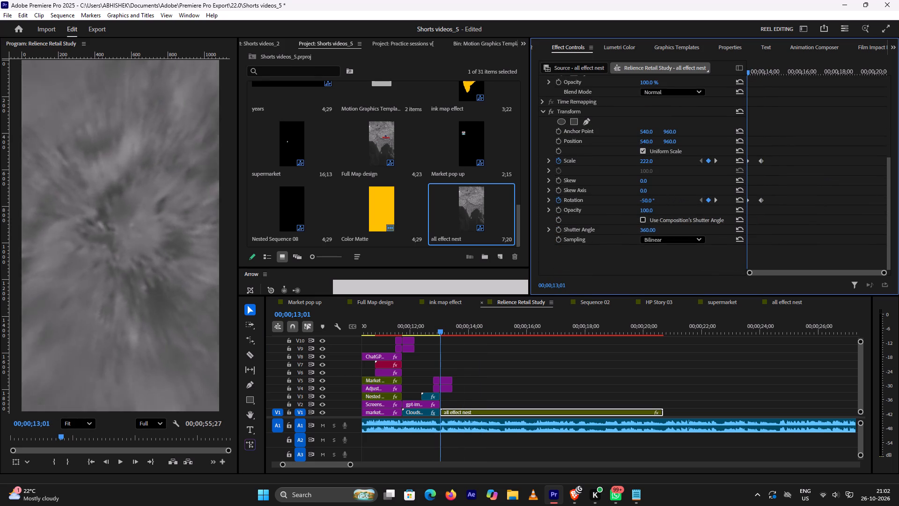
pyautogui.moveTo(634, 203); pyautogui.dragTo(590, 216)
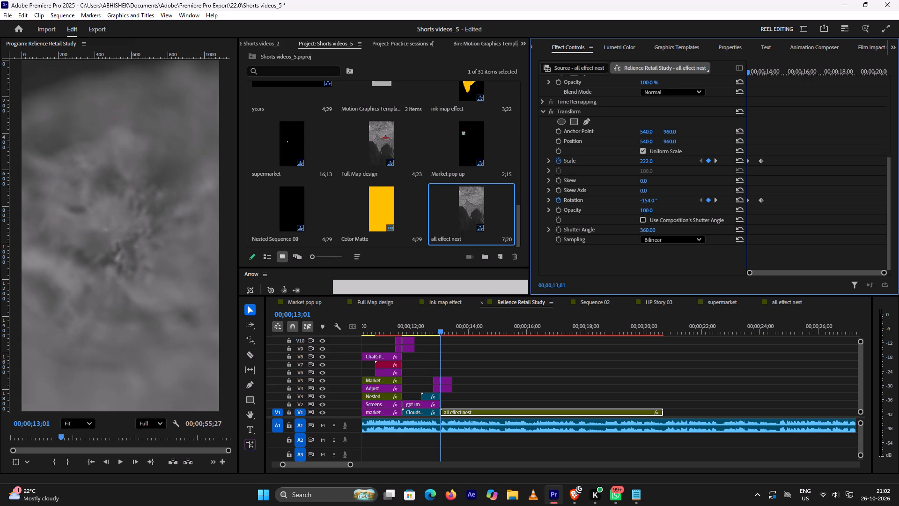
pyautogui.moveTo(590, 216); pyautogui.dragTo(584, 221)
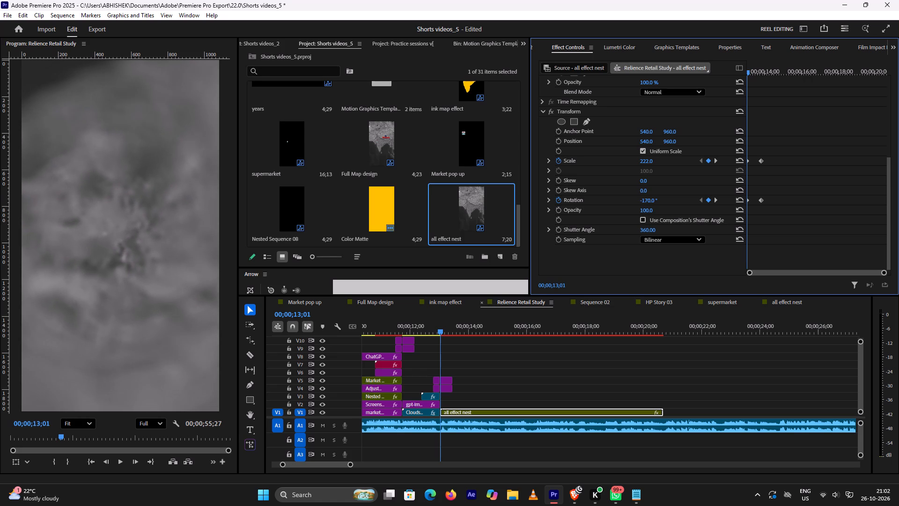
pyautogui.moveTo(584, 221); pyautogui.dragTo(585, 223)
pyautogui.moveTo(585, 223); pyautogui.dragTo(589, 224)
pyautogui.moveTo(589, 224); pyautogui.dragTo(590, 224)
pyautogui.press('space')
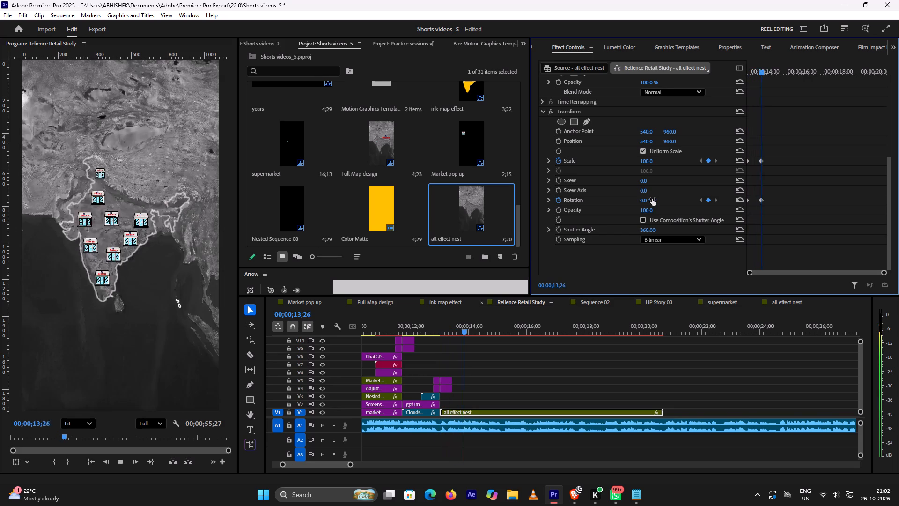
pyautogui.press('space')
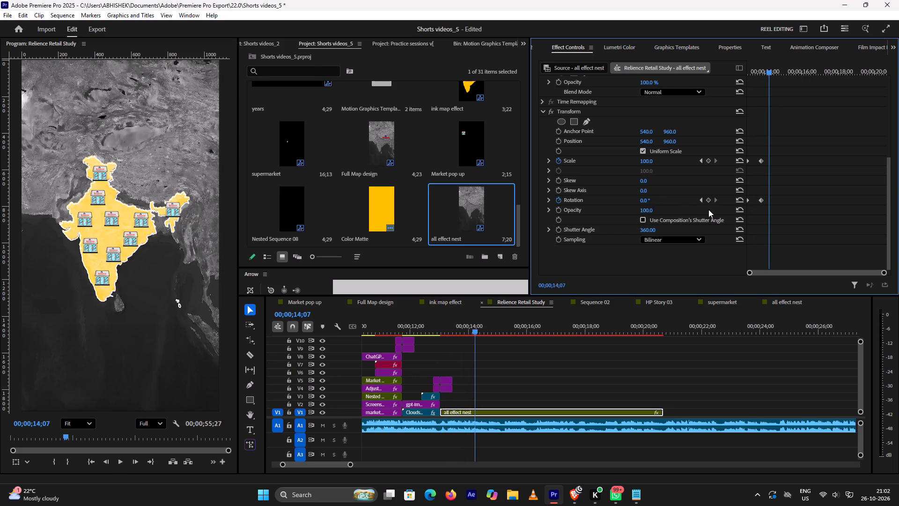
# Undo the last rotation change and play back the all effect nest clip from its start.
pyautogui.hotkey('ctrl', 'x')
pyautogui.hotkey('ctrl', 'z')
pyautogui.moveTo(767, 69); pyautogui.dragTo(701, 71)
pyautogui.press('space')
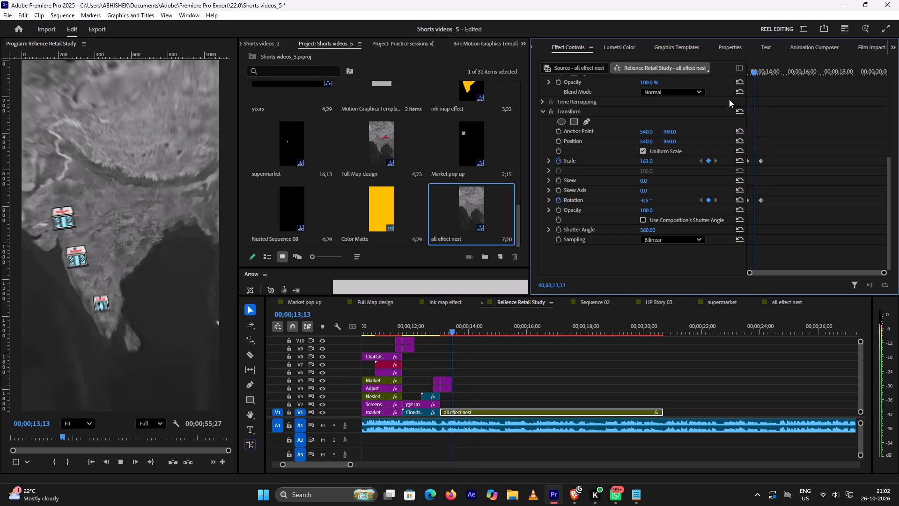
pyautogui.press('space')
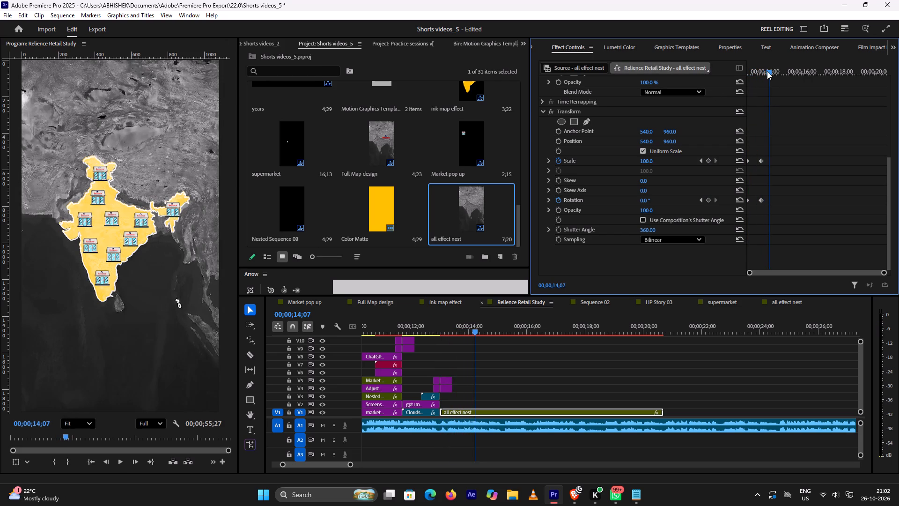
# Set the all effect nest clip's starting Transform Rotation keyframe at 00;00;13;01 to 18°.
pyautogui.moveTo(767, 71); pyautogui.dragTo(746, 83)
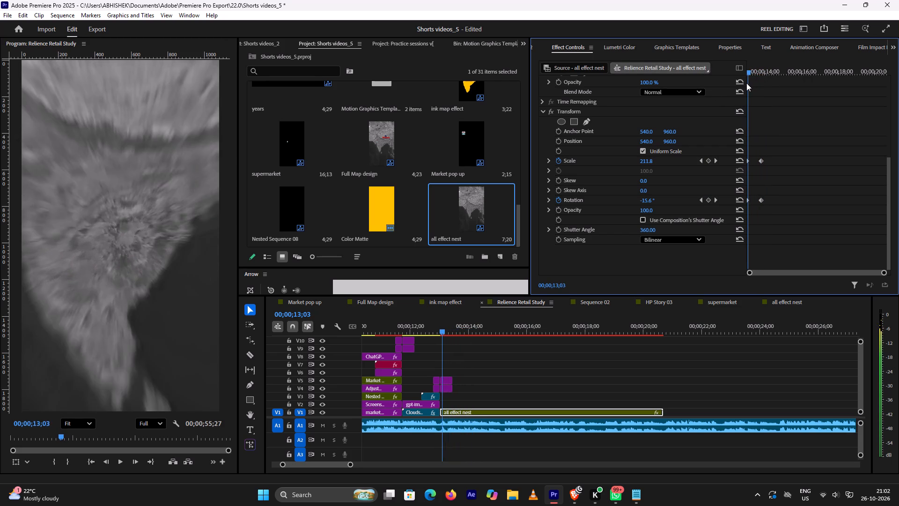
pyautogui.moveTo(746, 83); pyautogui.dragTo(743, 85)
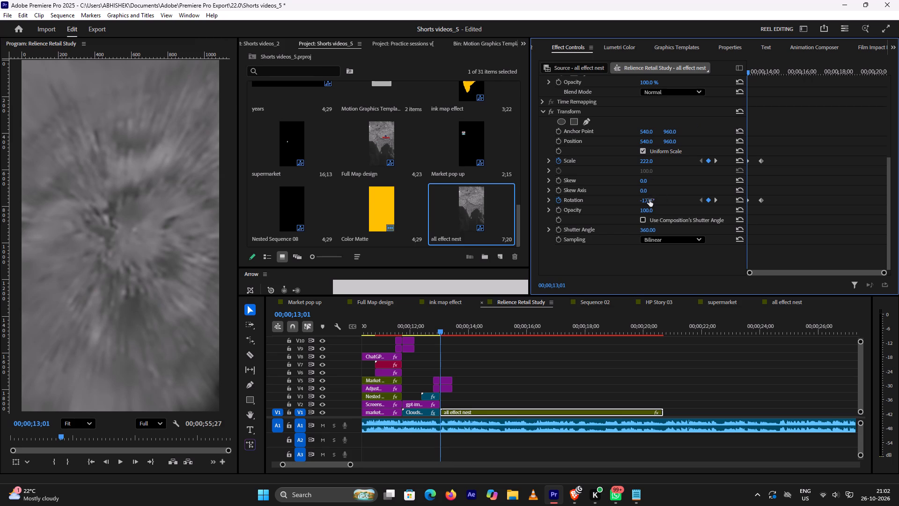
pyautogui.moveTo(649, 200); pyautogui.dragTo(642, 203)
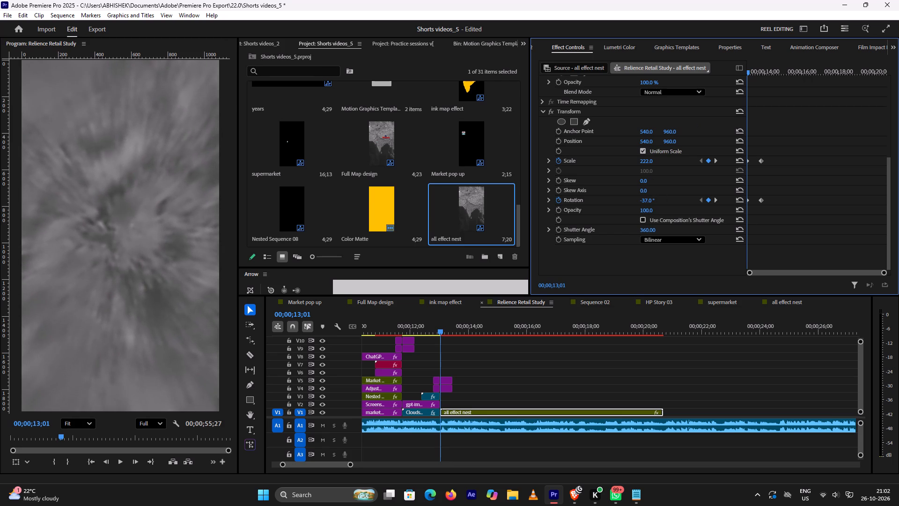
pyautogui.moveTo(642, 203); pyautogui.dragTo(637, 205)
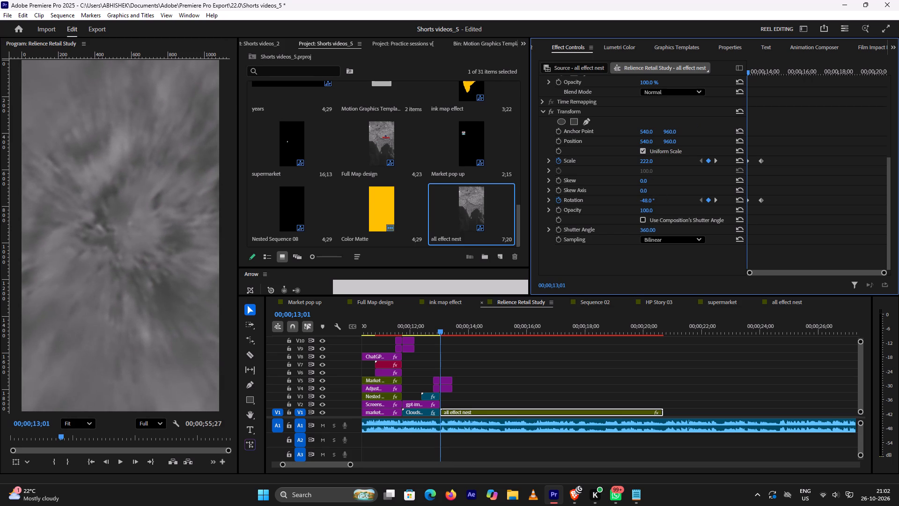
pyautogui.moveTo(637, 205); pyautogui.dragTo(646, 207)
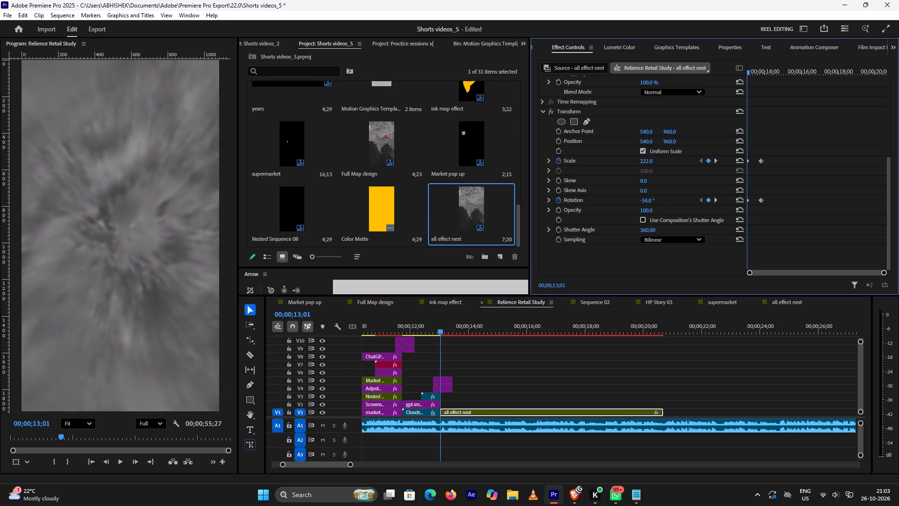
pyautogui.moveTo(646, 207); pyautogui.dragTo(659, 209)
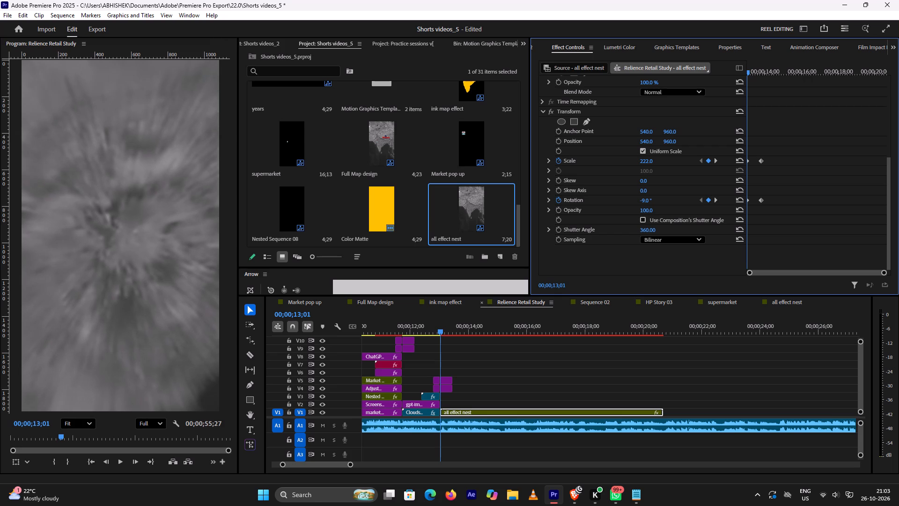
pyautogui.moveTo(659, 209); pyautogui.dragTo(666, 212)
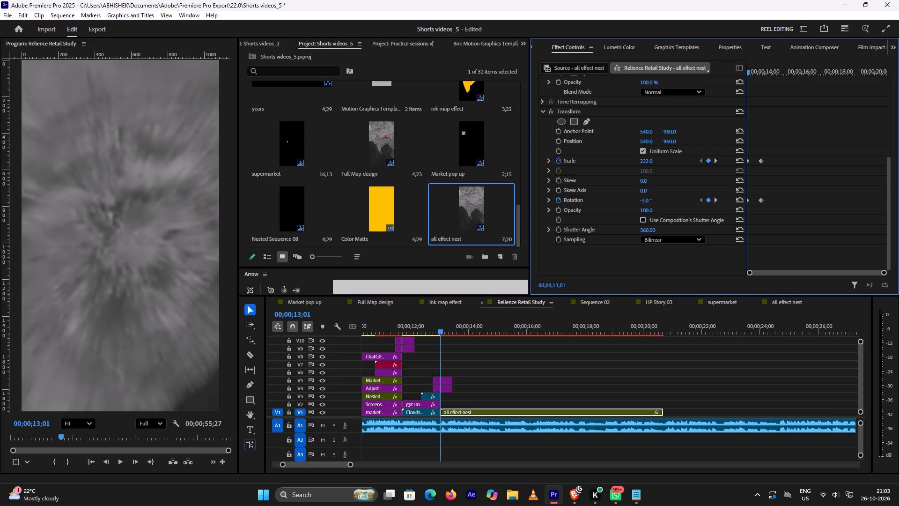
pyautogui.moveTo(666, 212); pyautogui.dragTo(676, 214)
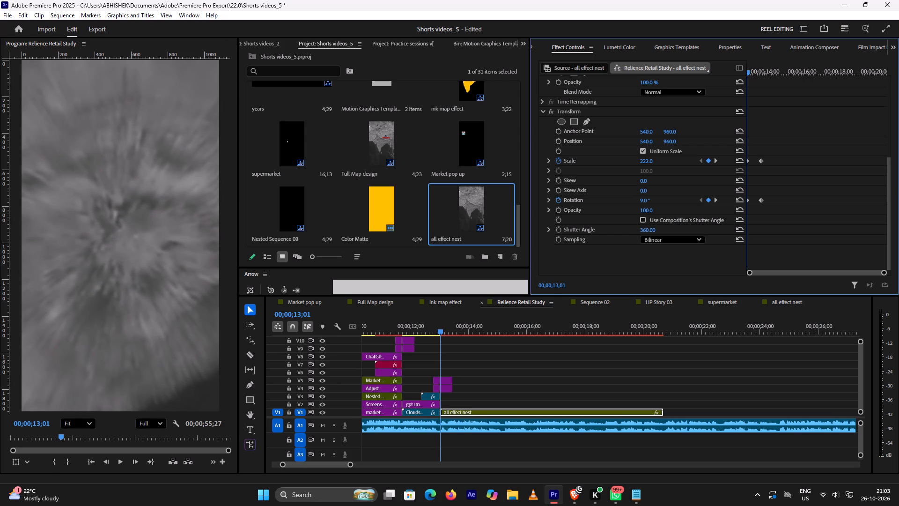
pyautogui.moveTo(676, 214); pyautogui.dragTo(680, 215)
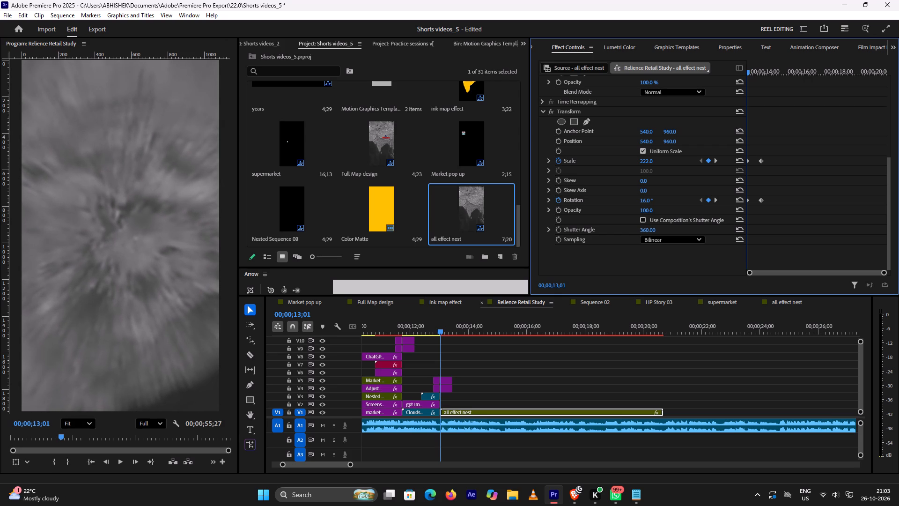
pyautogui.moveTo(680, 215); pyautogui.dragTo(681, 215)
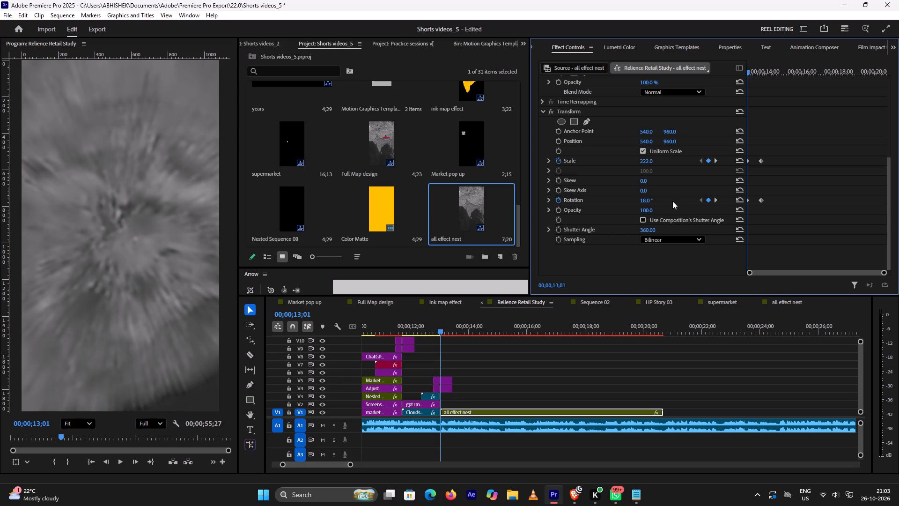
# Play back the all effect nest clip's opening zoom and rotation several times from its start.
pyautogui.press('space')
pyautogui.press('space')
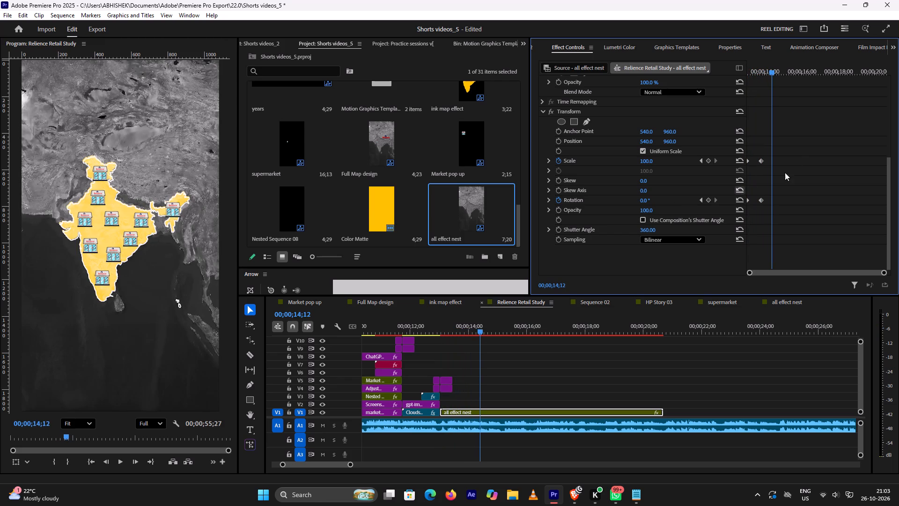
pyautogui.moveTo(770, 68); pyautogui.dragTo(666, 69)
pyautogui.press('space')
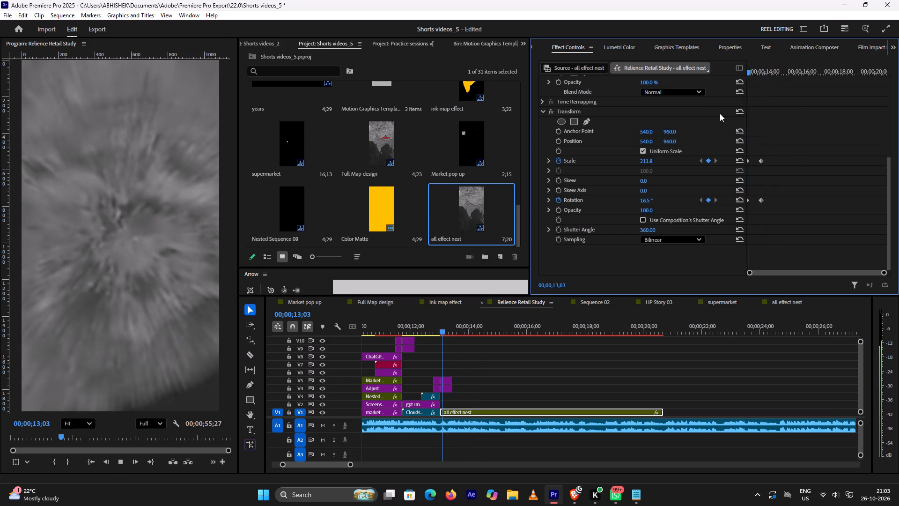
pyautogui.press('space')
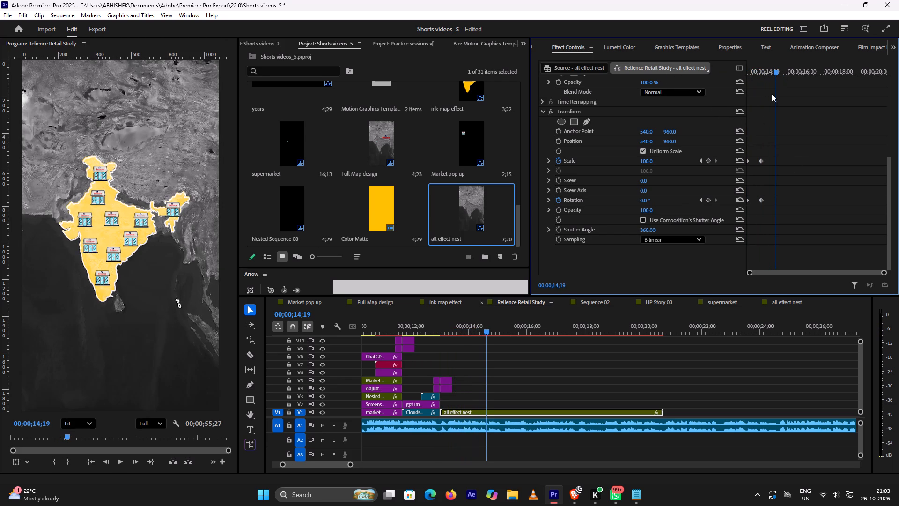
pyautogui.moveTo(778, 71); pyautogui.dragTo(629, 87)
pyautogui.press('space')
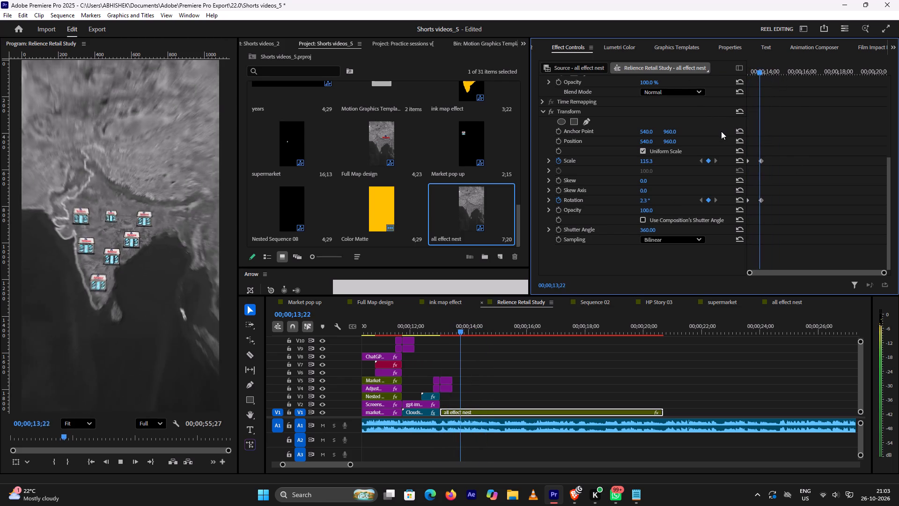
pyautogui.press('space')
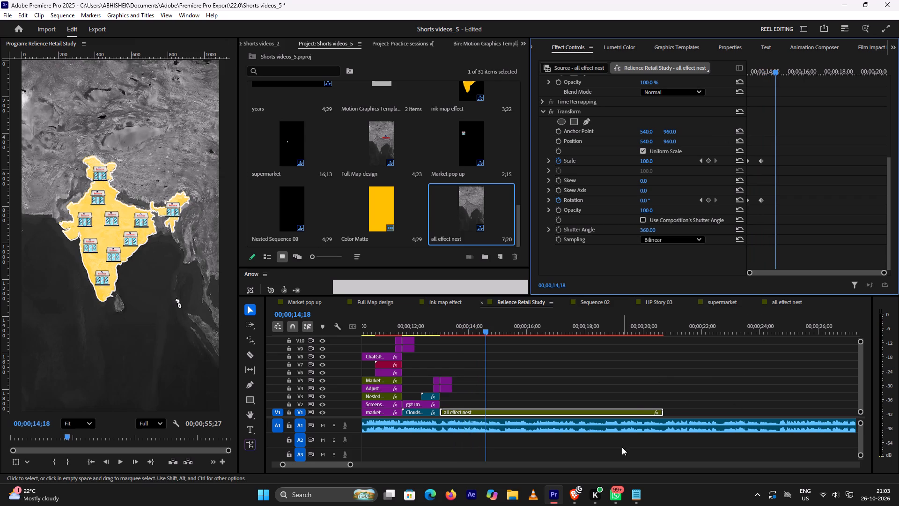
# Switch to the YouTube tutorial in the browser and watch a moment of its map scene with the 2155 text.
pyautogui.click(561, 498)
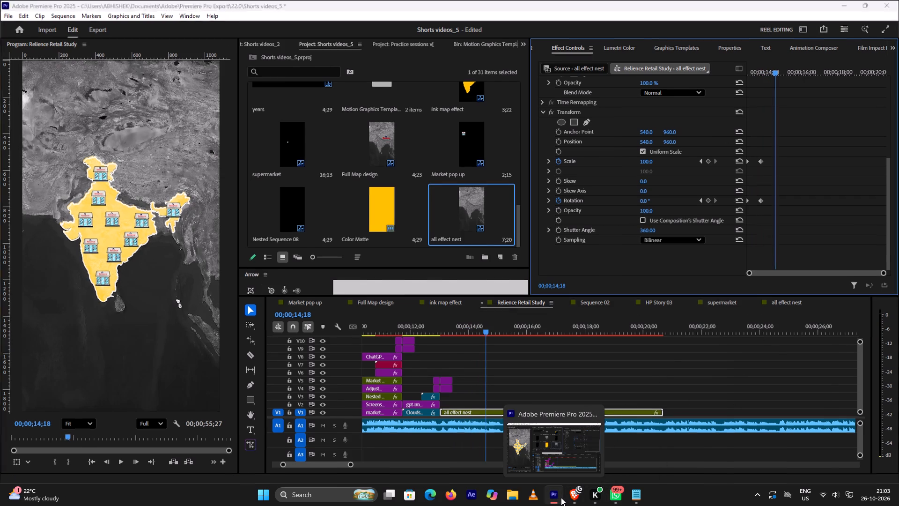
pyautogui.press('space')
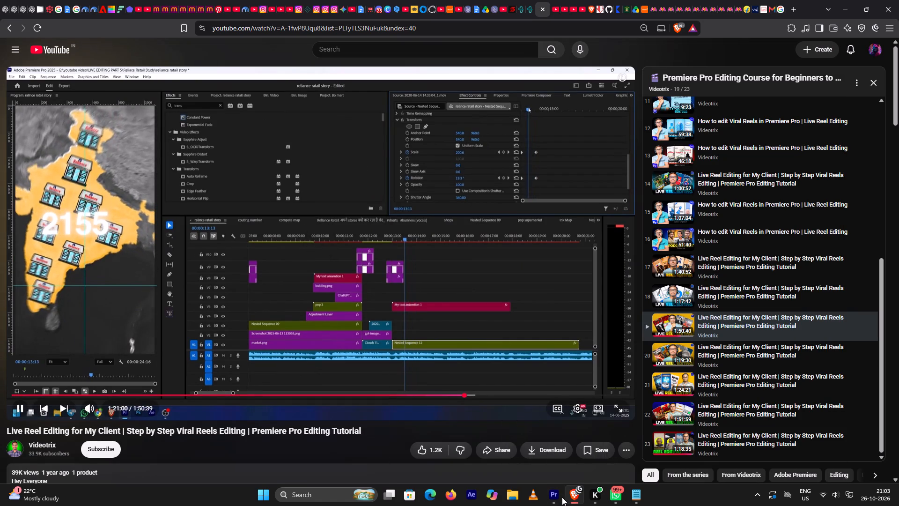
pyautogui.press('space')
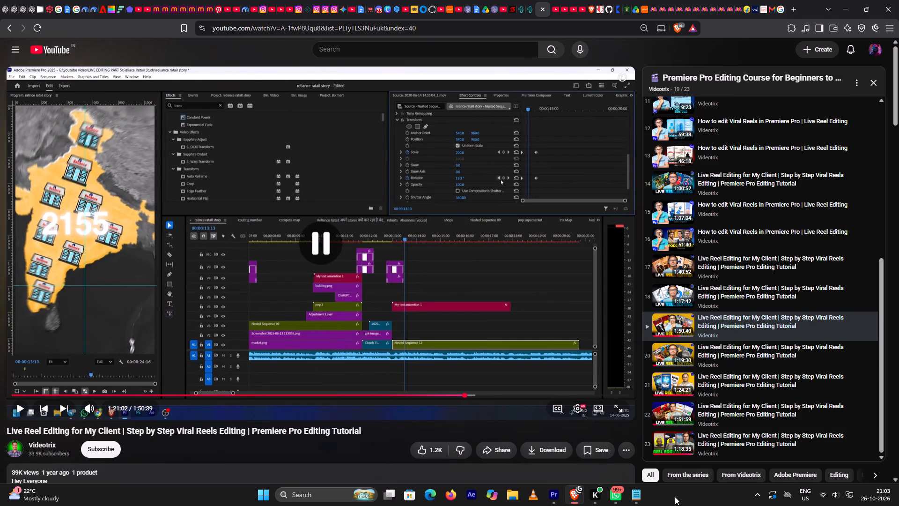
pyautogui.click(558, 496)
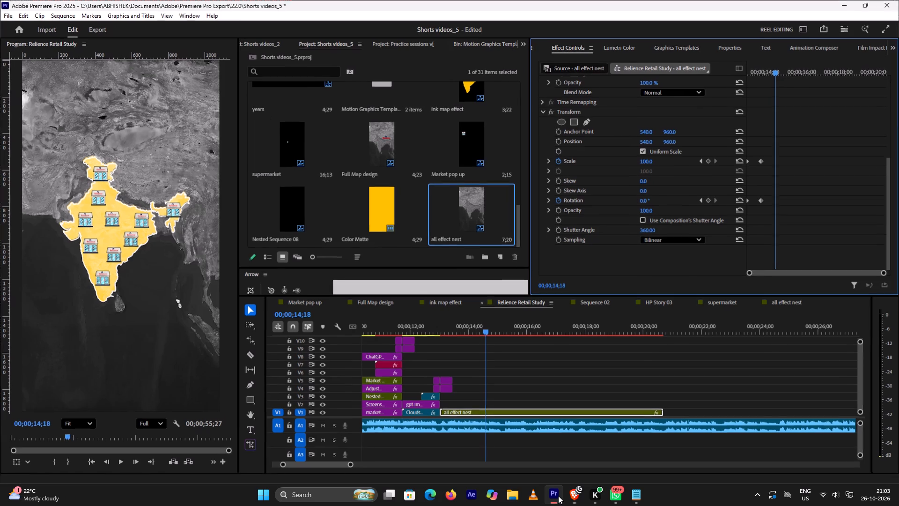
# Open the Nested Sequence 08 clip from the Relience Retail Study timeline and examine its contents.
pyautogui.scroll(11, 456, 415)
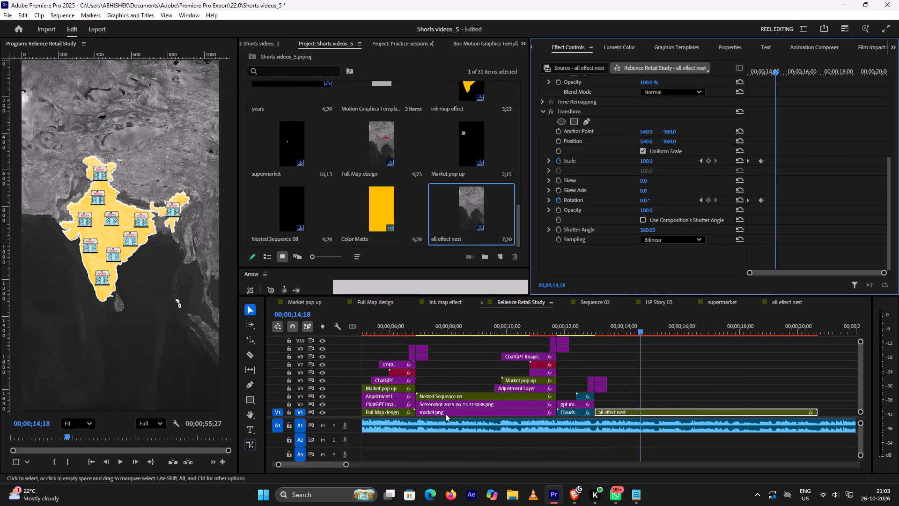
pyautogui.doubleClick(449, 394)
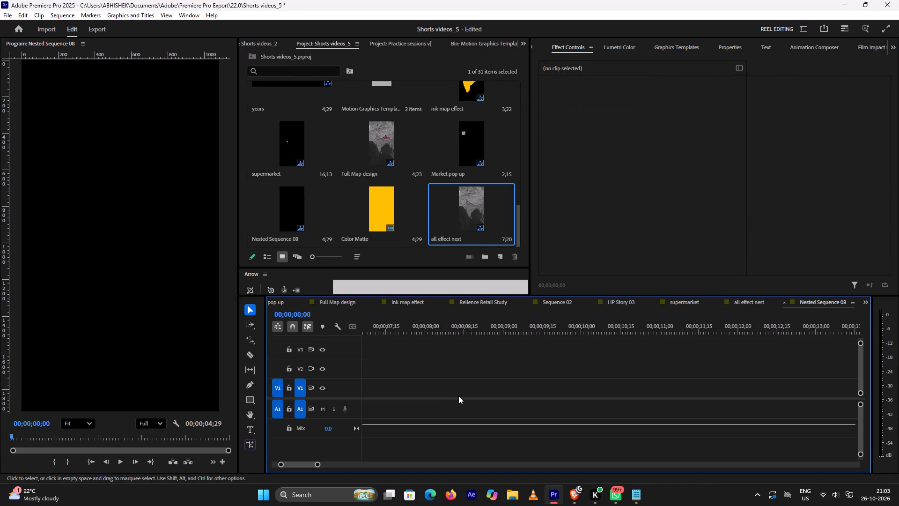
pyautogui.keyDown('alt'); pyautogui.scroll(-3, 428, 358); pyautogui.keyUp('alt')
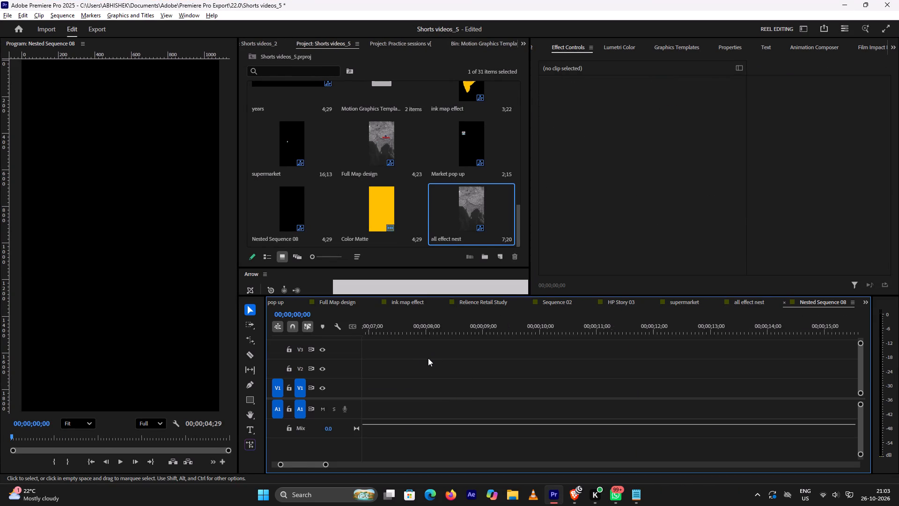
pyautogui.keyDown('alt'); pyautogui.scroll(-3, 428, 358); pyautogui.keyUp('alt')
pyautogui.keyDown('alt'); pyautogui.scroll(9, 429, 359); pyautogui.keyUp('alt')
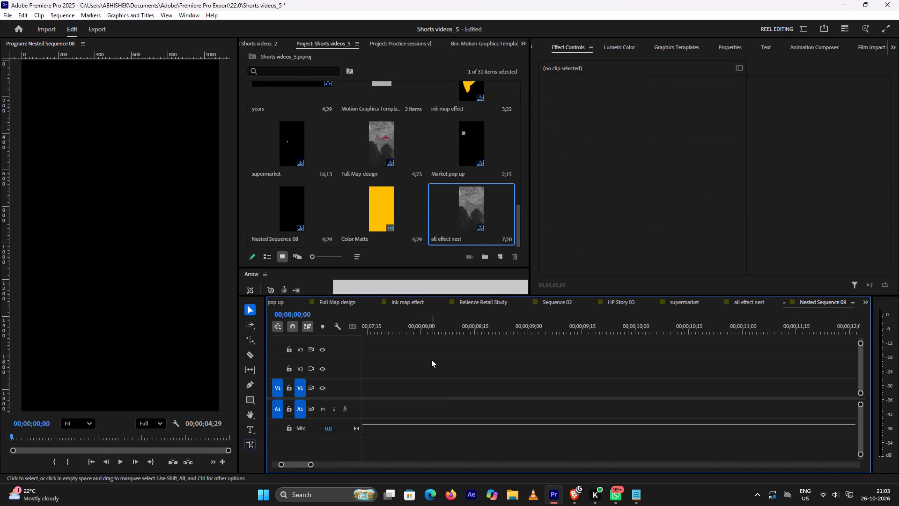
pyautogui.scroll(6, 431, 359)
pyautogui.moveTo(292, 467); pyautogui.dragTo(274, 467)
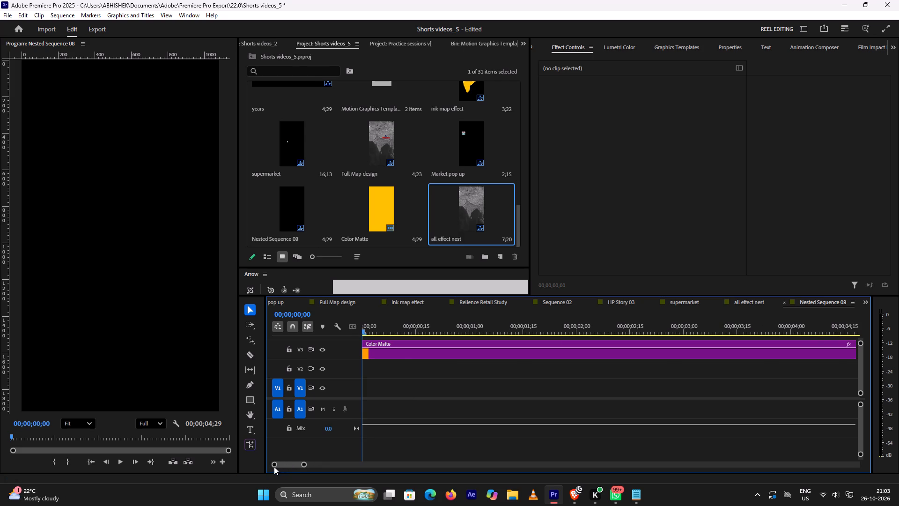
pyautogui.moveTo(274, 467); pyautogui.dragTo(273, 467)
pyautogui.keyDown('alt'); pyautogui.scroll(-9, 421, 400); pyautogui.keyUp('alt')
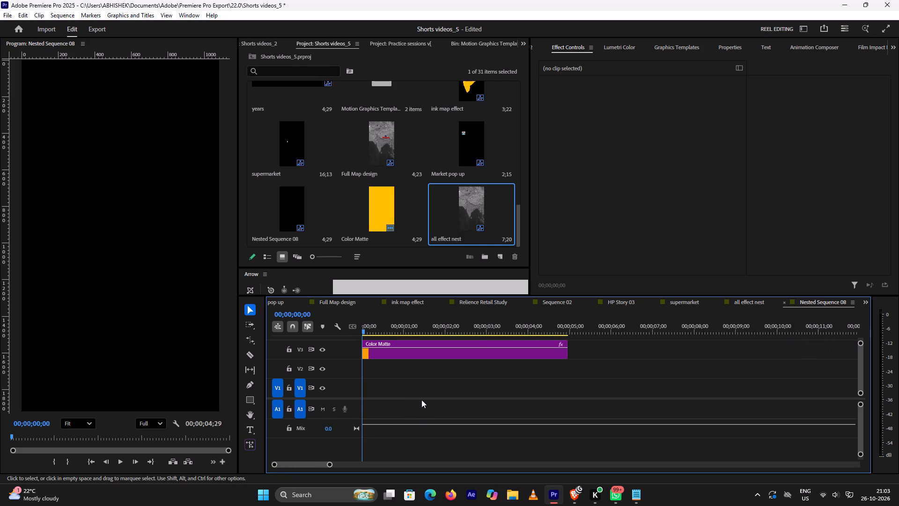
pyautogui.scroll(4, 421, 400)
pyautogui.keyDown('ctrl'); pyautogui.scroll(6, 421, 400); pyautogui.keyUp('ctrl')
pyautogui.keyDown('ctrl'); pyautogui.scroll(-5, 421, 400); pyautogui.keyUp('ctrl')
pyautogui.keyDown('ctrl'); pyautogui.scroll(2, 421, 400); pyautogui.keyUp('ctrl')
pyautogui.keyDown('ctrl'); pyautogui.scroll(-4, 429, 380); pyautogui.keyUp('ctrl')
pyautogui.keyDown('ctrl'); pyautogui.scroll(3, 459, 398); pyautogui.keyUp('ctrl')
pyautogui.keyDown('ctrl'); pyautogui.scroll(-3, 461, 394); pyautogui.keyUp('ctrl')
pyautogui.keyDown('ctrl'); pyautogui.scroll(15, 461, 394); pyautogui.keyUp('ctrl')
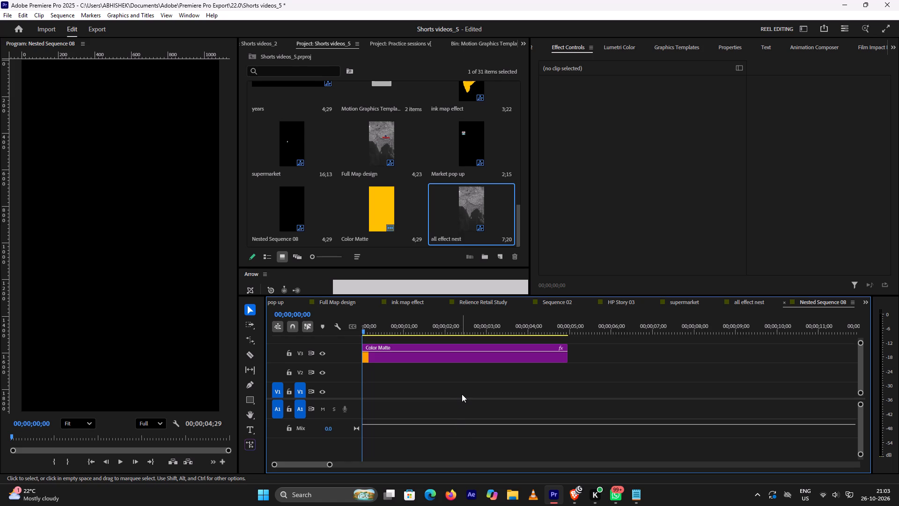
pyautogui.keyDown('ctrl'); pyautogui.scroll(2, 461, 394); pyautogui.keyUp('ctrl')
pyautogui.keyDown('ctrl'); pyautogui.scroll(-10, 461, 394); pyautogui.keyUp('ctrl')
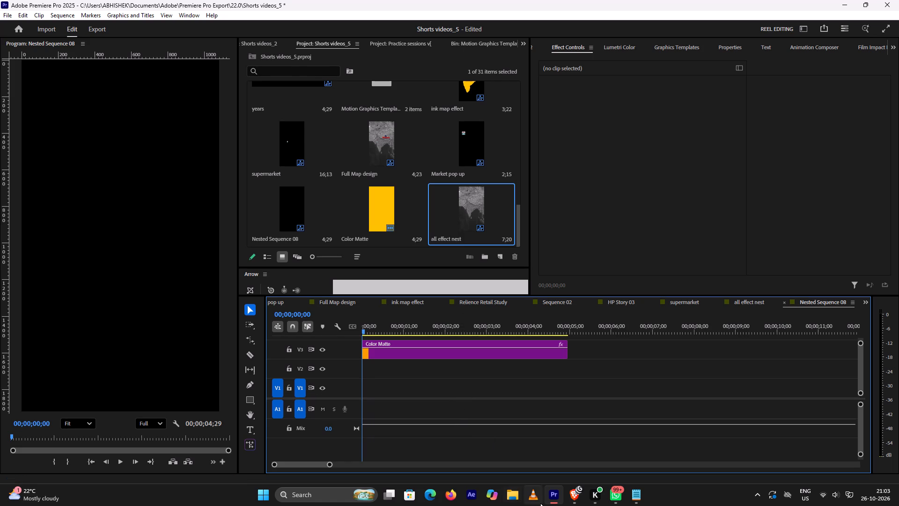
# Switch to the browser and study the tutorial frame's layer stack with the text layer over the nested map clip.
pyautogui.click(556, 499)
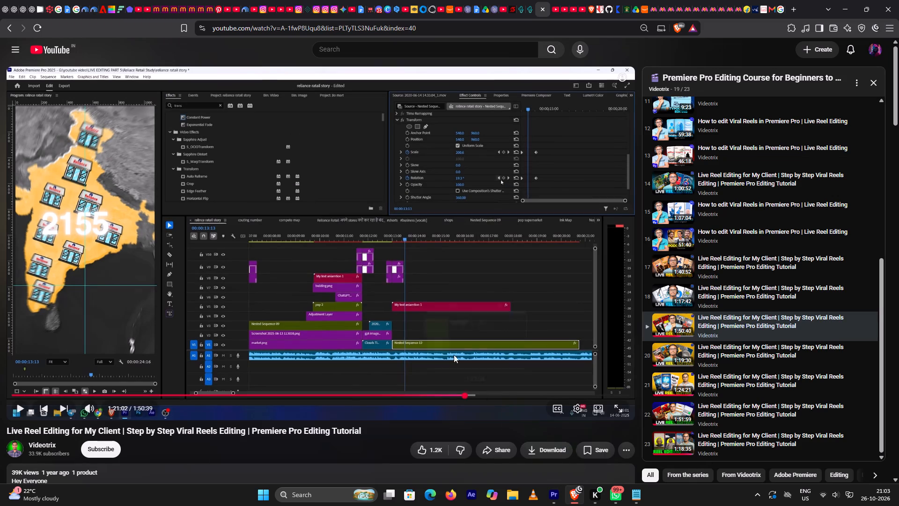
pyautogui.moveTo(403, 239); pyautogui.dragTo(269, 241)
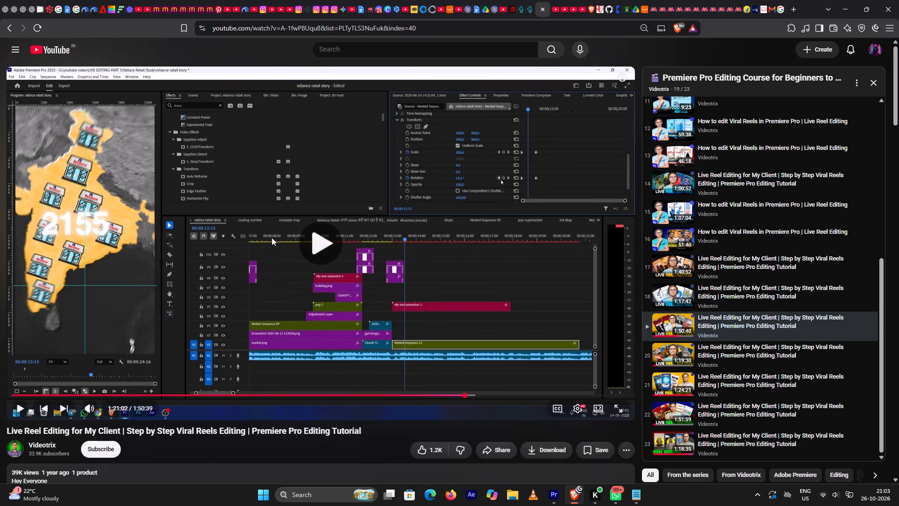
pyautogui.click(273, 237)
pyautogui.scroll(4, 296, 245)
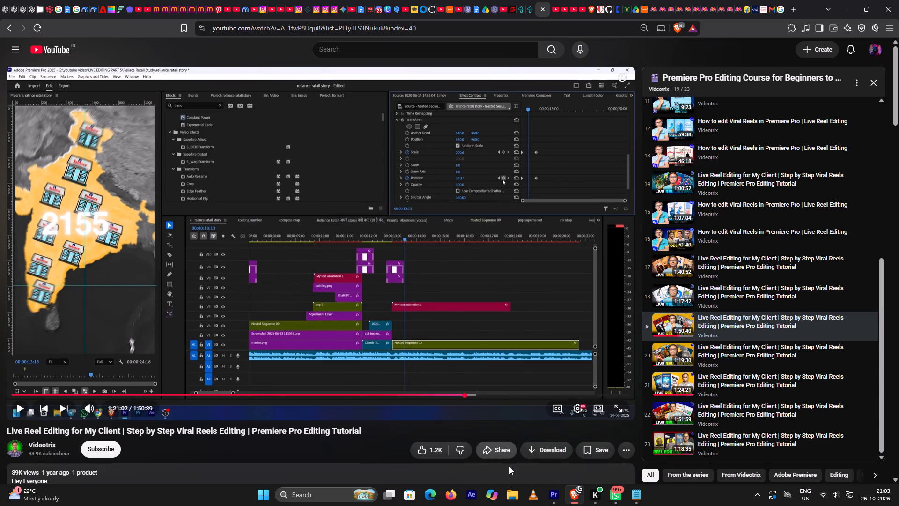
pyautogui.click(546, 503)
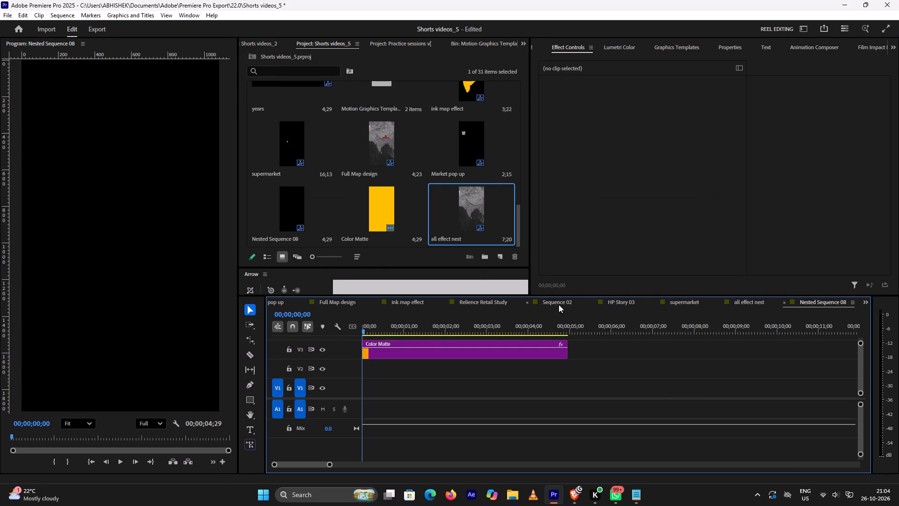
# Return to the Relience Retail Study sequence and play back the Nested Sequence 08 and Full Map design sections to locate the 2155 text.
pyautogui.click(499, 302)
pyautogui.keyDown('alt'); pyautogui.scroll(4, 461, 367); pyautogui.keyUp('alt')
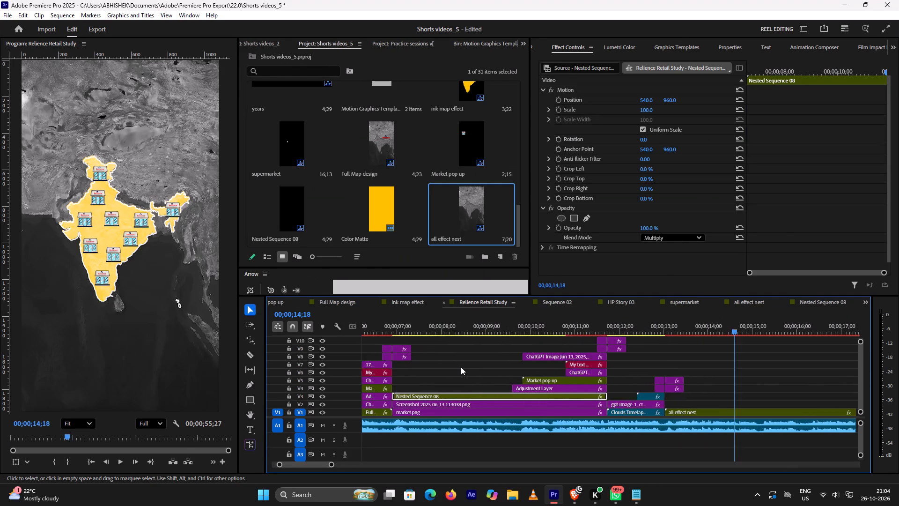
pyautogui.keyDown('alt'); pyautogui.scroll(-4, 461, 367); pyautogui.keyUp('alt')
pyautogui.click(397, 311)
pyautogui.click(399, 321)
pyautogui.press('space')
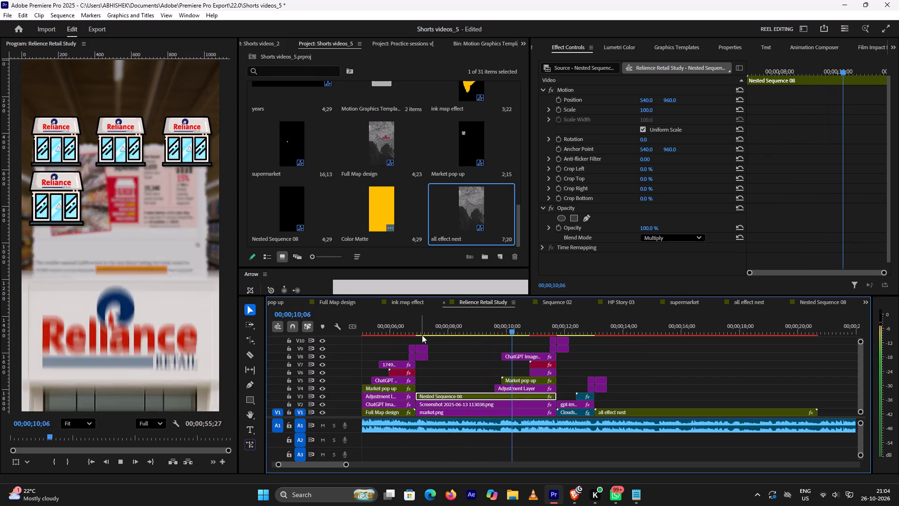
pyautogui.press('space')
pyautogui.scroll(10, 428, 342)
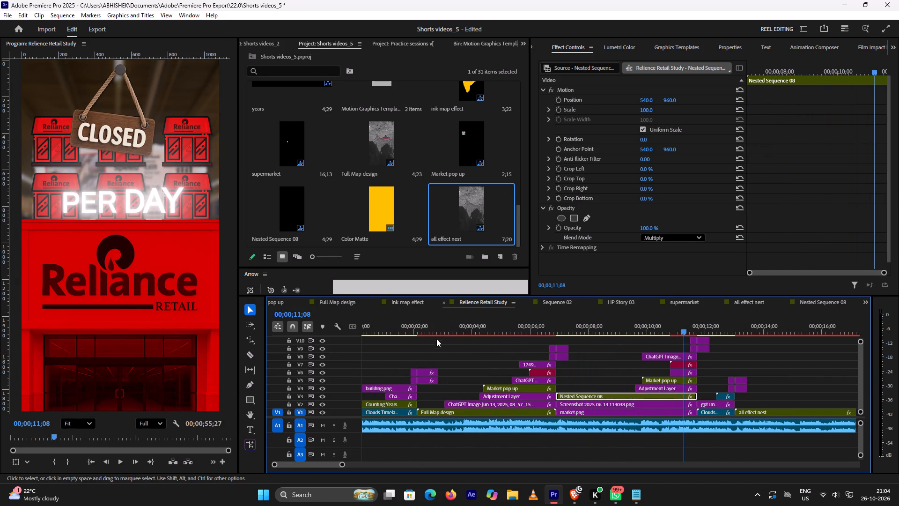
pyautogui.click(415, 318)
pyautogui.press('space')
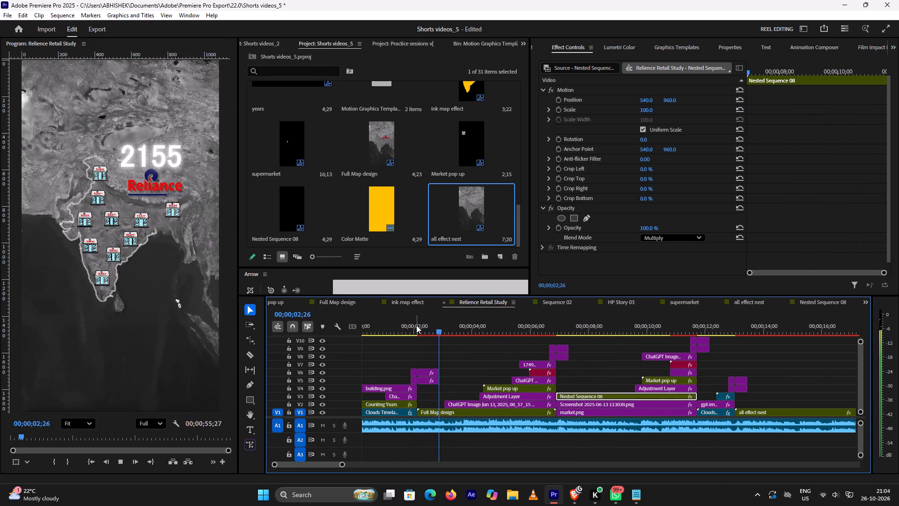
pyautogui.press('space')
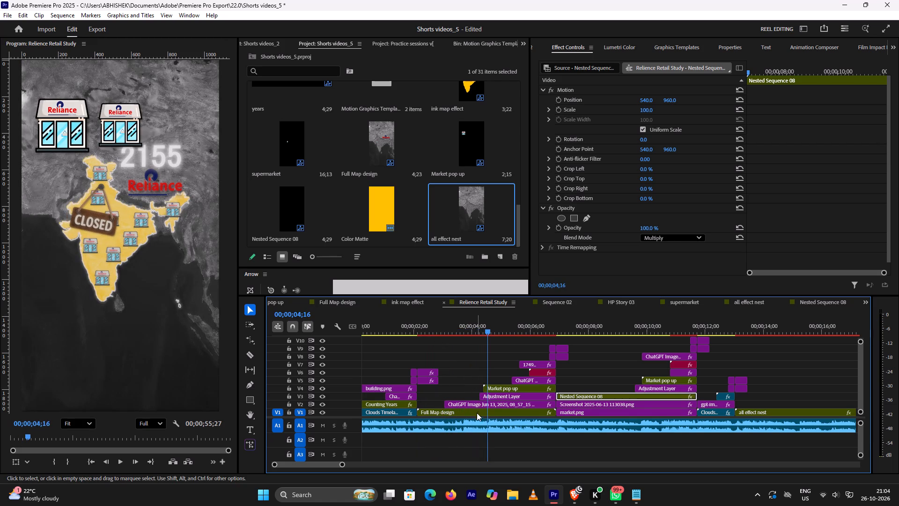
# Copy the My text aniamtion 1 clip from the Full Map design nest and paste it into Relience Retail Study over all effect nest.
pyautogui.click(477, 414)
pyautogui.doubleClick(477, 414)
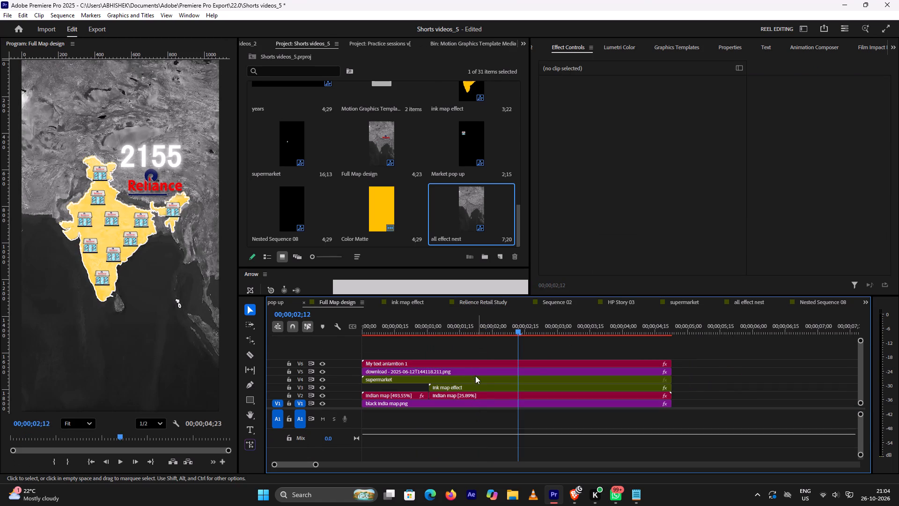
pyautogui.click(466, 364)
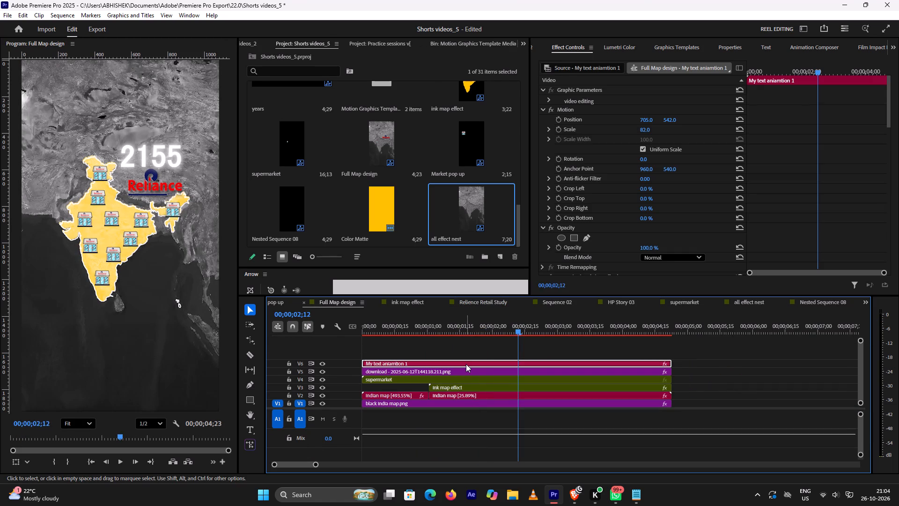
pyautogui.hotkey('ctrl', 'c')
pyautogui.click(497, 304)
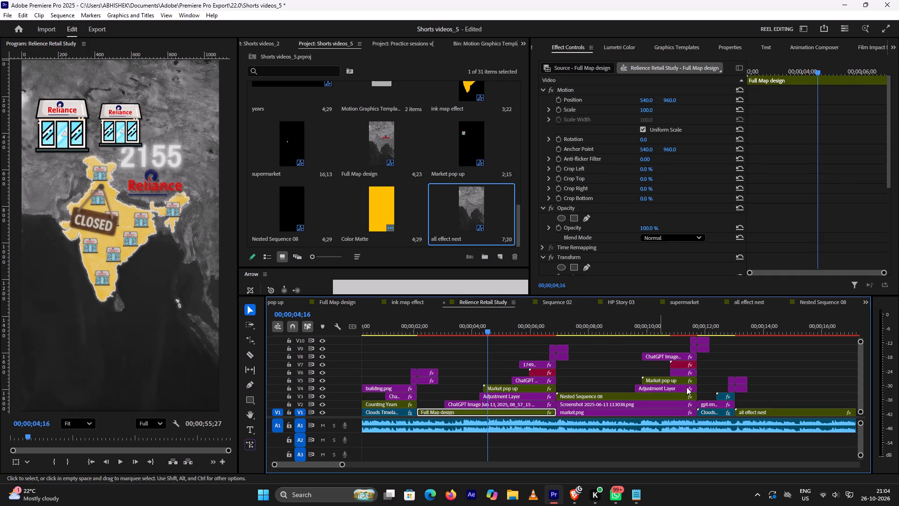
pyautogui.scroll(-5, 753, 378)
pyautogui.click(666, 326)
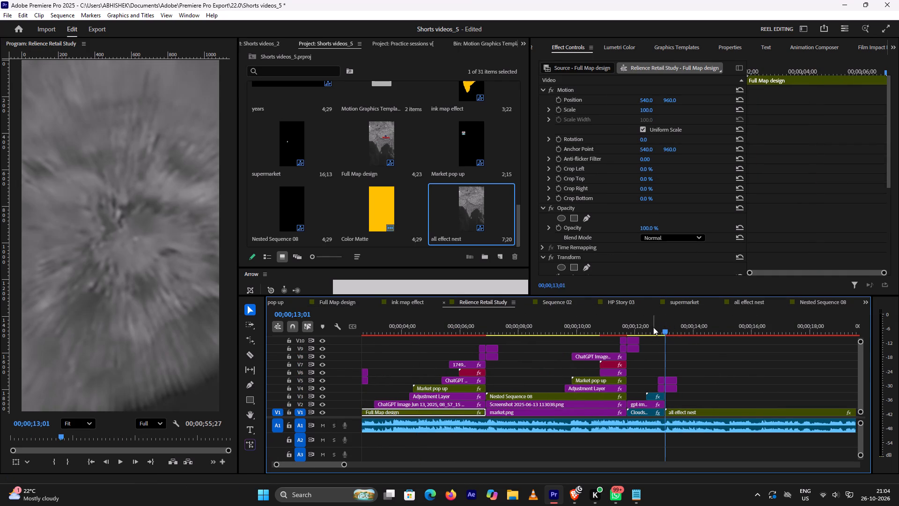
pyautogui.moveTo(663, 331); pyautogui.dragTo(687, 332)
pyautogui.press('space')
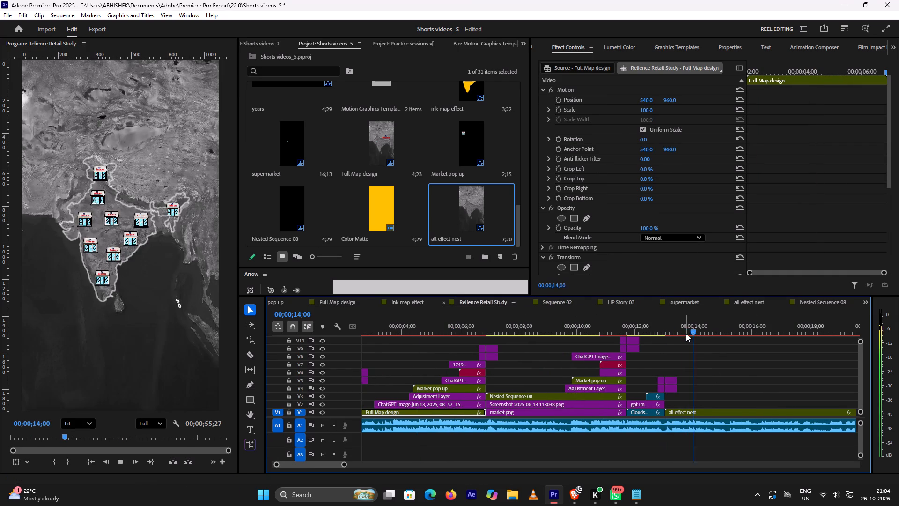
pyautogui.press('space')
pyautogui.hotkey('ctrl', 'v')
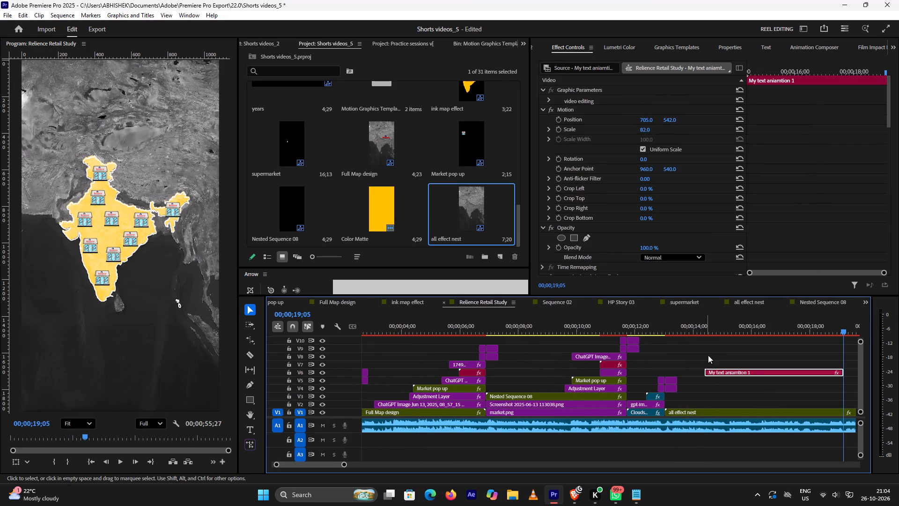
# Move the pasted My text aniamtion 1 clip to track V2, starting with the all effect nest clip at 00;00;13;01.
pyautogui.moveTo(717, 370); pyautogui.dragTo(685, 399)
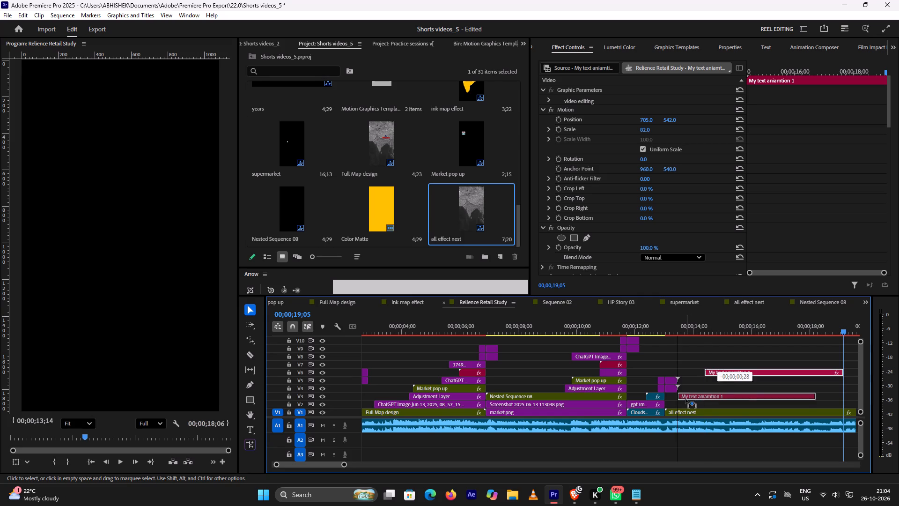
pyautogui.moveTo(685, 399); pyautogui.dragTo(681, 402)
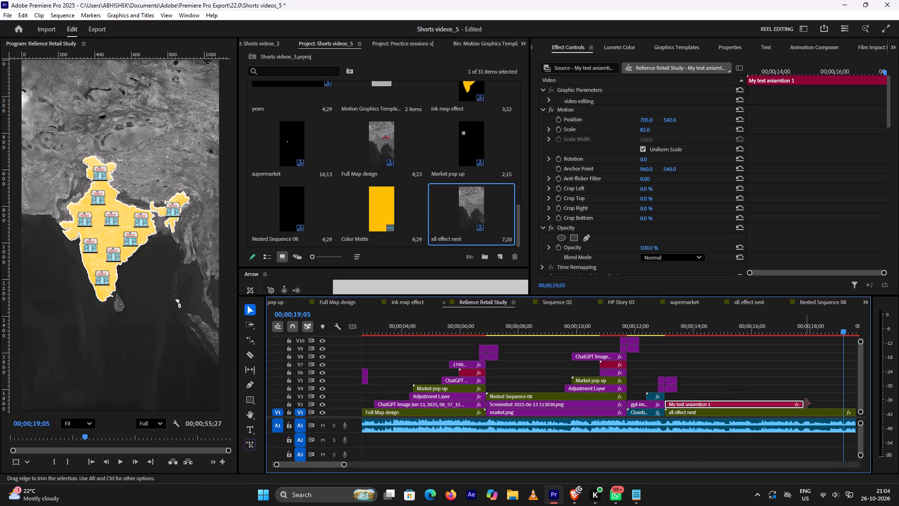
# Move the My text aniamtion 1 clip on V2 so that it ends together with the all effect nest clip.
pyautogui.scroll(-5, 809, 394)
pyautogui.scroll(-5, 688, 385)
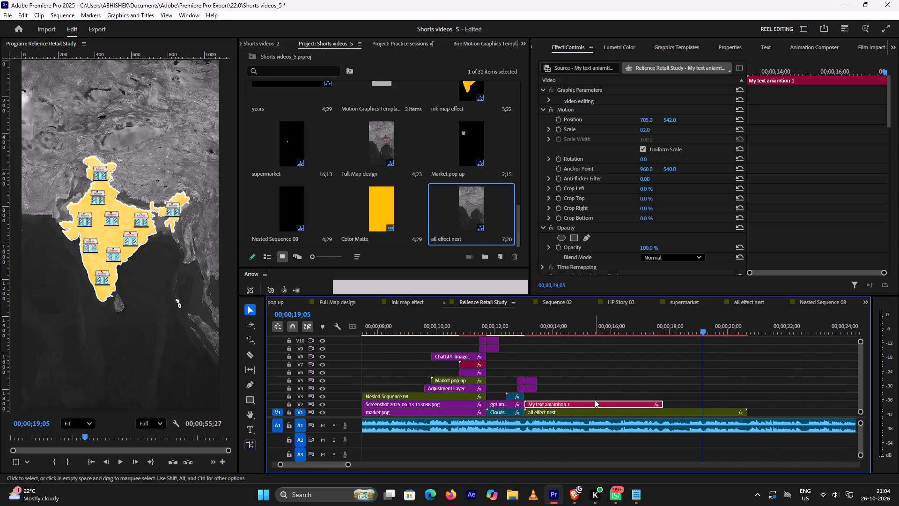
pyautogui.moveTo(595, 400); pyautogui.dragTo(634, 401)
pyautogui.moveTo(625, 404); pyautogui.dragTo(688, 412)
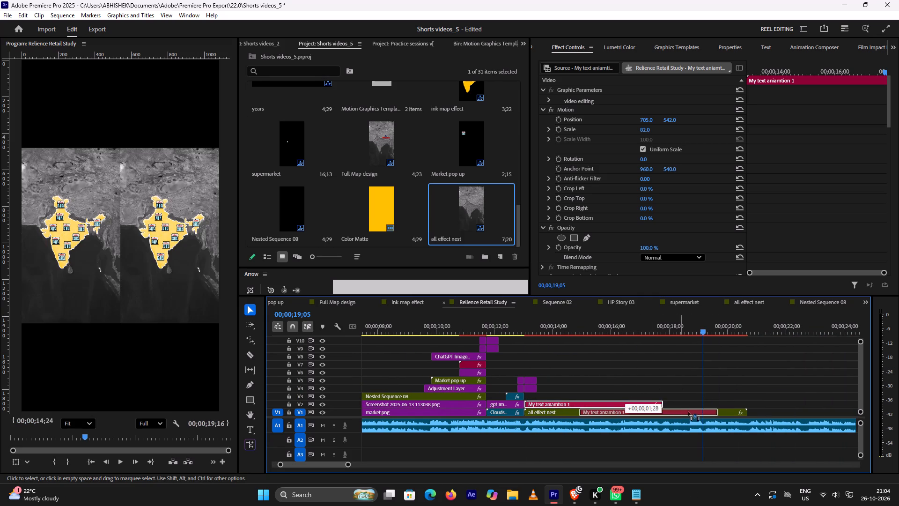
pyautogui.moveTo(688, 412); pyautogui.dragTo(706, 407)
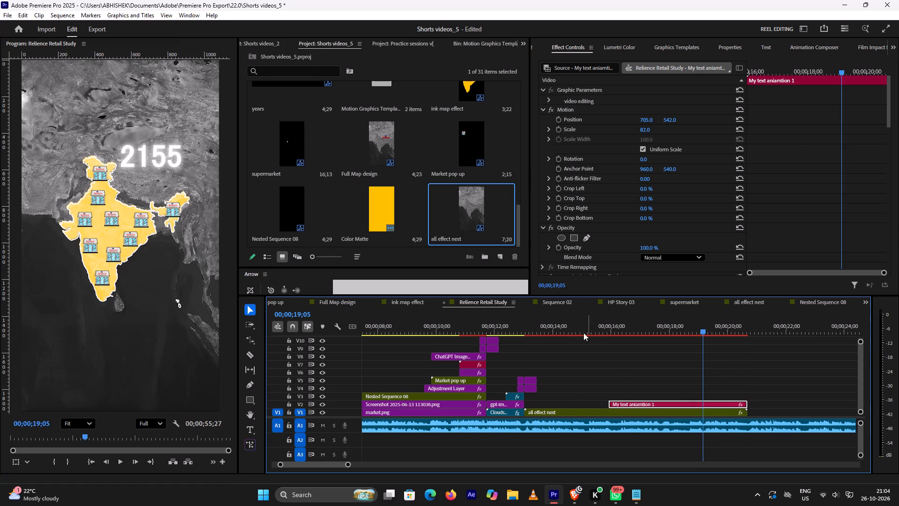
# Play back the start of the all effect nest and move the My text aniamtion 1 clip on V2 to start at 00;00;13;14.
pyautogui.click(571, 327)
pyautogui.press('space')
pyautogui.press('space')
pyautogui.click(531, 327)
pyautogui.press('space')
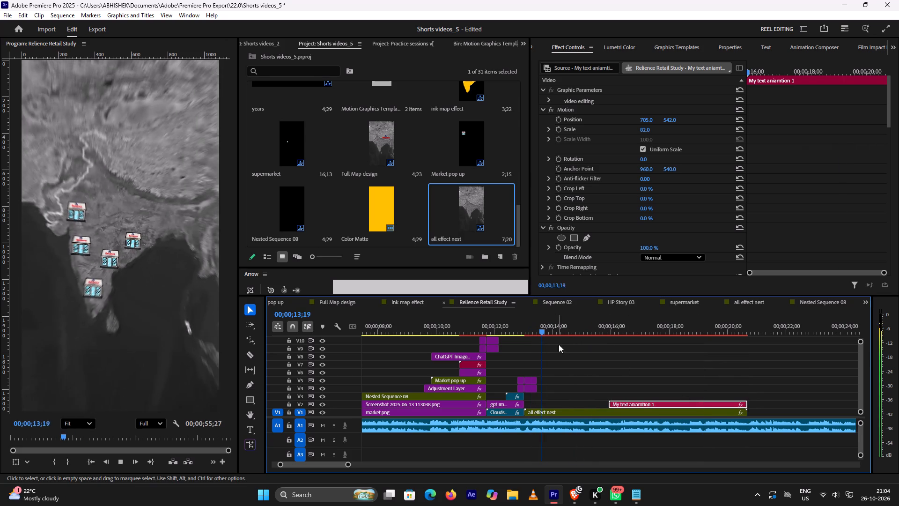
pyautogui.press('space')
pyautogui.moveTo(627, 403); pyautogui.dragTo(557, 402)
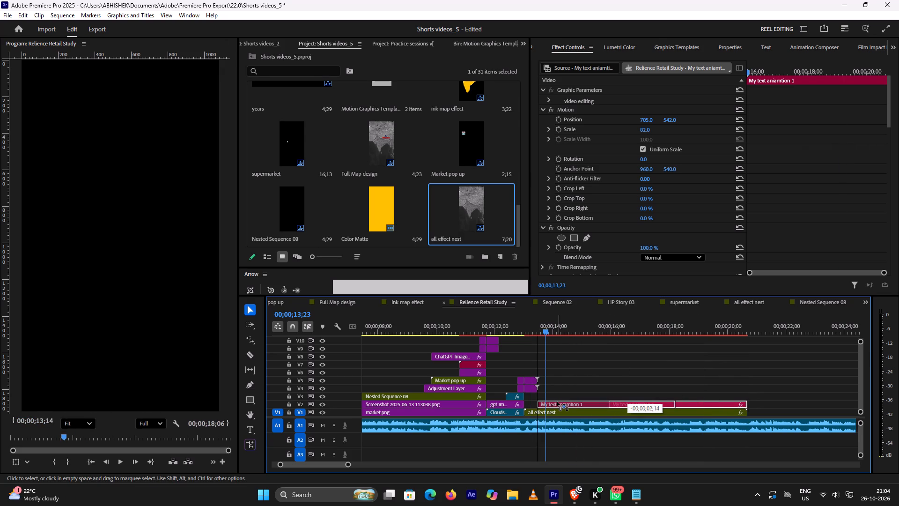
pyautogui.moveTo(557, 402); pyautogui.dragTo(552, 406)
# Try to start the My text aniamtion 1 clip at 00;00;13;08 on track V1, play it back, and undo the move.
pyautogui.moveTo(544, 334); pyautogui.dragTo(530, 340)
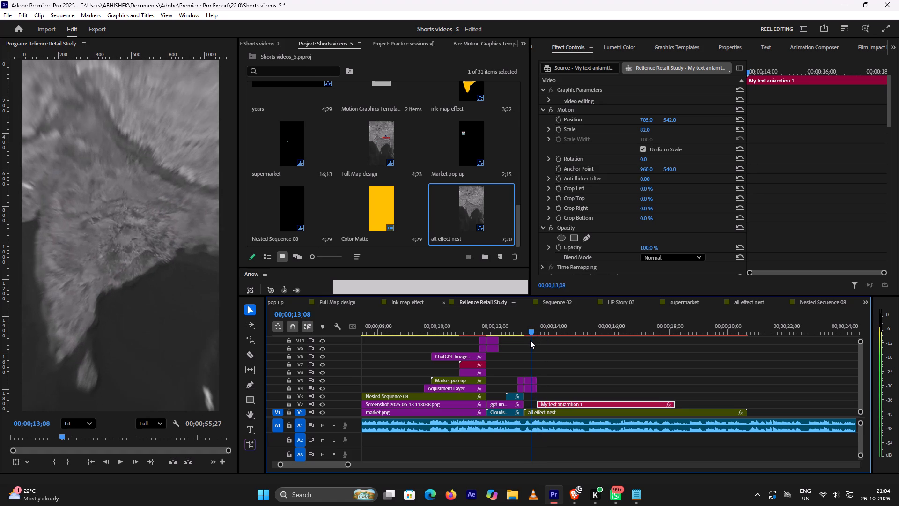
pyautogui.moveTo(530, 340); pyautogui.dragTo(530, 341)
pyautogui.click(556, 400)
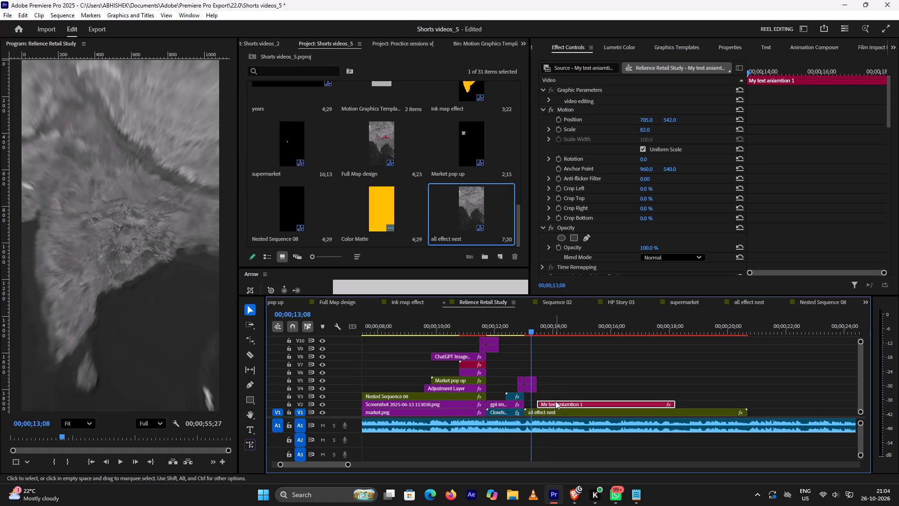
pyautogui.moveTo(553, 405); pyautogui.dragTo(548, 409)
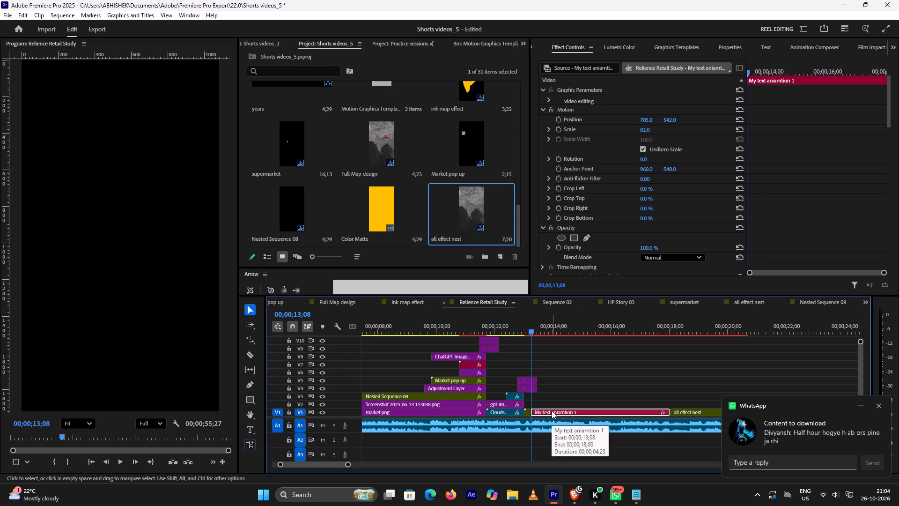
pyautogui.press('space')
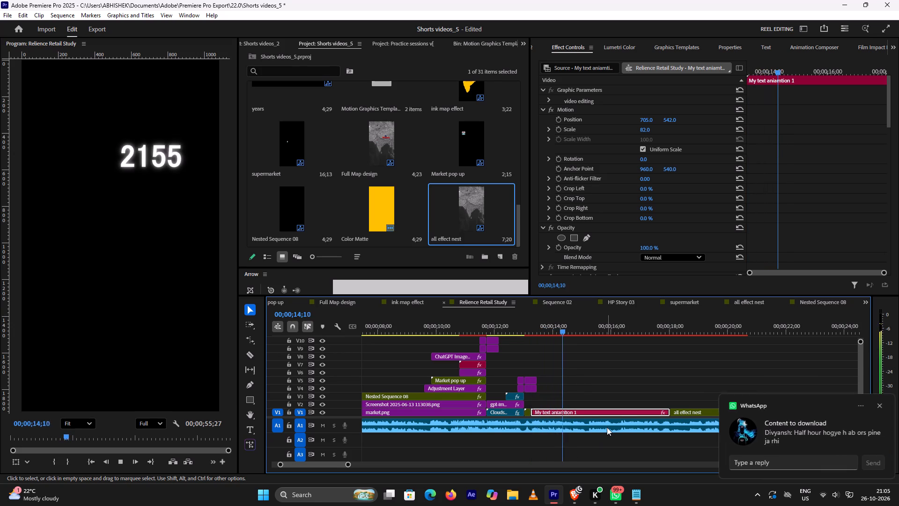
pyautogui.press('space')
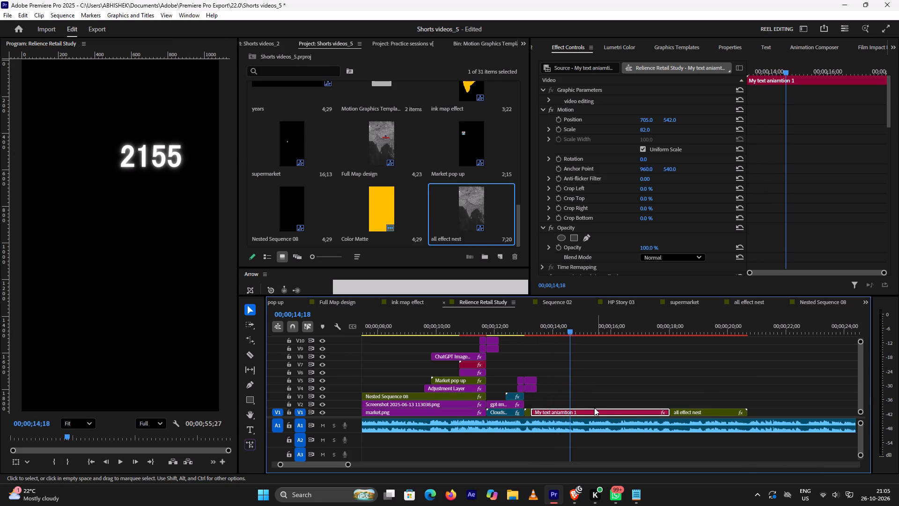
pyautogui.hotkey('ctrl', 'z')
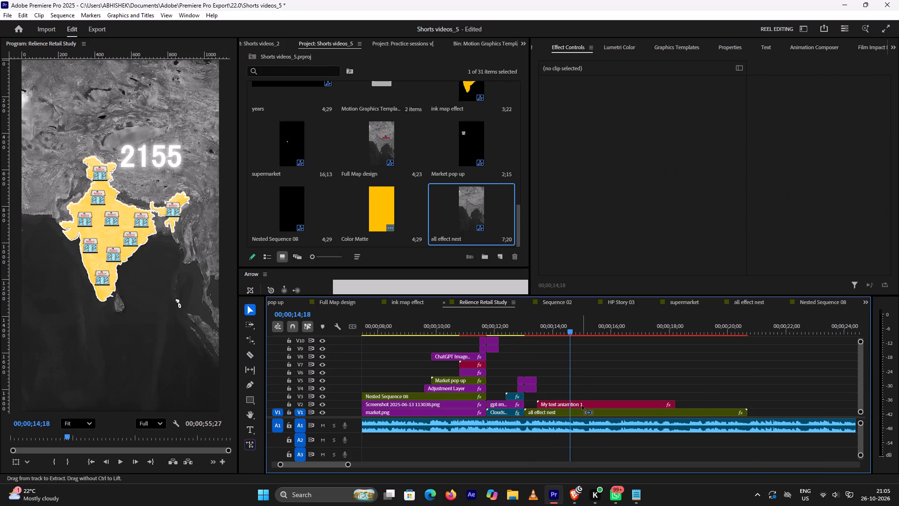
# With the playhead at 00;00;14;15, open the 2155 text clip's editable properties and scale it to fill the frame, trying Fit as well.
pyautogui.moveTo(568, 332); pyautogui.dragTo(555, 336)
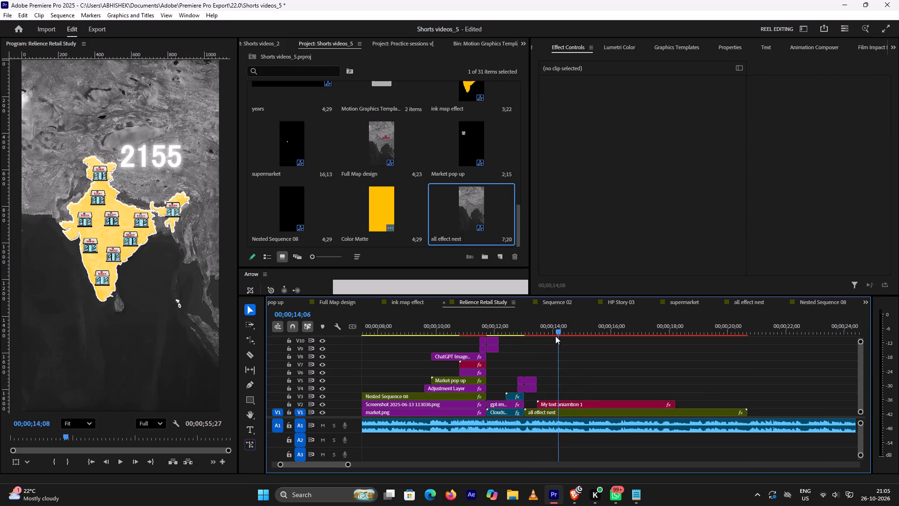
pyautogui.moveTo(555, 336); pyautogui.dragTo(565, 356)
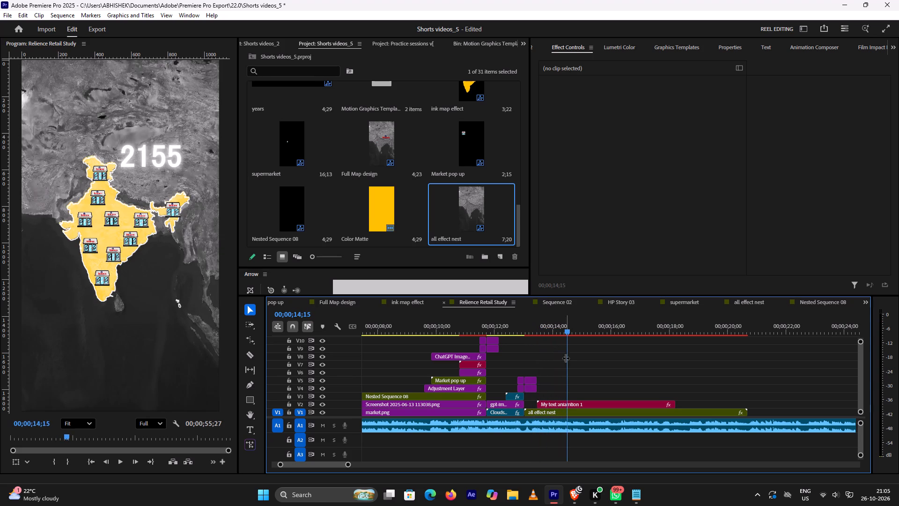
pyautogui.click(588, 402)
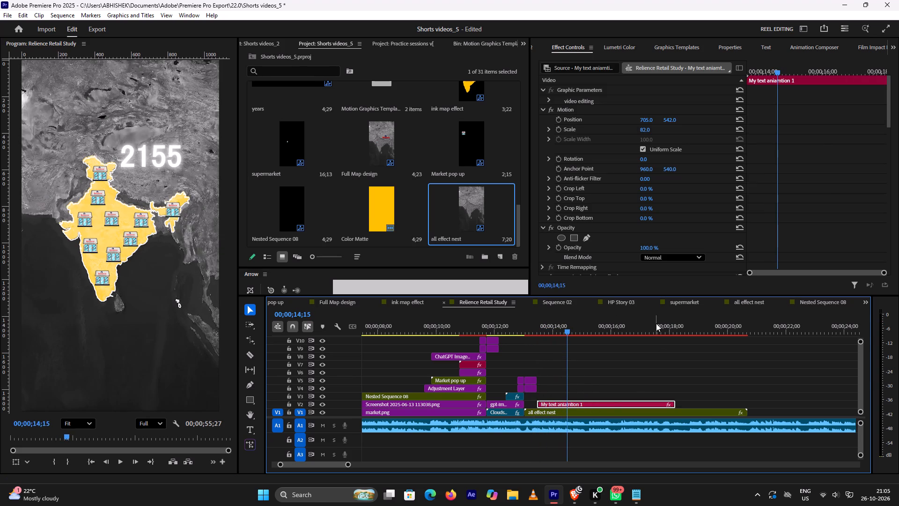
pyautogui.click(669, 122)
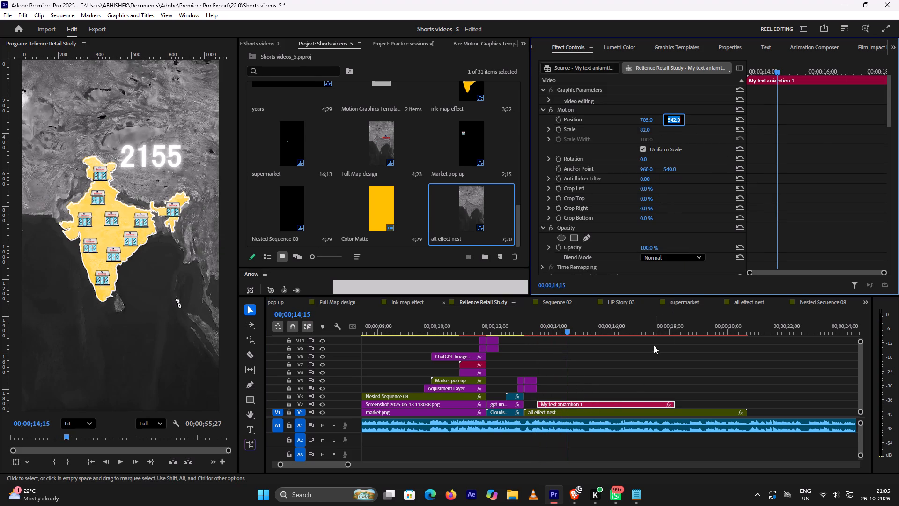
pyautogui.doubleClick(639, 403)
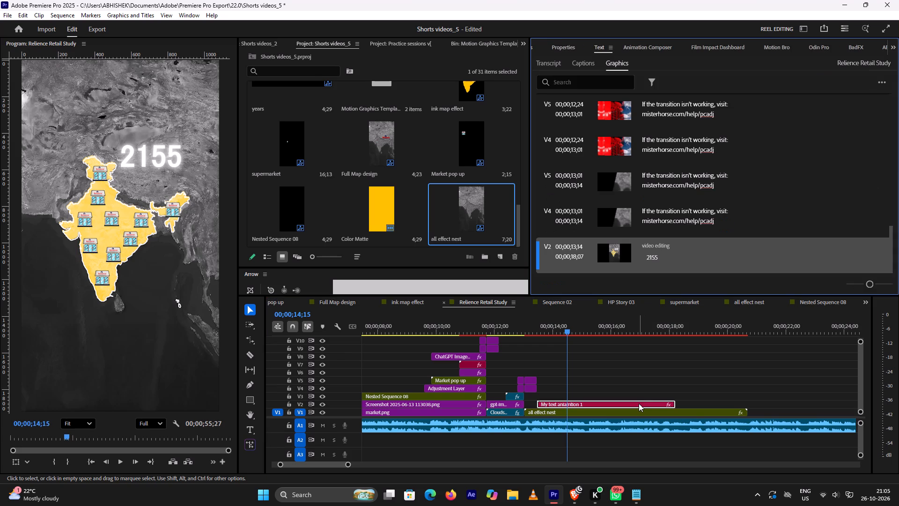
pyautogui.doubleClick(639, 403)
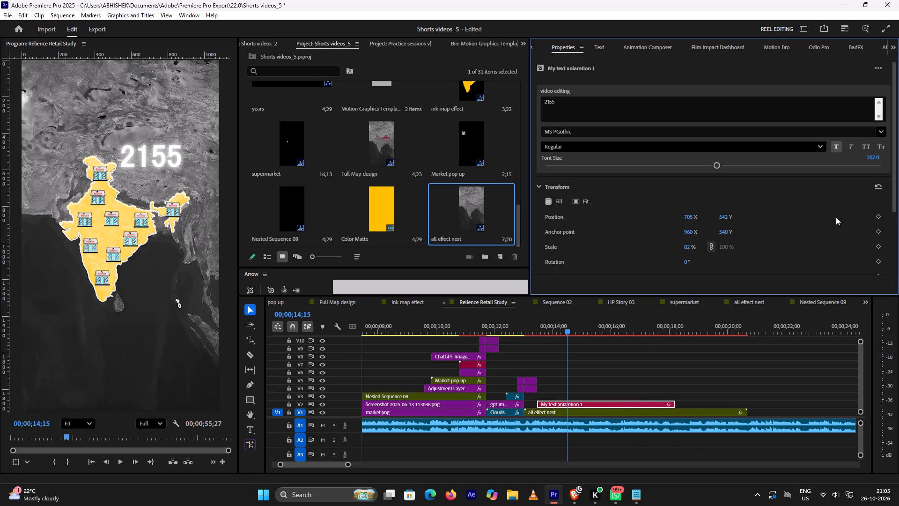
pyautogui.click(561, 108)
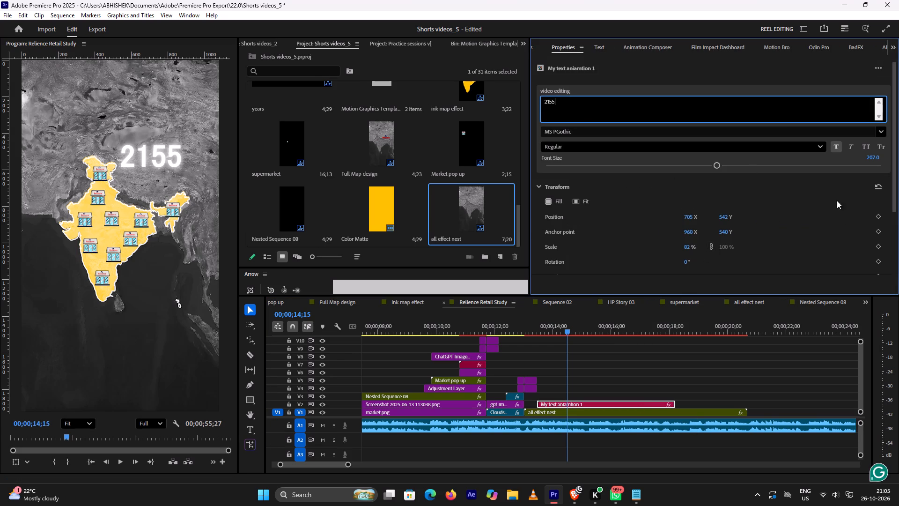
pyautogui.moveTo(892, 181); pyautogui.dragTo(898, 204)
pyautogui.moveTo(889, 200); pyautogui.dragTo(892, 216)
pyautogui.moveTo(893, 208); pyautogui.dragTo(895, 219)
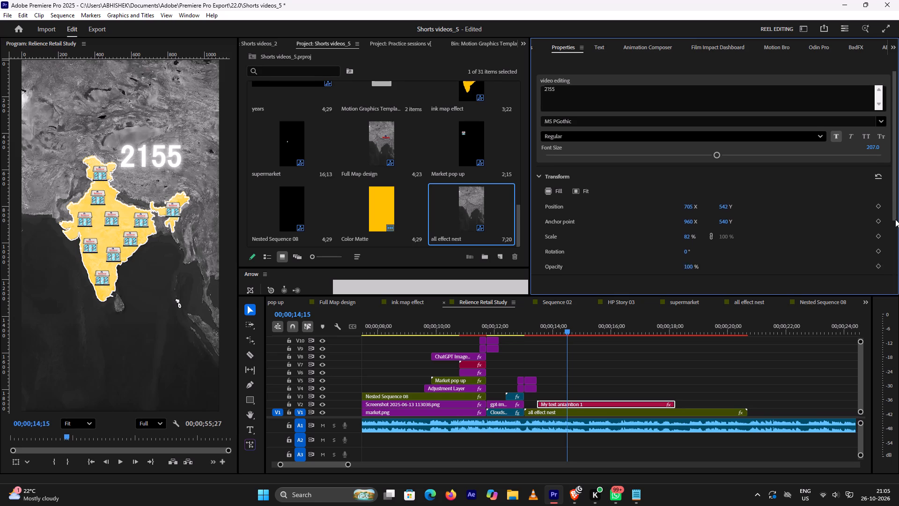
pyautogui.moveTo(895, 219); pyautogui.dragTo(876, 219)
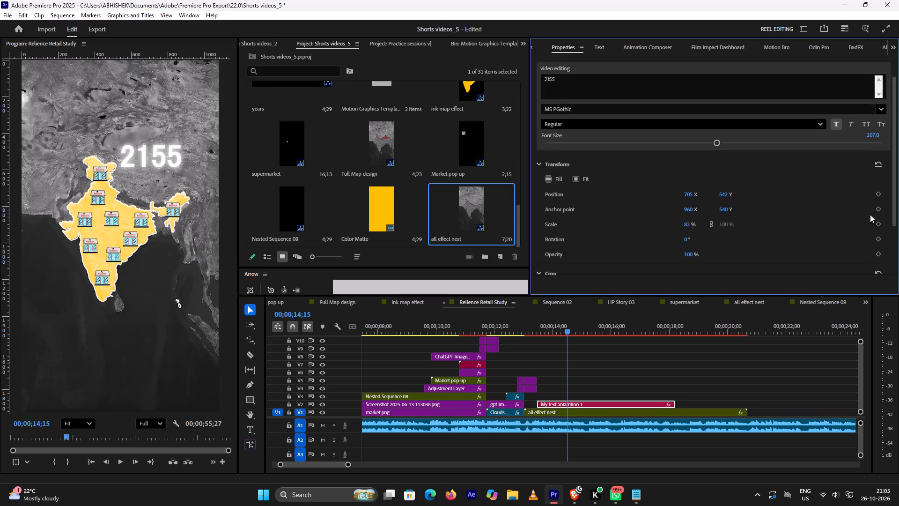
pyautogui.click(558, 188)
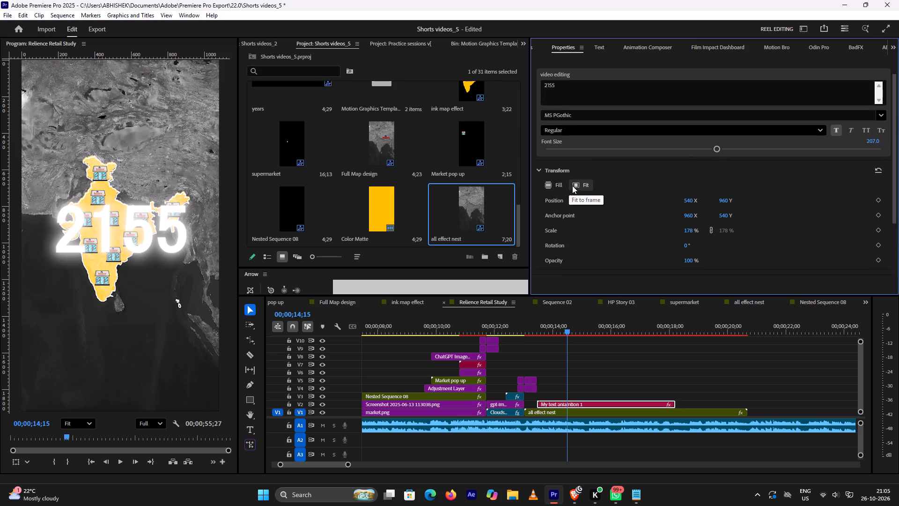
pyautogui.click(580, 185)
pyautogui.click(557, 186)
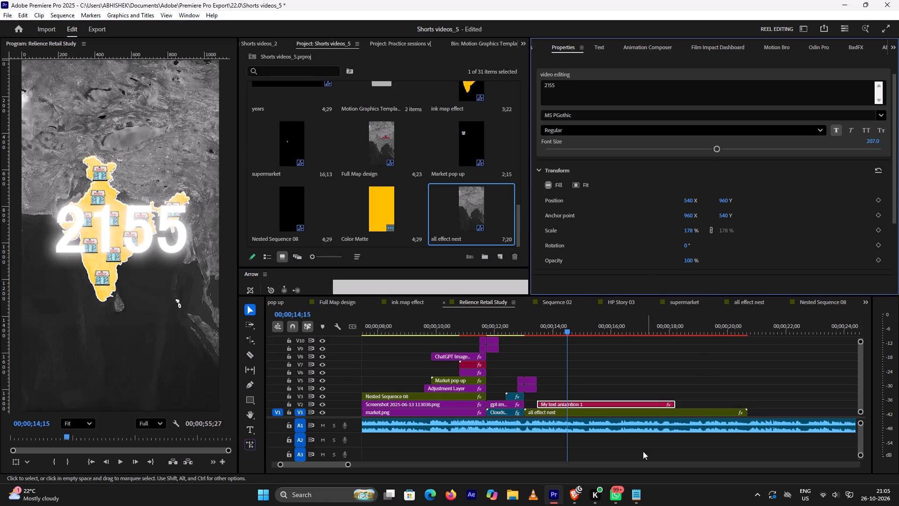
# Switch to the browser and study how the tutorial eases the nested map clip's Transform Scale and Rotation keyframes and shapes their velocity graphs.
pyautogui.click(572, 496)
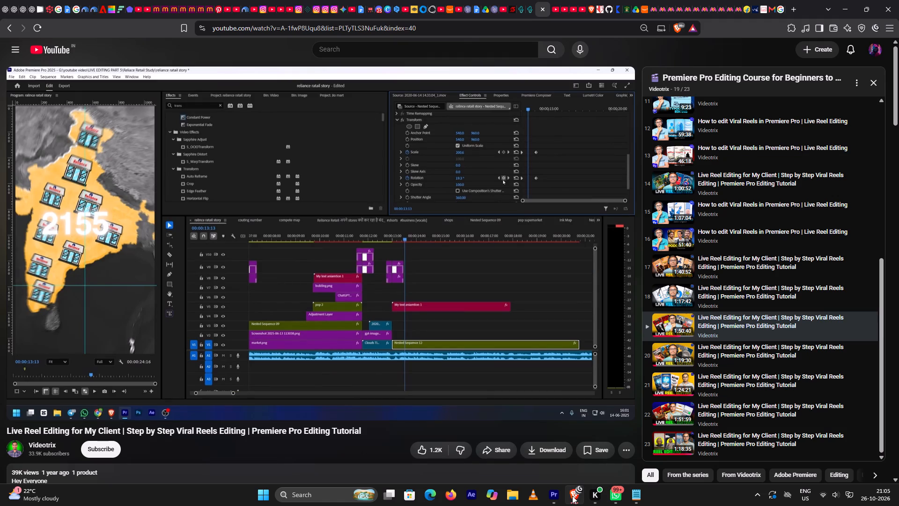
pyautogui.press('space')
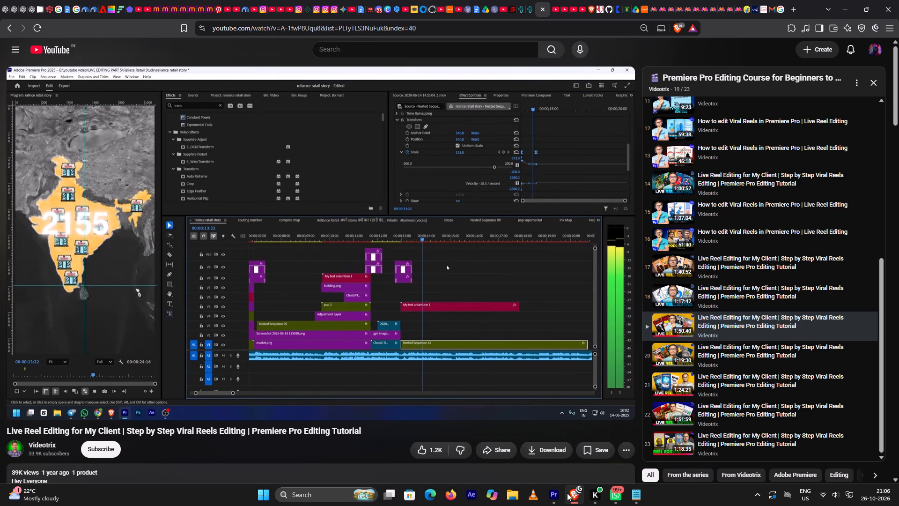
pyautogui.press('Left')
pyautogui.press('Left')
pyautogui.press('Left')
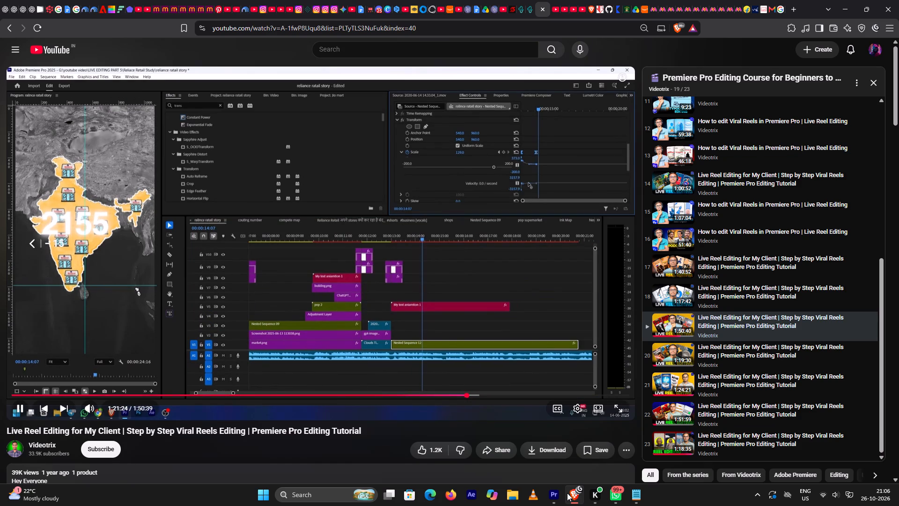
pyautogui.press('Left')
pyautogui.press('Left')
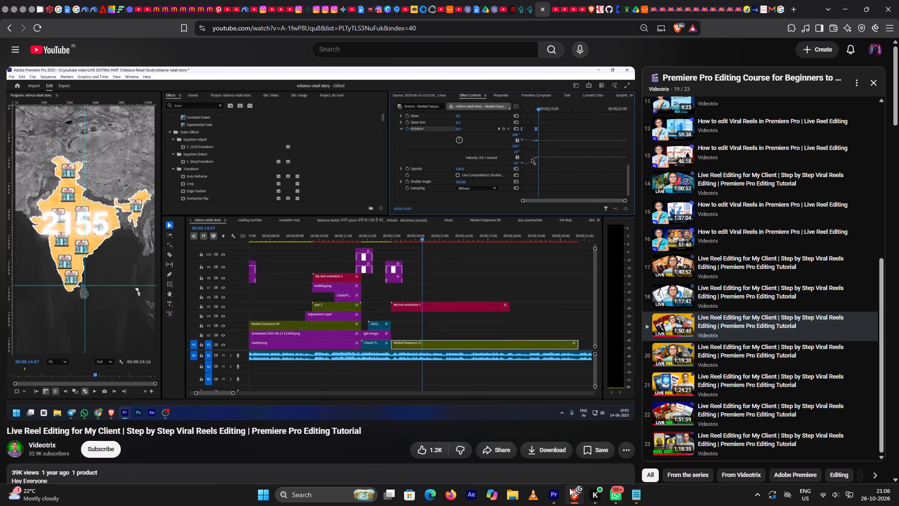
pyautogui.press('space')
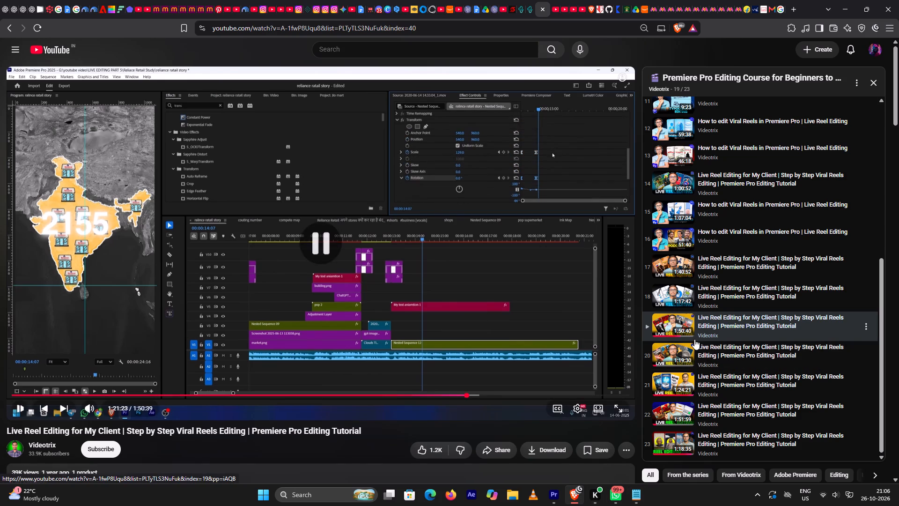
# Return to Premiere Pro and apply Ease In to the Transform Scale and Rotation keyframes of the all effect nest clip.
pyautogui.click(561, 501)
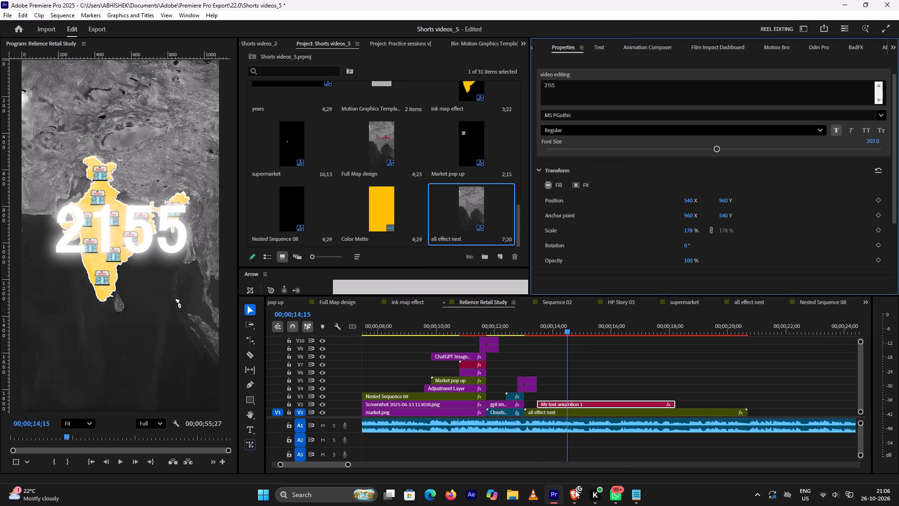
pyautogui.click(623, 412)
pyautogui.press('e')
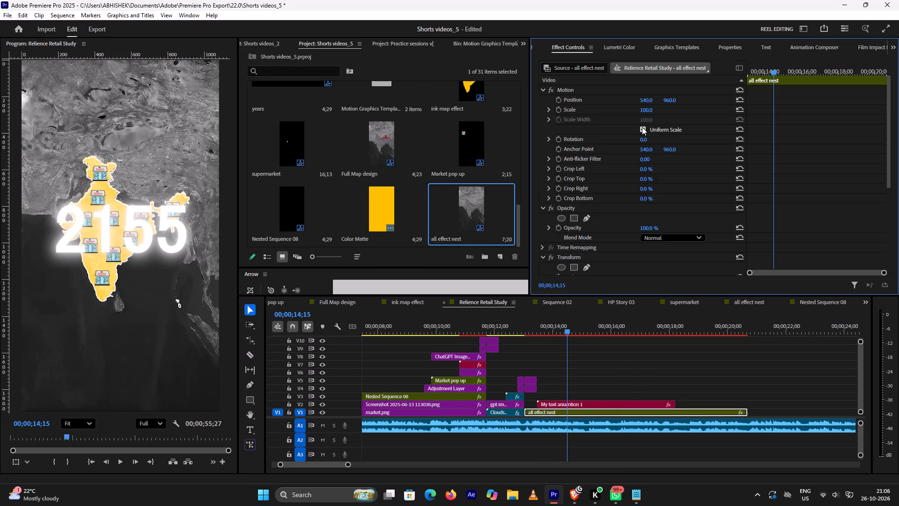
pyautogui.scroll(-17, 816, 213)
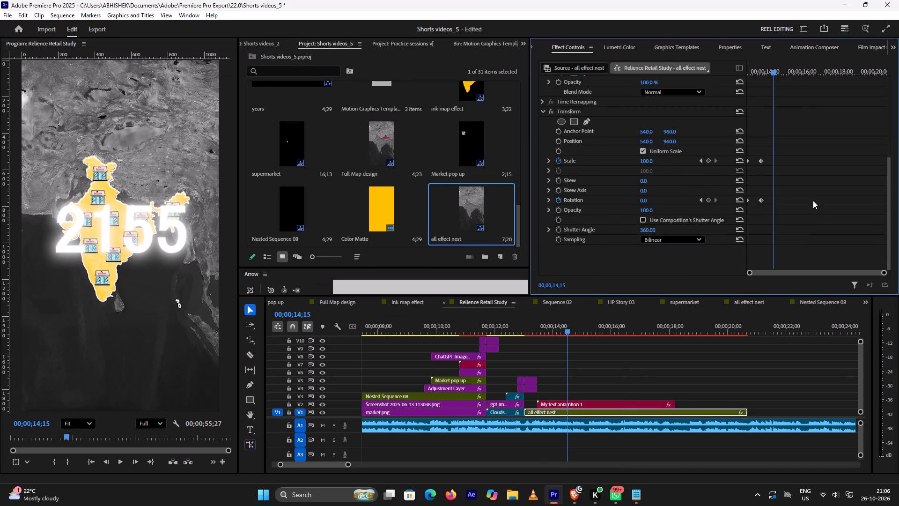
pyautogui.moveTo(804, 144); pyautogui.dragTo(723, 227)
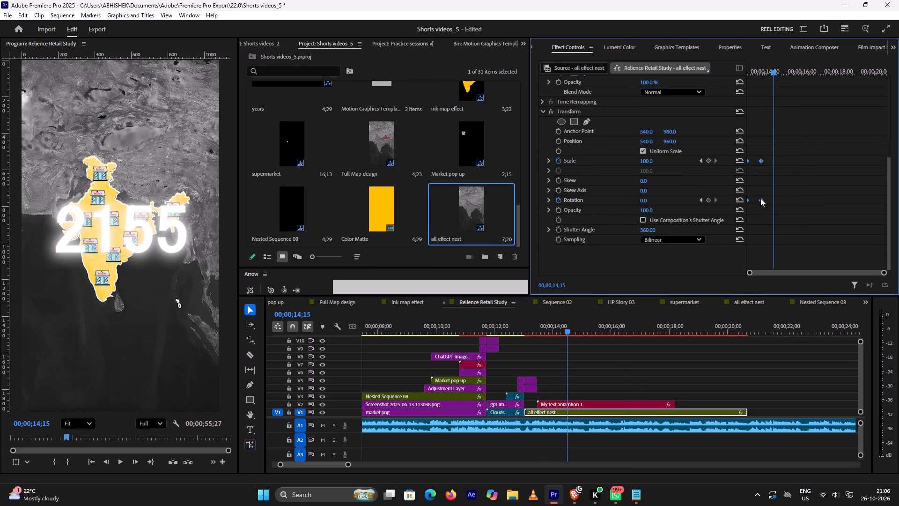
pyautogui.rightClick(760, 198)
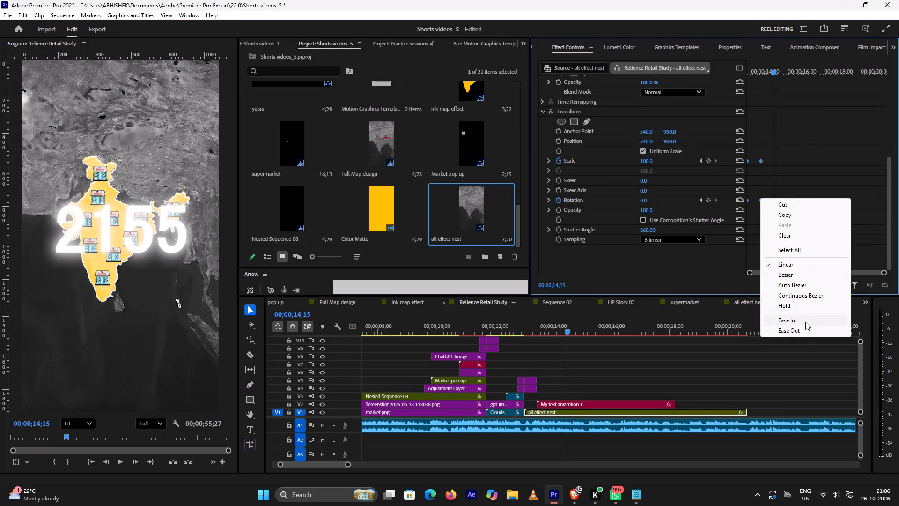
pyautogui.click(805, 322)
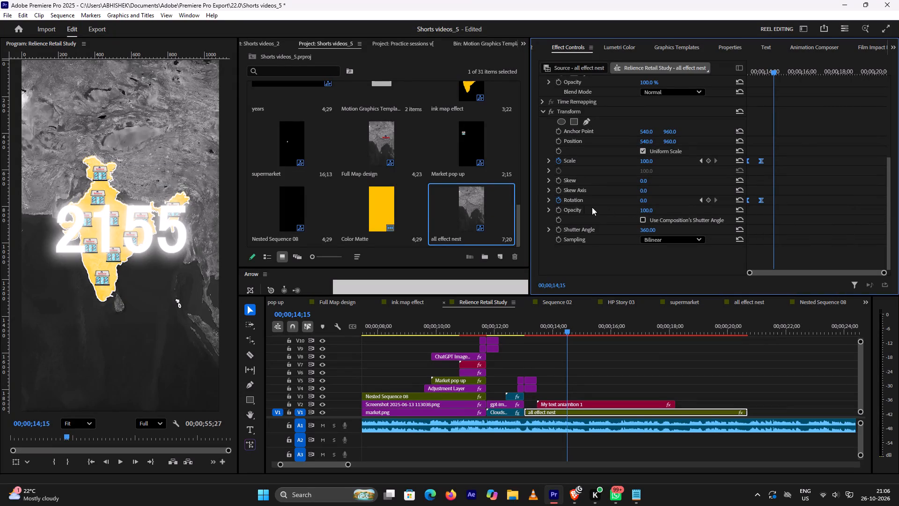
# Reshape the all effect nest clip's Rotation velocity curve with a longer ease into the last keyframe, and preview the map transition.
pyautogui.click(547, 200)
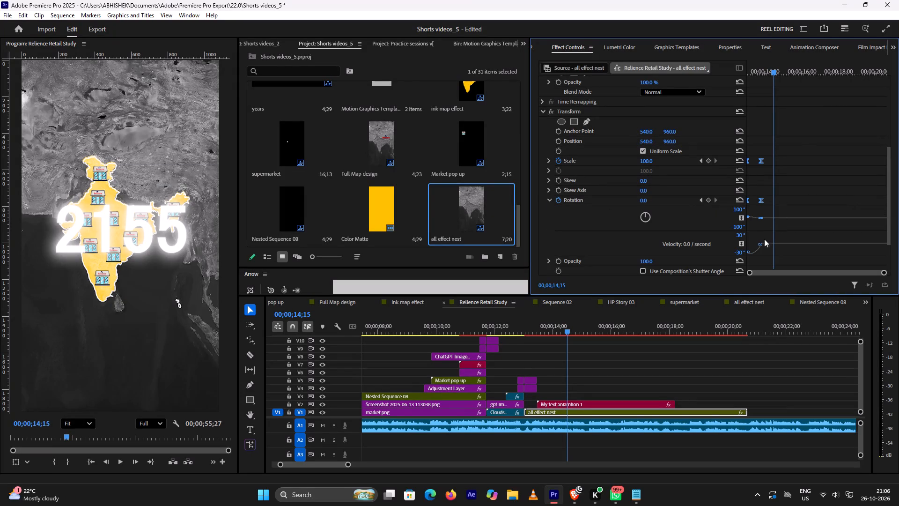
pyautogui.moveTo(759, 246); pyautogui.dragTo(755, 246)
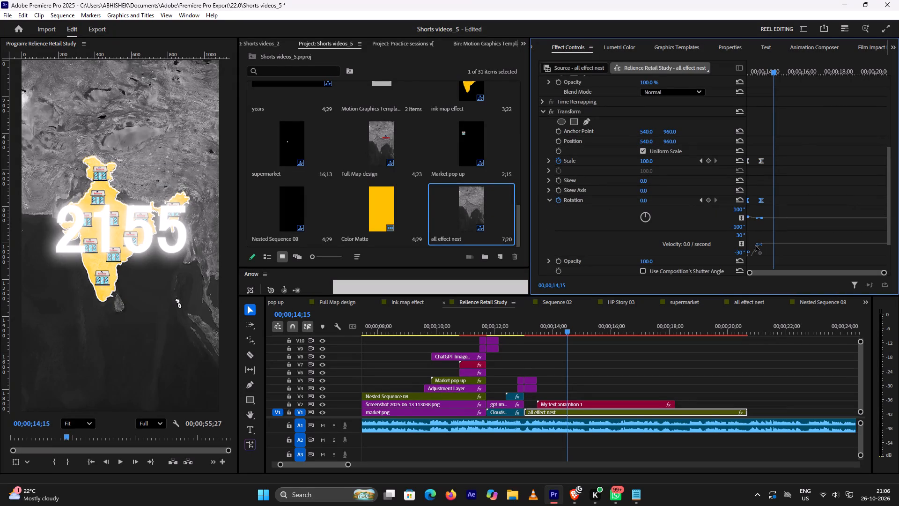
pyautogui.moveTo(755, 246); pyautogui.dragTo(749, 246)
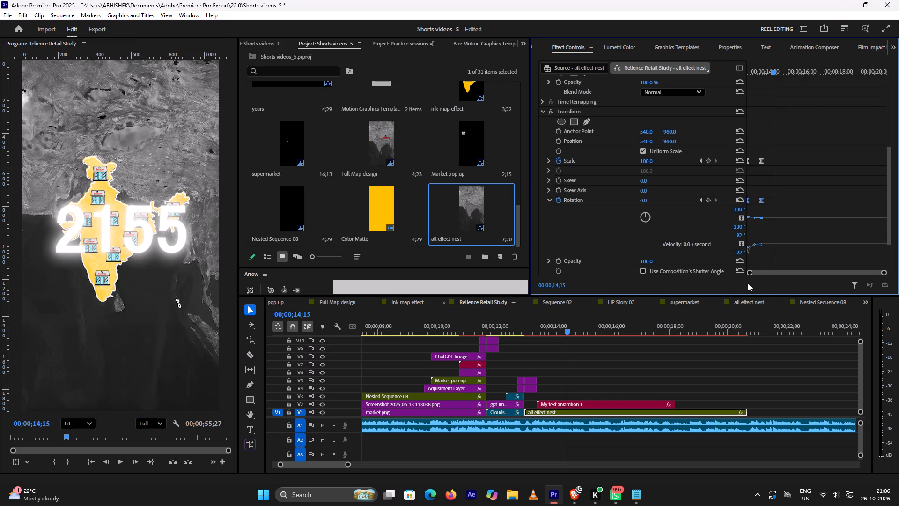
pyautogui.click(537, 323)
pyautogui.click(519, 322)
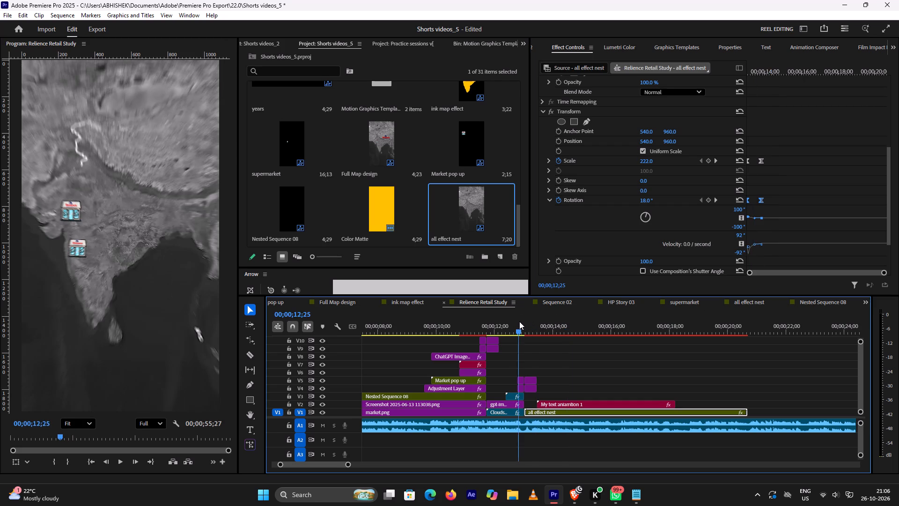
pyautogui.press('space')
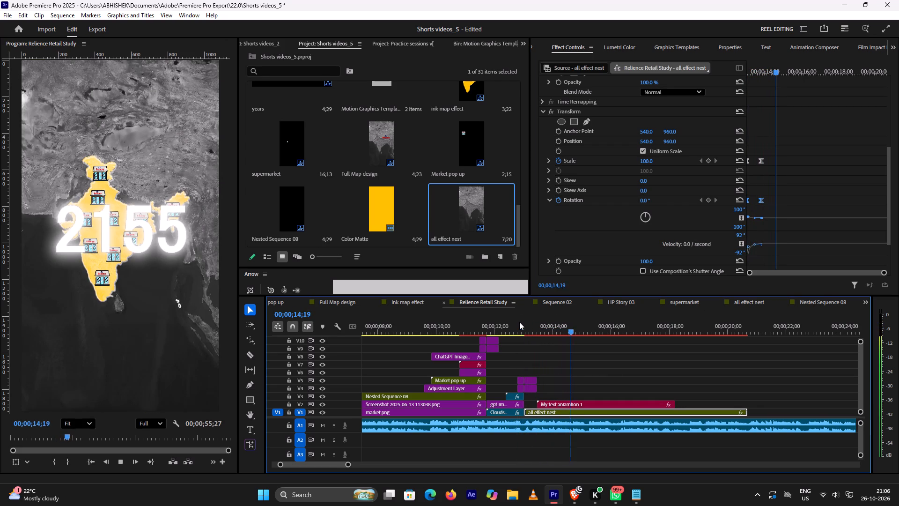
pyautogui.press('space')
pyautogui.click(541, 317)
pyautogui.press('space')
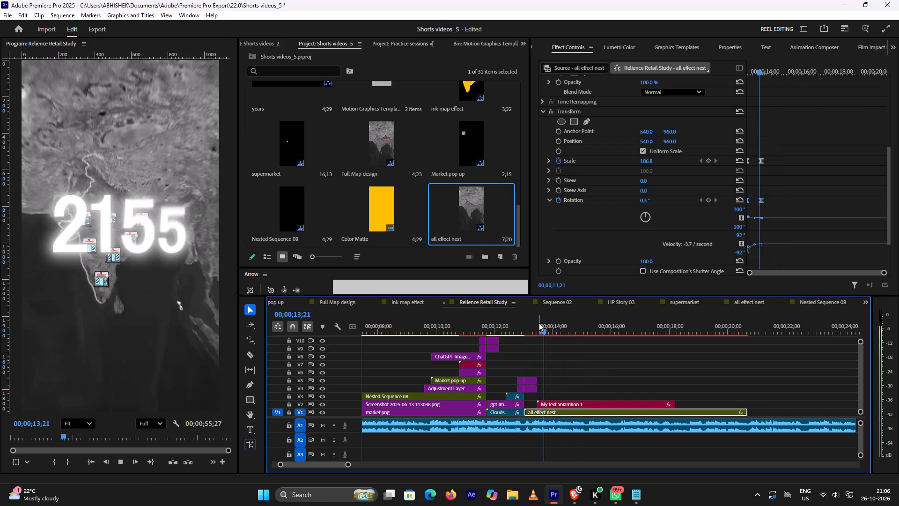
pyautogui.press('space')
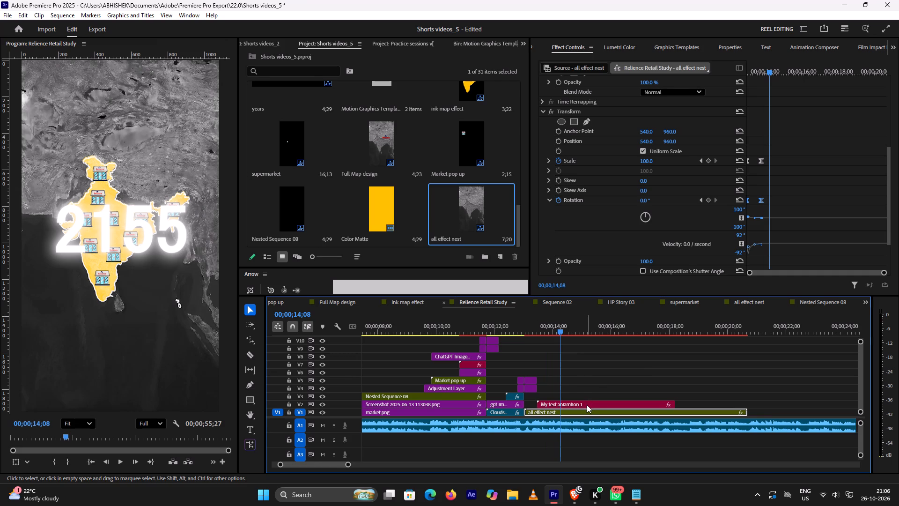
# Reduce the My text aniamtion 1 clip's scale to 133.8 and preview the 2155 text over the map.
pyautogui.click(587, 405)
pyautogui.moveTo(649, 130); pyautogui.dragTo(632, 139)
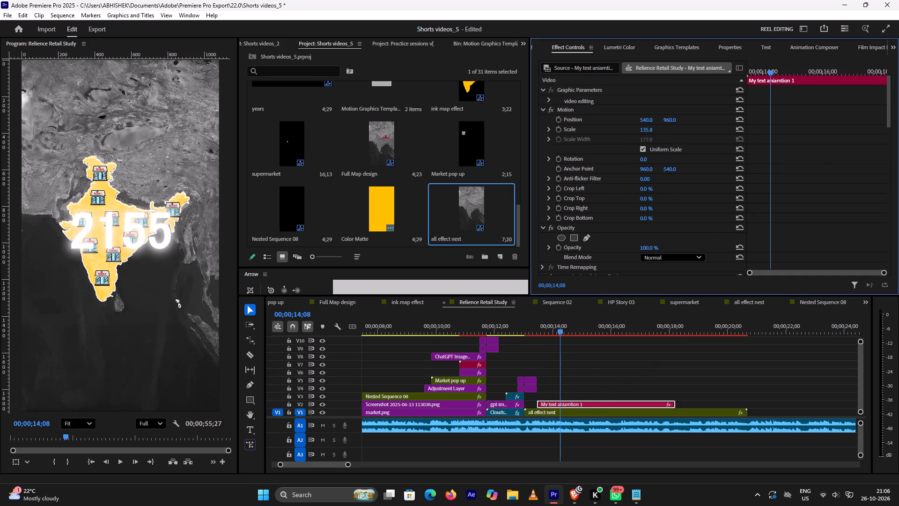
pyautogui.moveTo(632, 139); pyautogui.dragTo(631, 140)
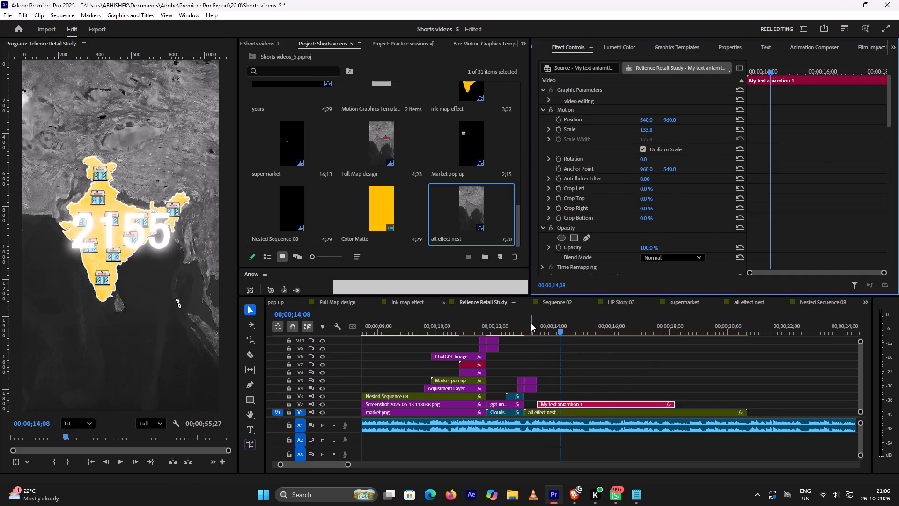
pyautogui.click(531, 323)
pyautogui.press('space')
pyautogui.press('space')
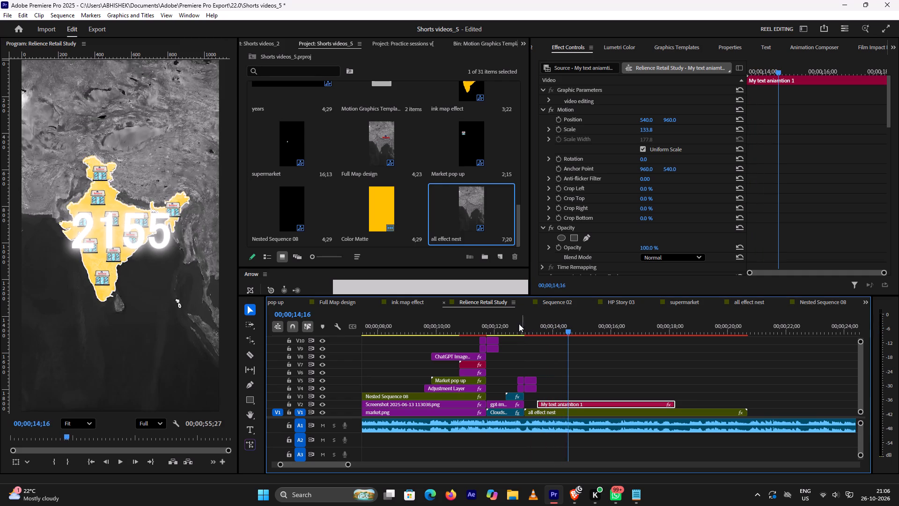
pyautogui.click(517, 324)
pyautogui.press('space')
pyautogui.press('space')
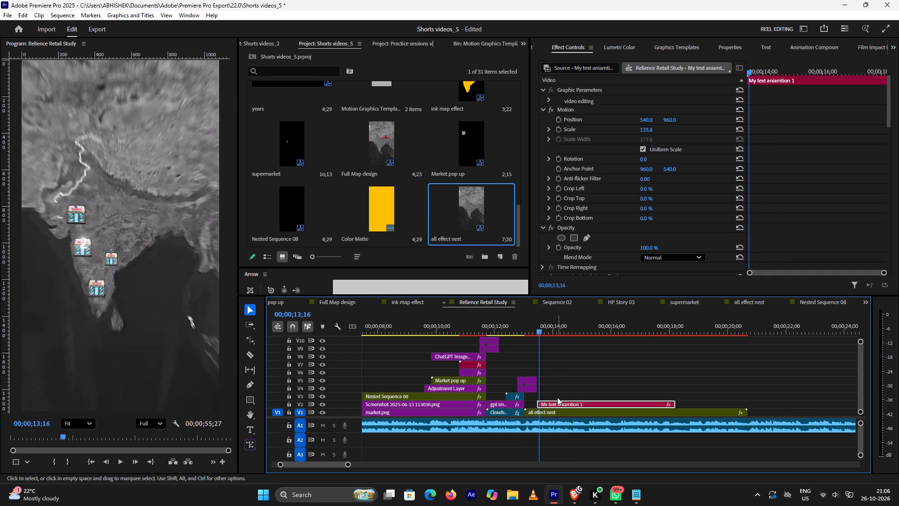
# Move the My text aniamtion 1 clip on V2 slightly earlier to start at about 00;00;13;06, and preview its timing.
pyautogui.moveTo(556, 403); pyautogui.dragTo(551, 404)
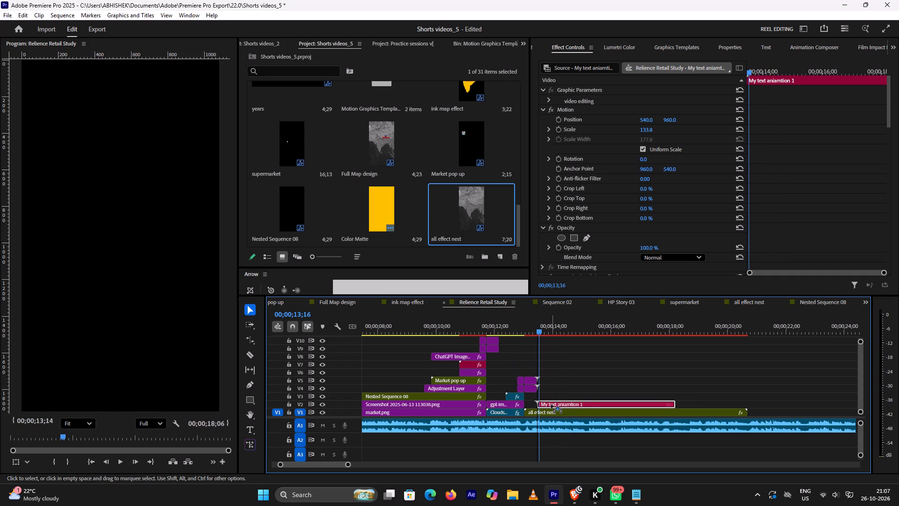
pyautogui.moveTo(551, 404); pyautogui.dragTo(550, 404)
pyautogui.click(530, 323)
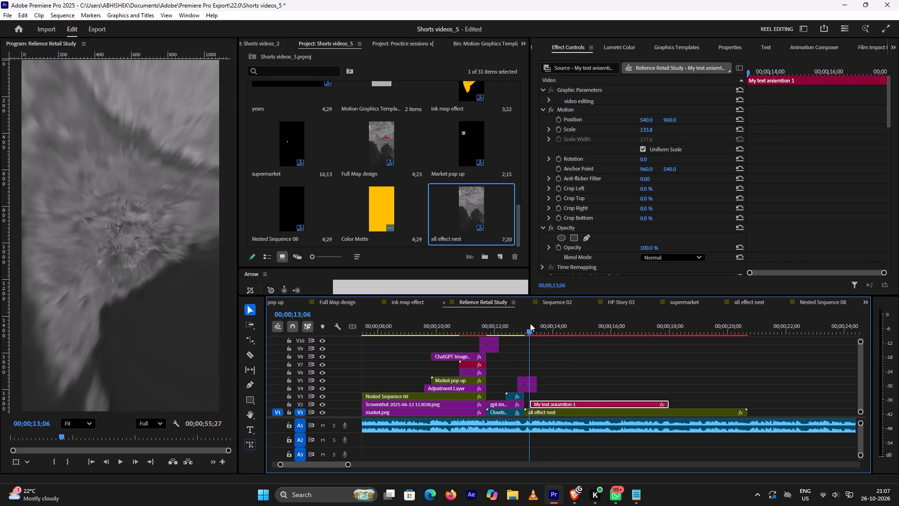
pyautogui.press('space')
pyautogui.press('space')
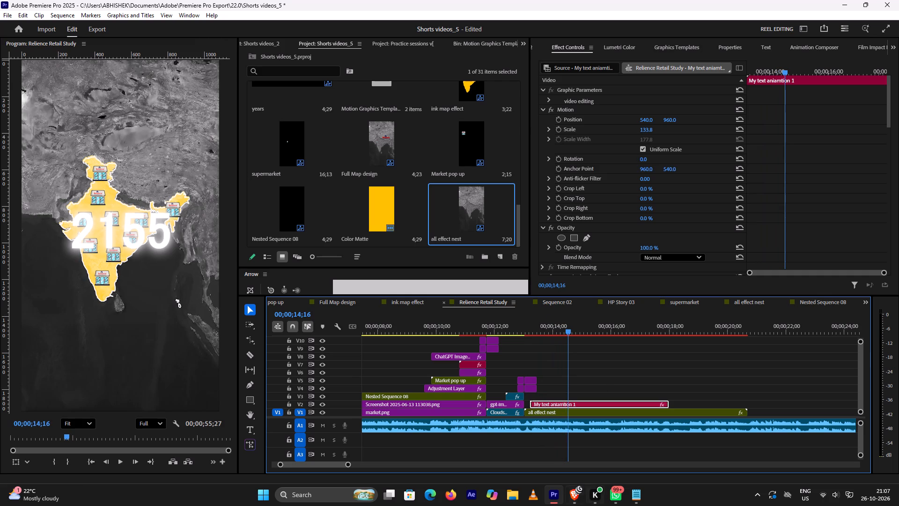
# Switch to the YouTube tutorial in Brave and rewatch the part on the nested map's Scale and Rotation easing under the 2155 text.
pyautogui.click(569, 493)
pyautogui.press('space')
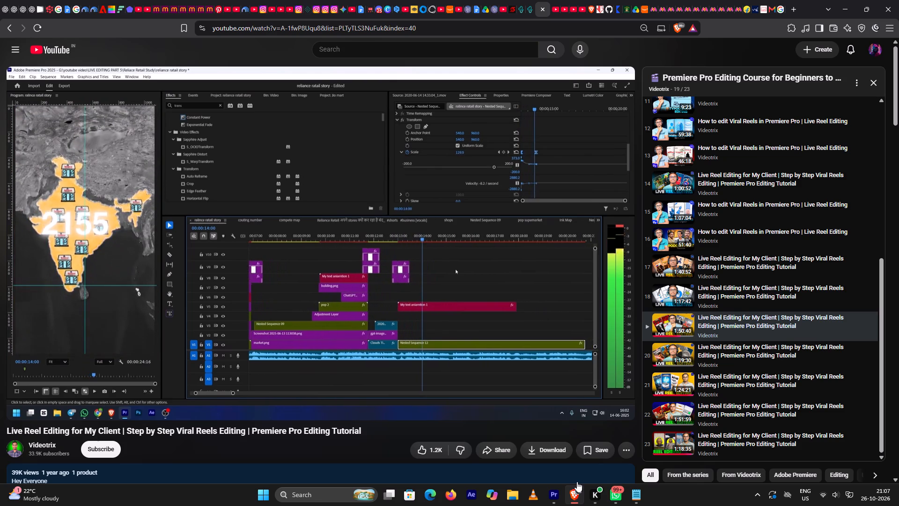
pyautogui.press('Left')
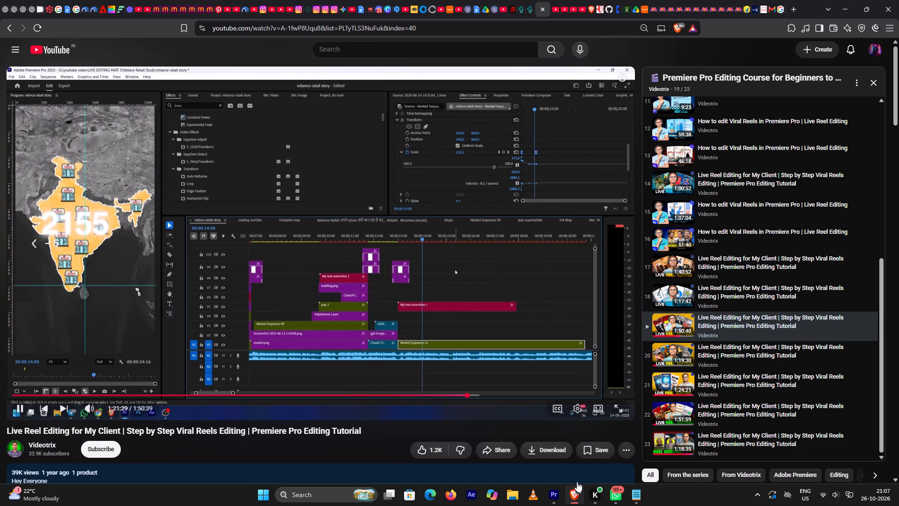
pyautogui.press('Left')
pyautogui.press('Left')
pyautogui.press('Left')
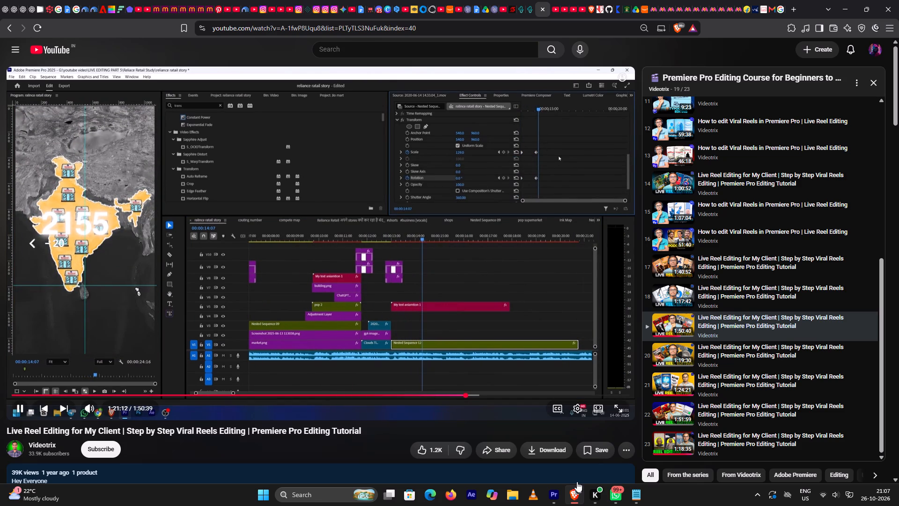
pyautogui.press('Left')
pyautogui.press('Left')
pyautogui.press('Left')
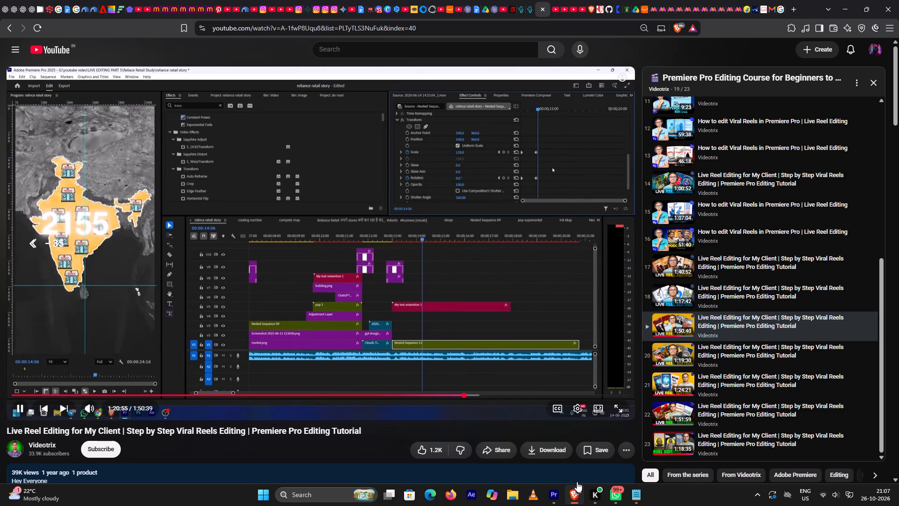
pyautogui.press('Left')
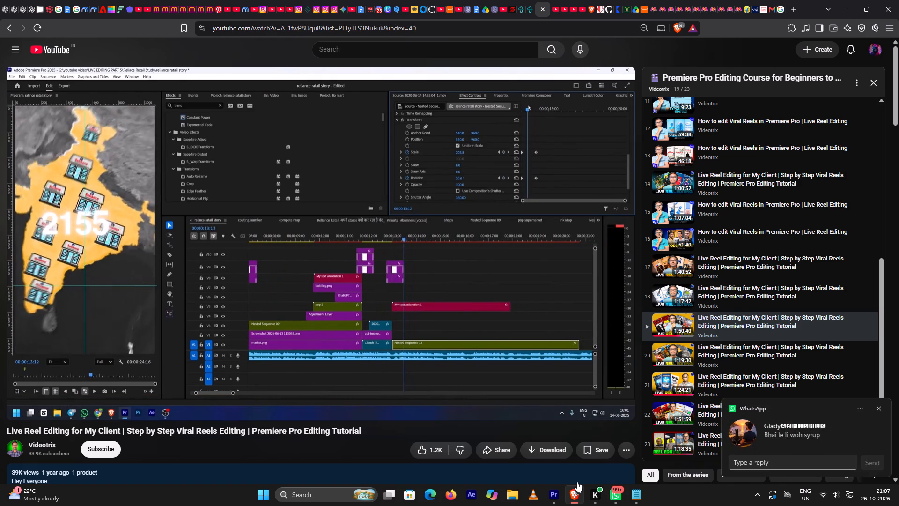
pyautogui.press('space')
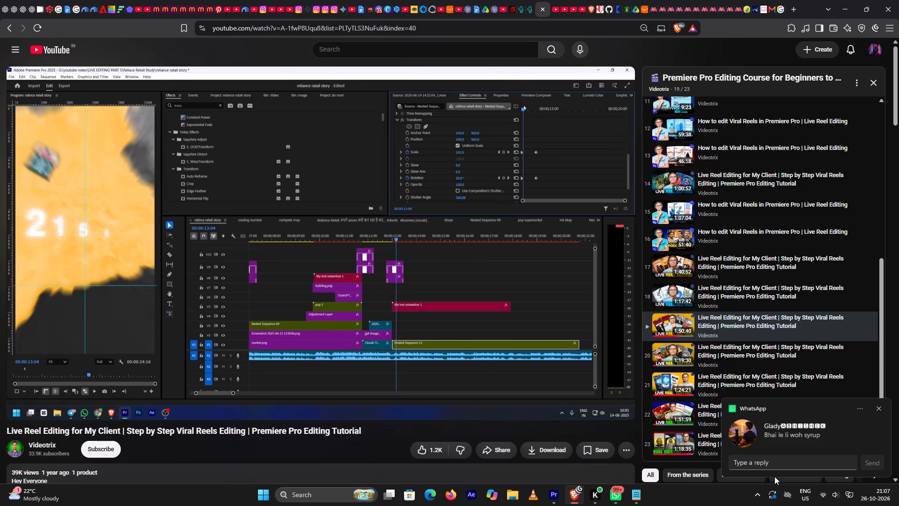
# Bring up the Notepad notes window.
pyautogui.click(626, 501)
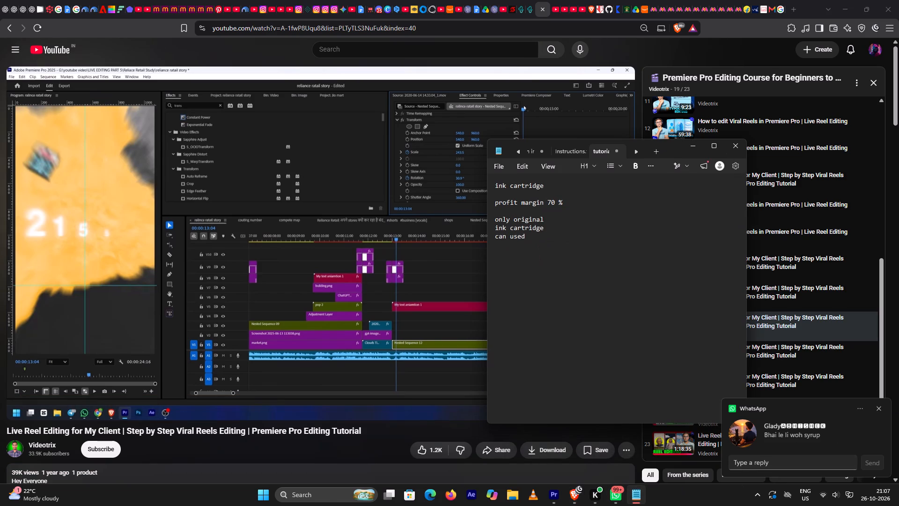
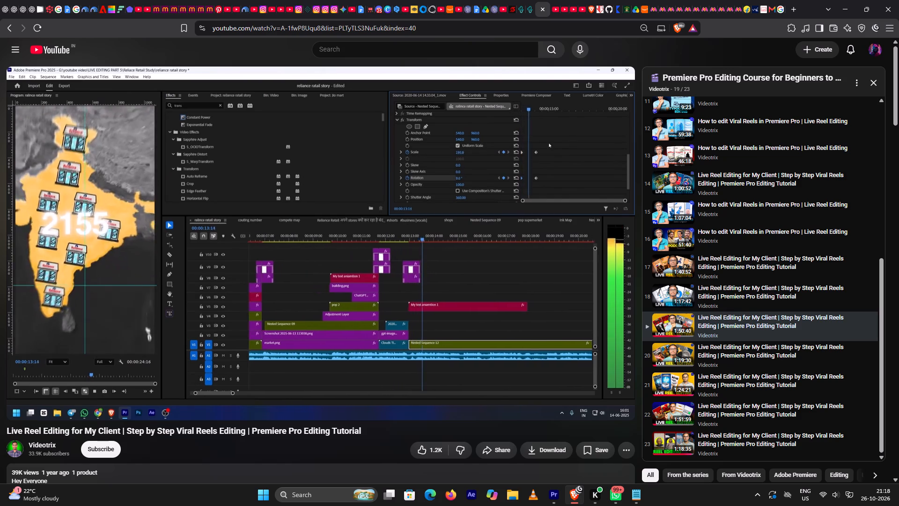
# Pause the tutorial, switch back to Premiere Pro, and preview the 2155 text's entrance over the map in the Relience Retail Study sequence.
pyautogui.press('space')
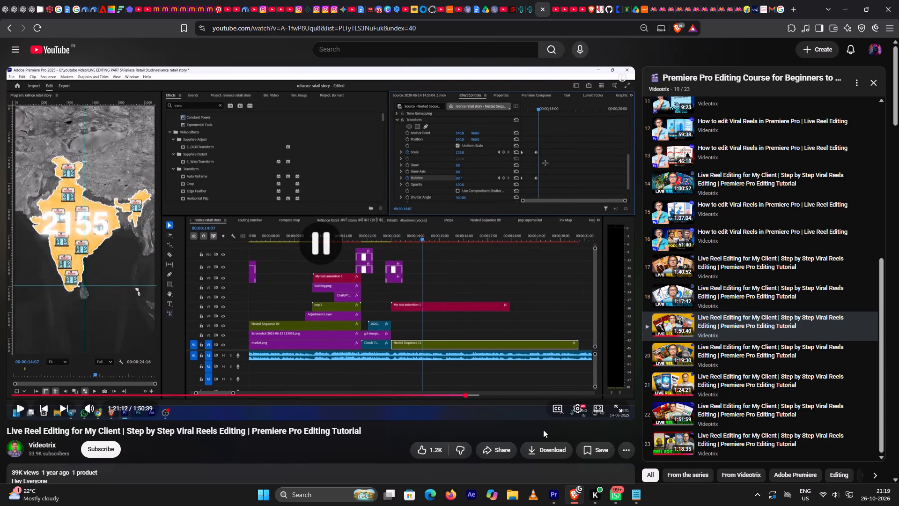
pyautogui.click(560, 495)
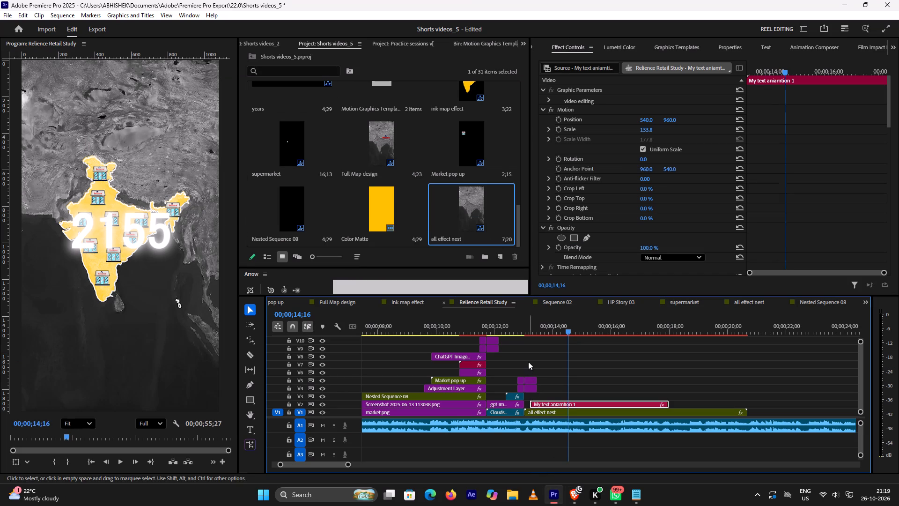
pyautogui.click(516, 322)
pyautogui.press('space')
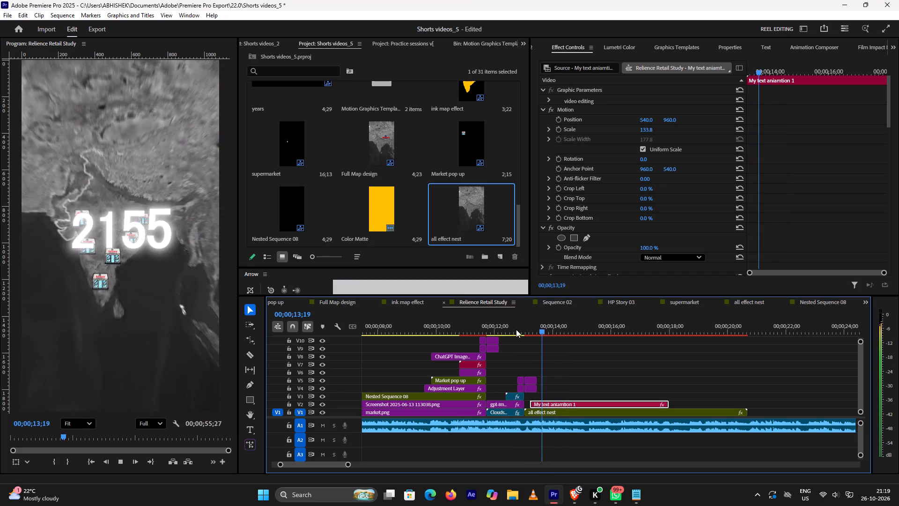
pyautogui.press('space')
pyautogui.moveTo(555, 335); pyautogui.dragTo(548, 333)
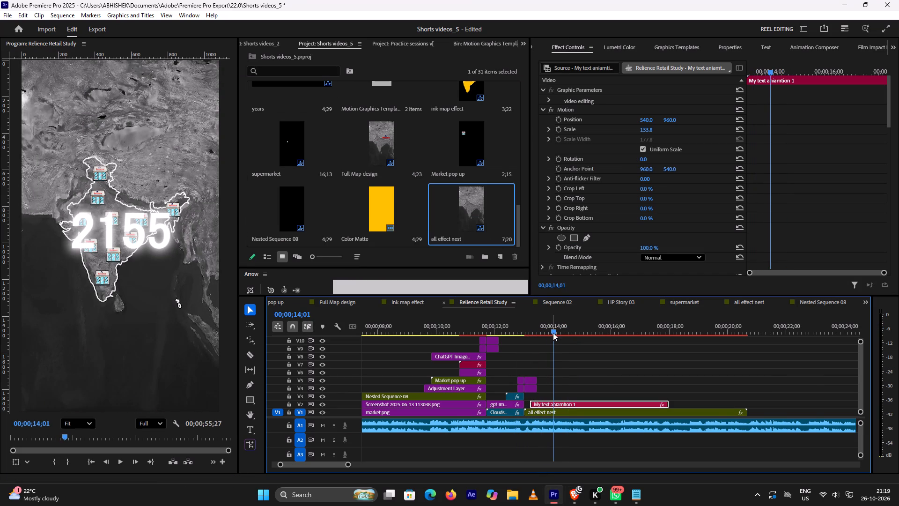
pyautogui.moveTo(553, 333); pyautogui.dragTo(520, 340)
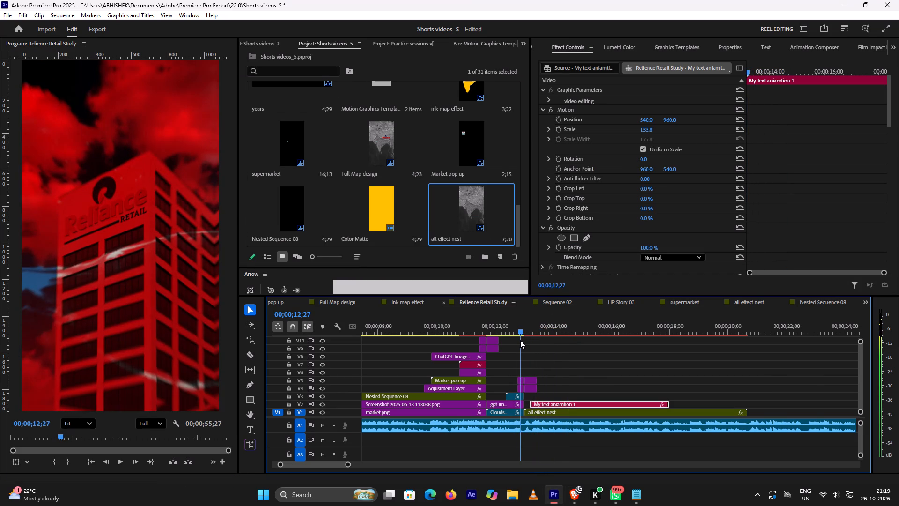
pyautogui.moveTo(520, 340); pyautogui.dragTo(560, 326)
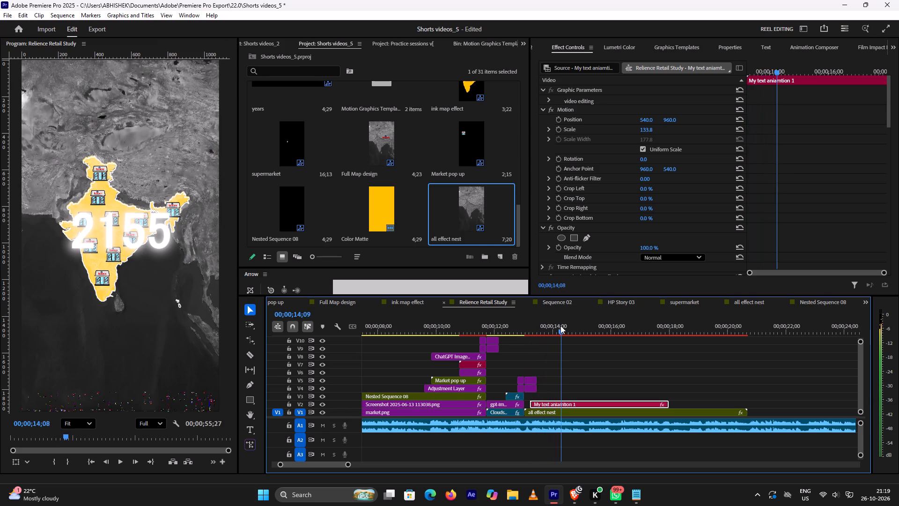
pyautogui.moveTo(560, 326); pyautogui.dragTo(600, 318)
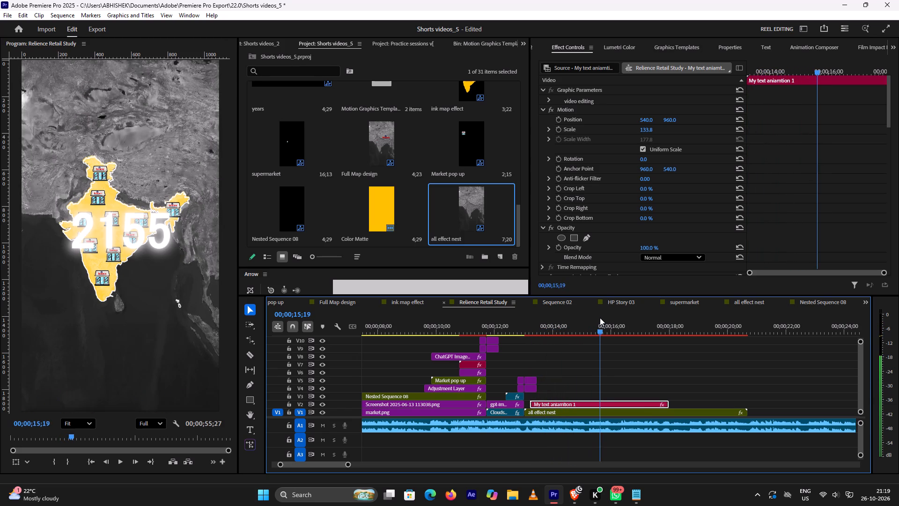
pyautogui.moveTo(600, 318); pyautogui.dragTo(525, 350)
pyautogui.press('space')
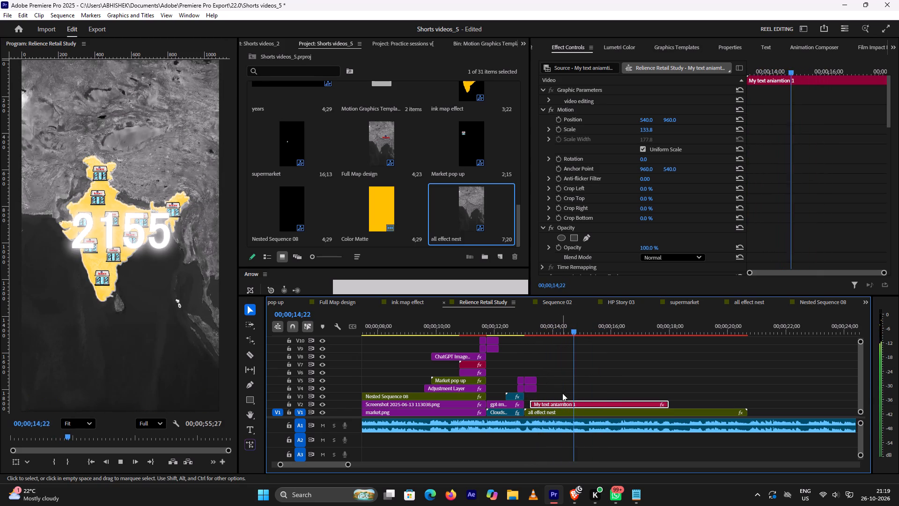
pyautogui.press('space')
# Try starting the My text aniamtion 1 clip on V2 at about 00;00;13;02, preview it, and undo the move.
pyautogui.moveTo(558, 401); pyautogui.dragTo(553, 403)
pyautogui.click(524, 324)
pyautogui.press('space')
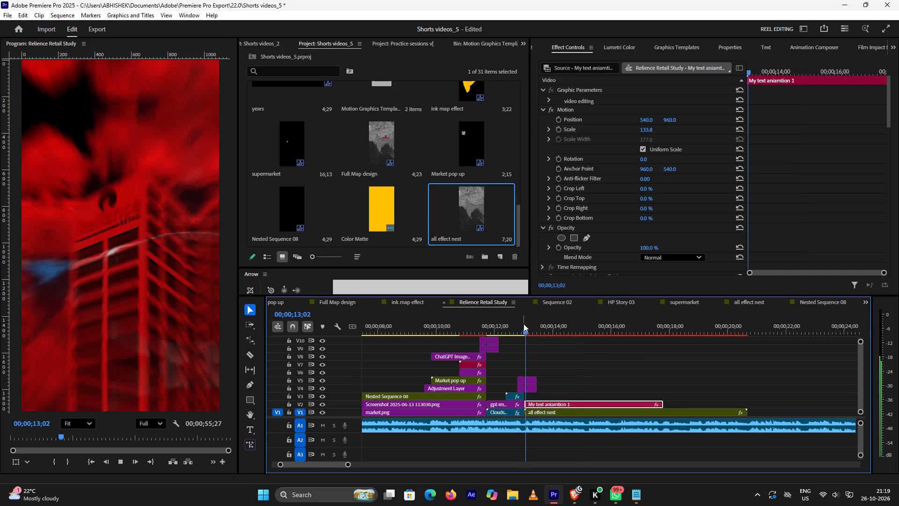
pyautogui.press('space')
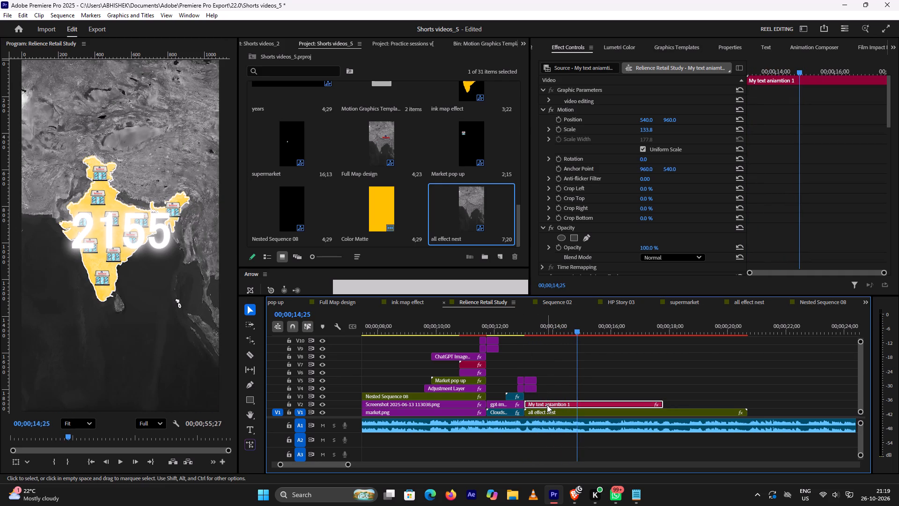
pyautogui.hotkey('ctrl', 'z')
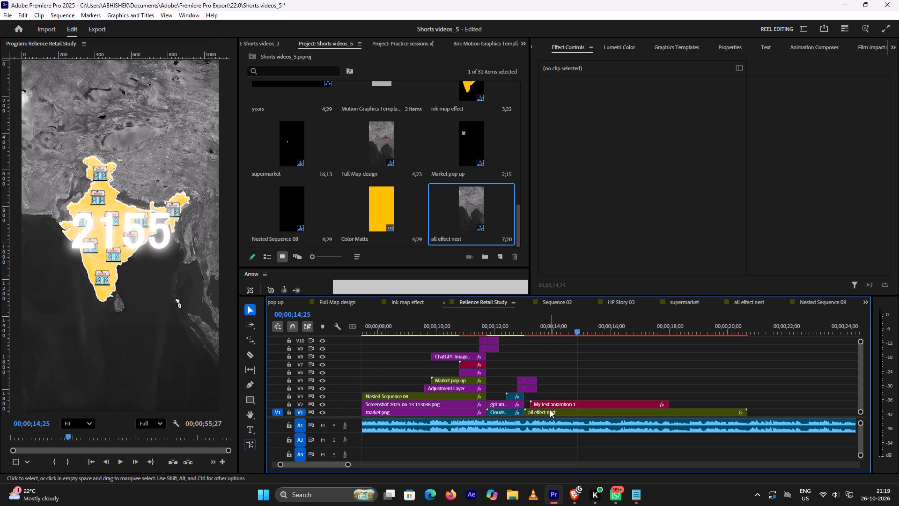
# Select the all effect nest clip on V1 and replay the transition from the red building shot into the map.
pyautogui.click(550, 409)
pyautogui.click(522, 315)
pyautogui.press('space')
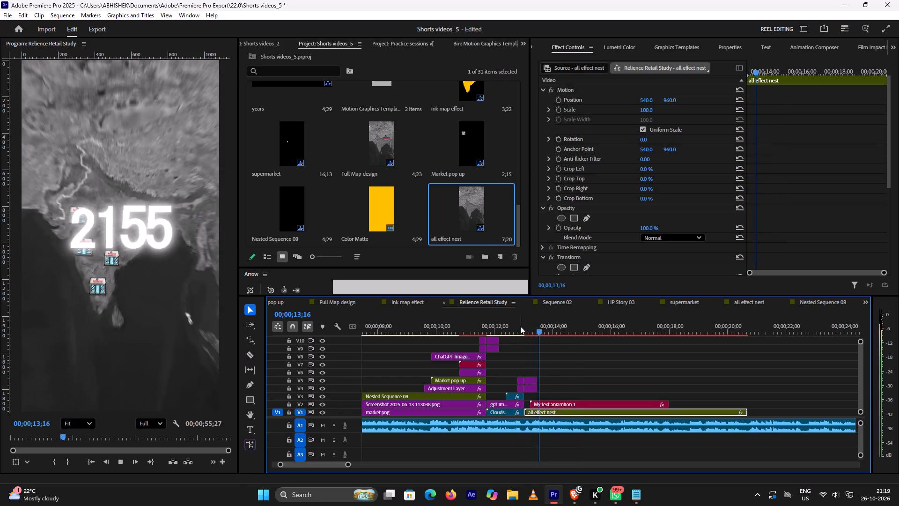
pyautogui.press('space')
pyautogui.click(521, 330)
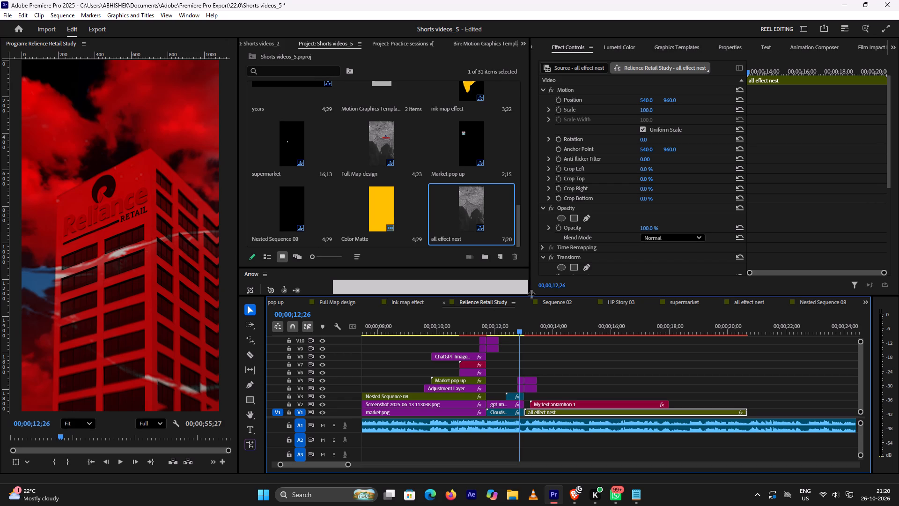
pyautogui.click(511, 328)
pyautogui.press('space')
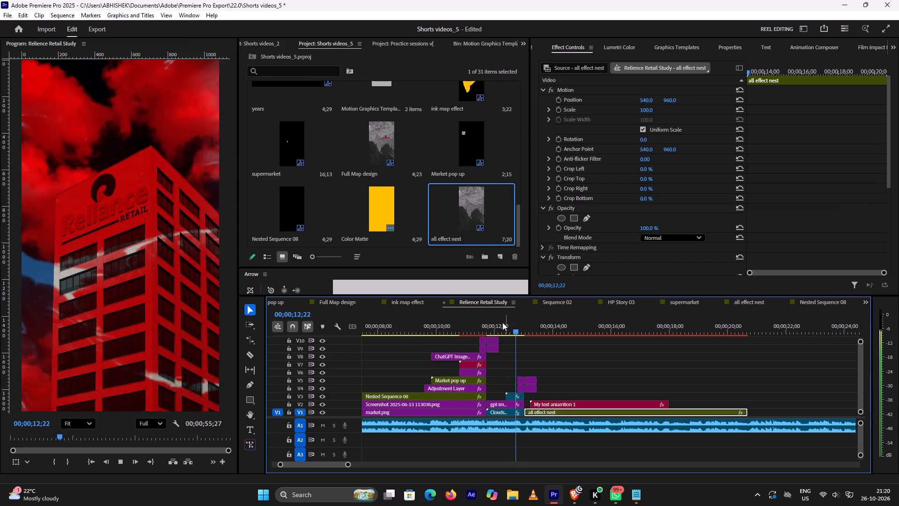
pyautogui.press('space')
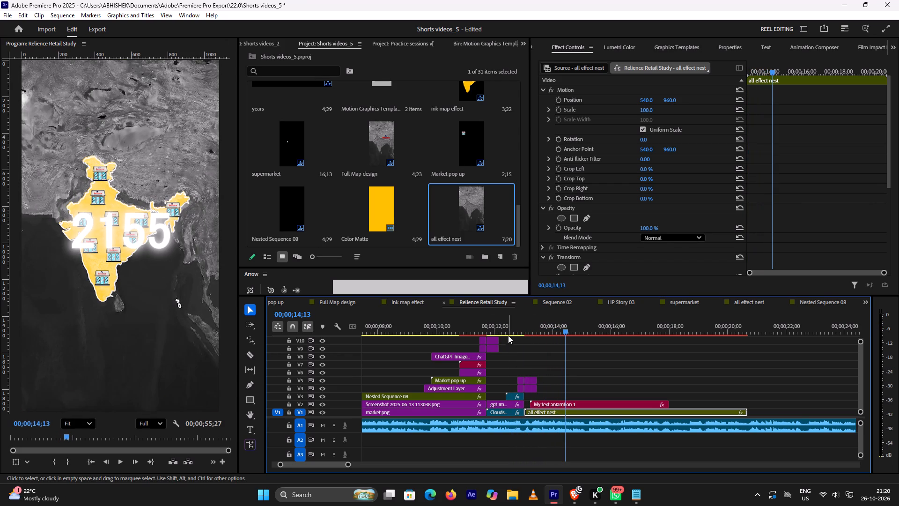
pyautogui.click(513, 325)
pyautogui.press('space')
pyautogui.press('space')
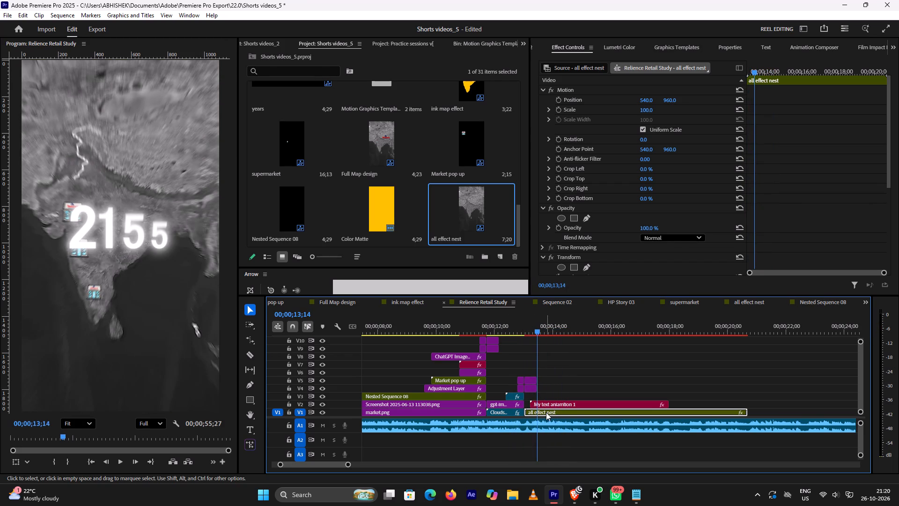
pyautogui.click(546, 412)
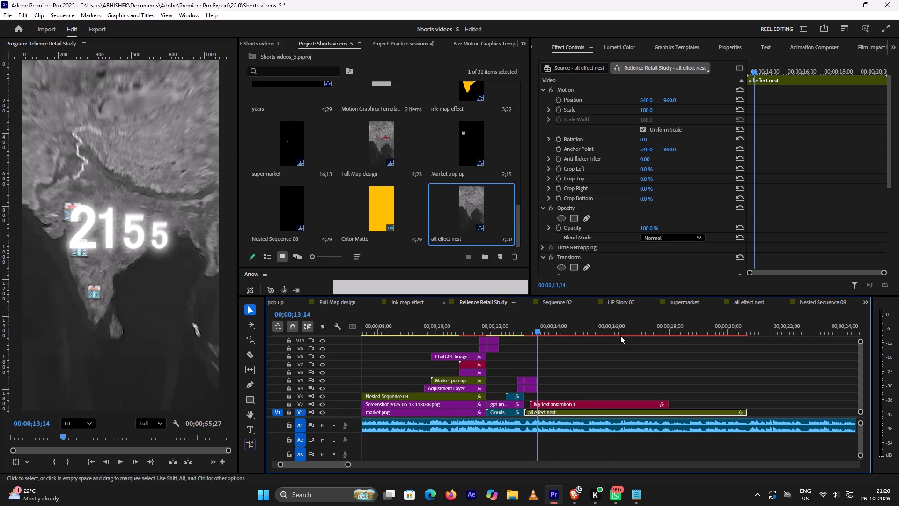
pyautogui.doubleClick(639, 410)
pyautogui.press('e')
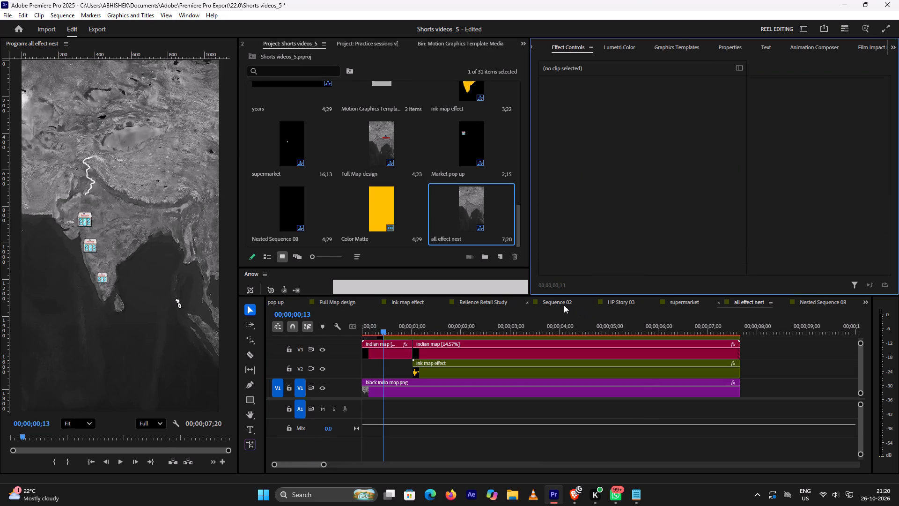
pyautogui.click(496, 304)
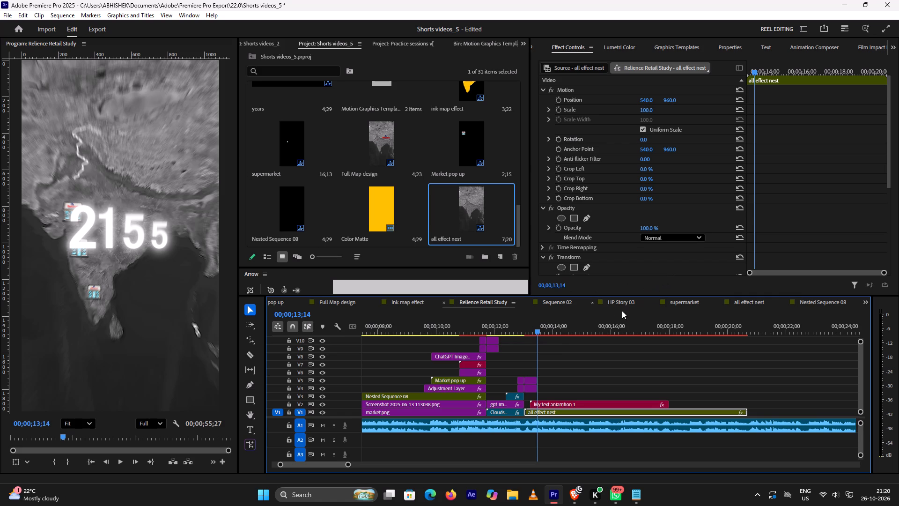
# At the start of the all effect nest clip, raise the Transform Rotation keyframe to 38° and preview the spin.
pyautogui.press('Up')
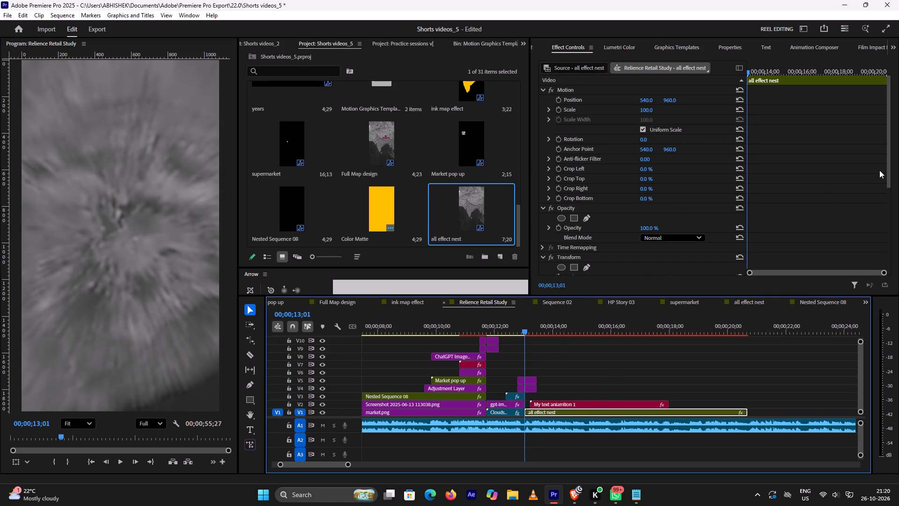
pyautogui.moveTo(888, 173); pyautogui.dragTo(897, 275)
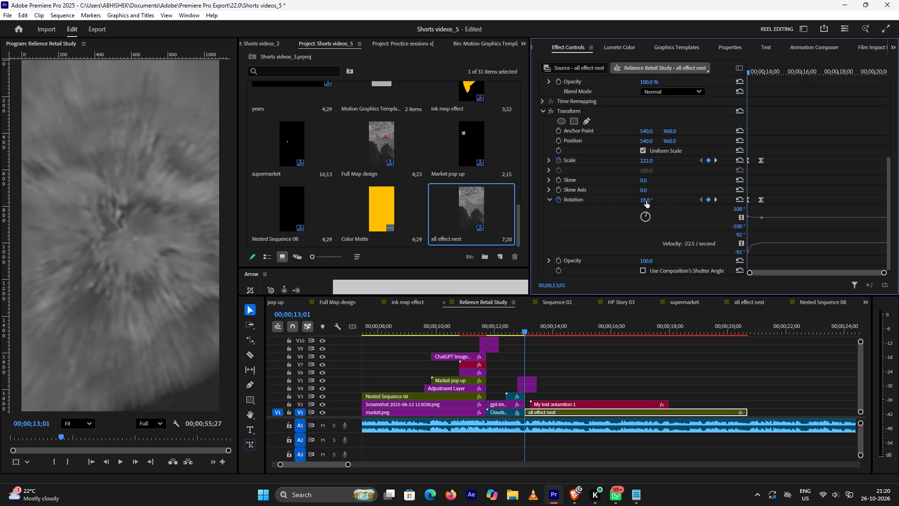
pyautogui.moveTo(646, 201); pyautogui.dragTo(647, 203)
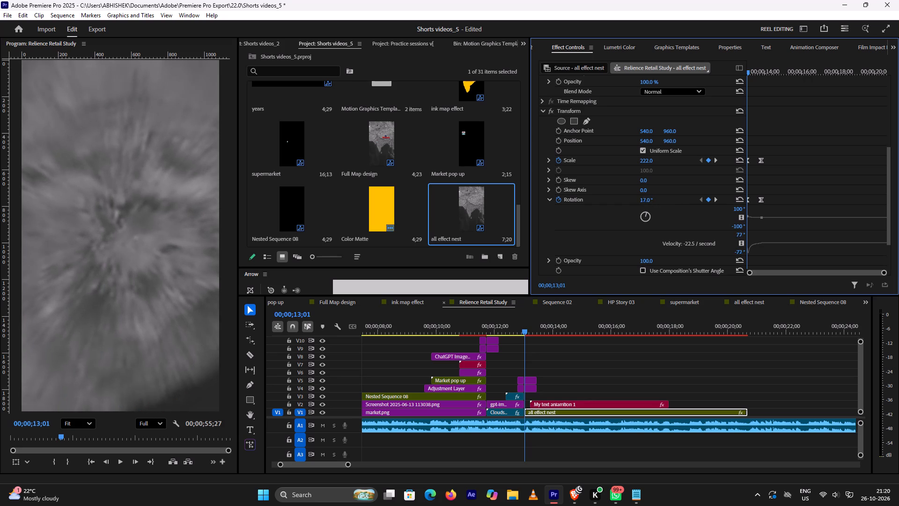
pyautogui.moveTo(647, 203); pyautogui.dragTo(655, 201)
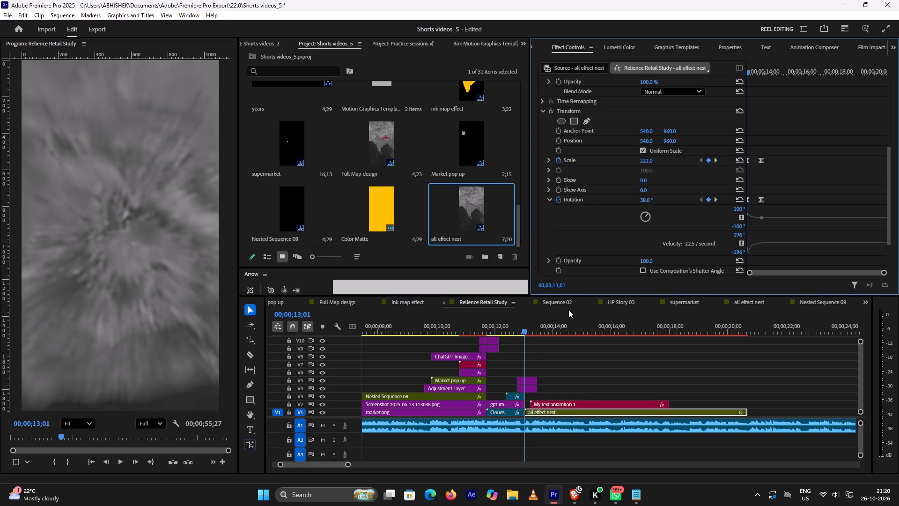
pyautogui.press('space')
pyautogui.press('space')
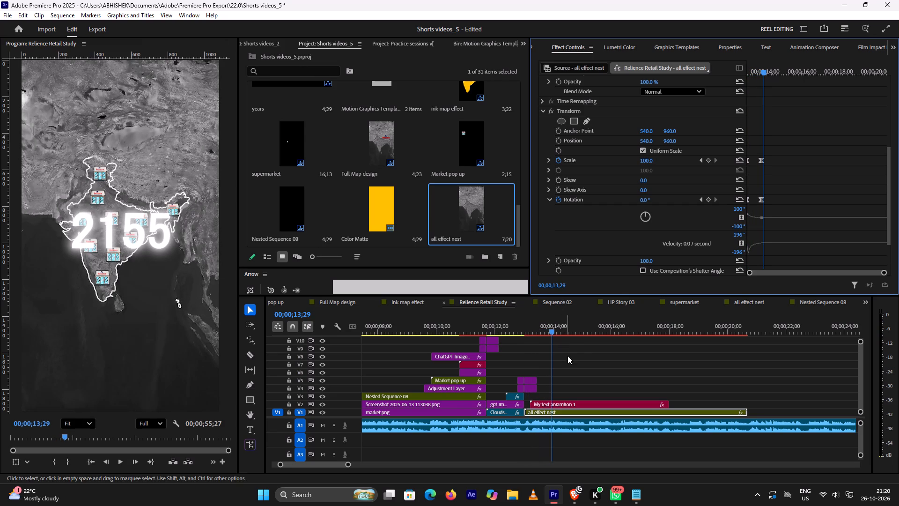
# At the all effect nest clip's first keyframe, set Transform Rotation to 60° and Scale to about 240, and preview the entrance.
pyautogui.click(700, 201)
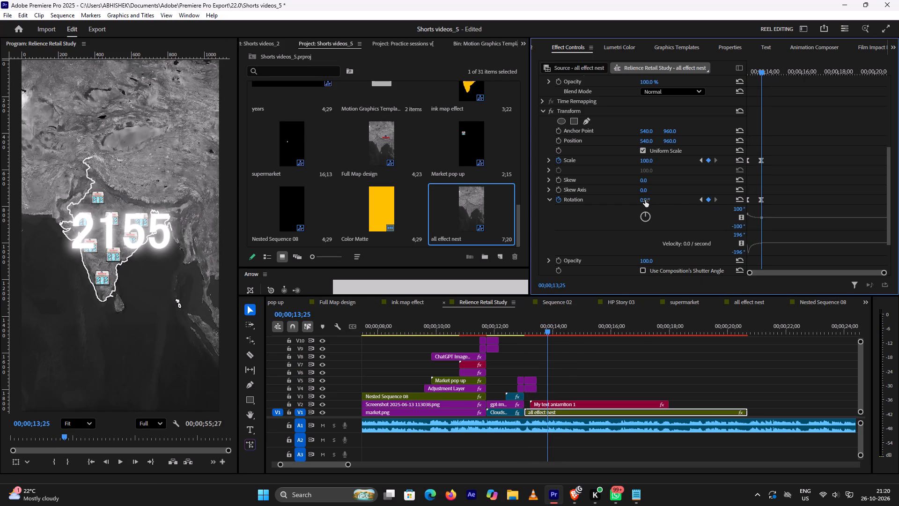
pyautogui.click(700, 200)
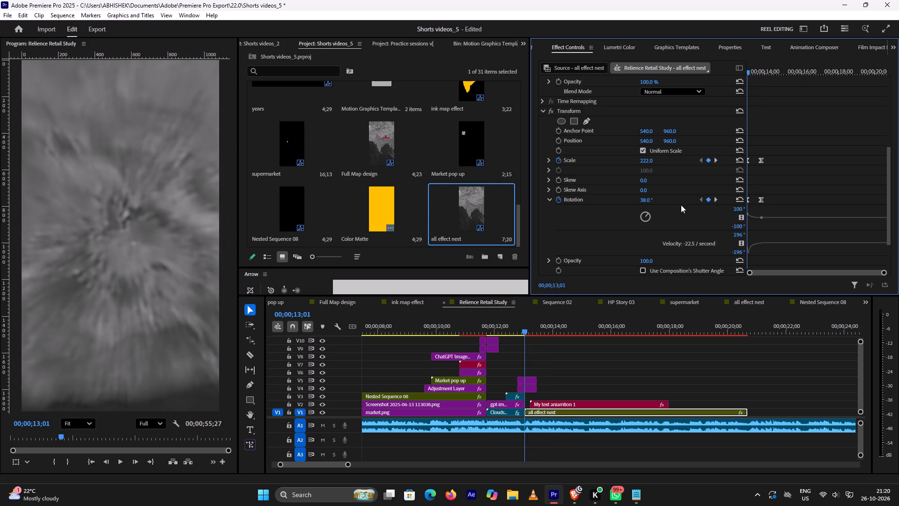
pyautogui.moveTo(646, 201); pyautogui.dragTo(642, 204)
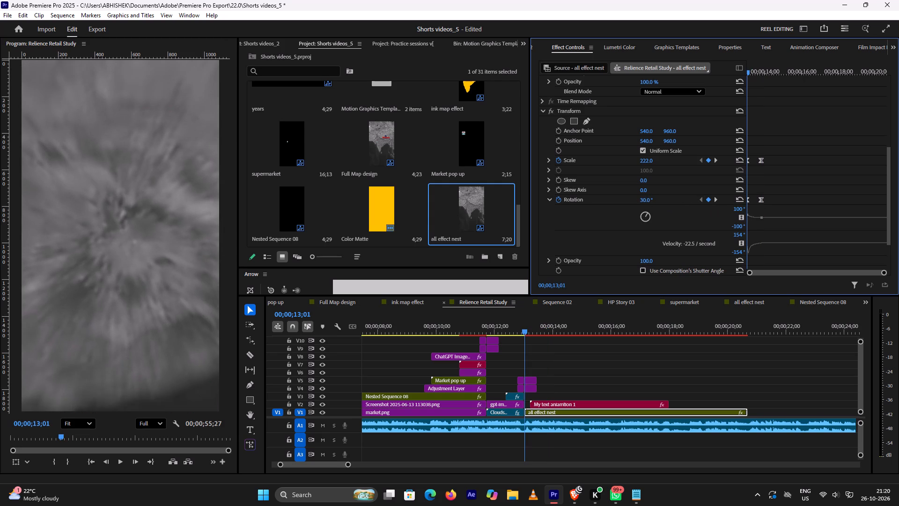
pyautogui.moveTo(642, 204); pyautogui.dragTo(656, 201)
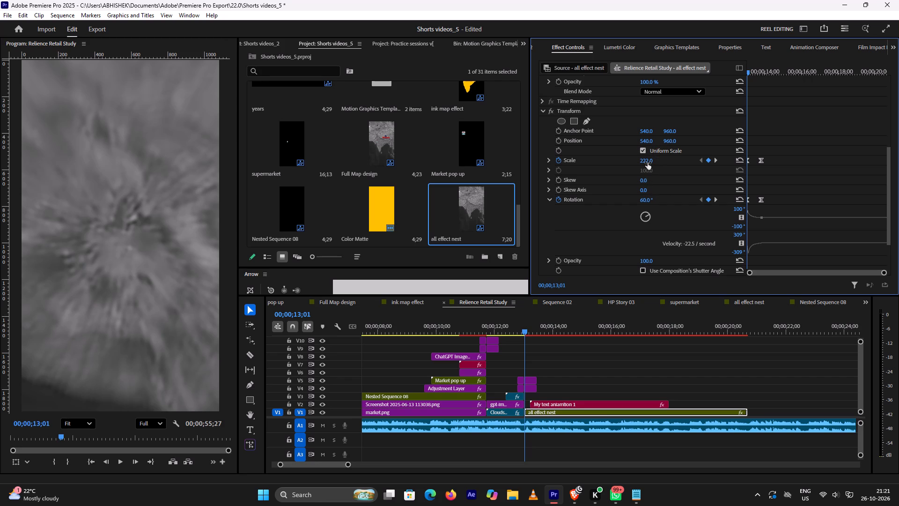
pyautogui.moveTo(648, 163); pyautogui.dragTo(656, 162)
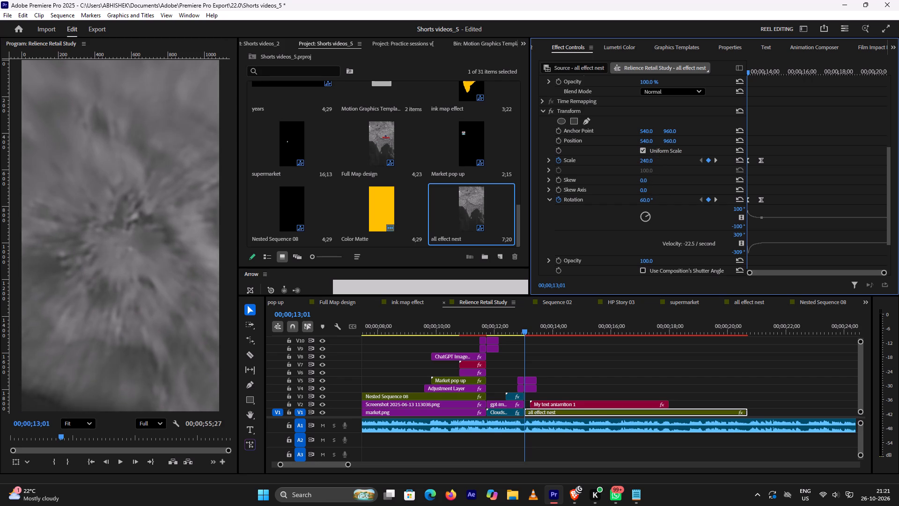
pyautogui.moveTo(656, 162); pyautogui.dragTo(656, 162)
pyautogui.press('space')
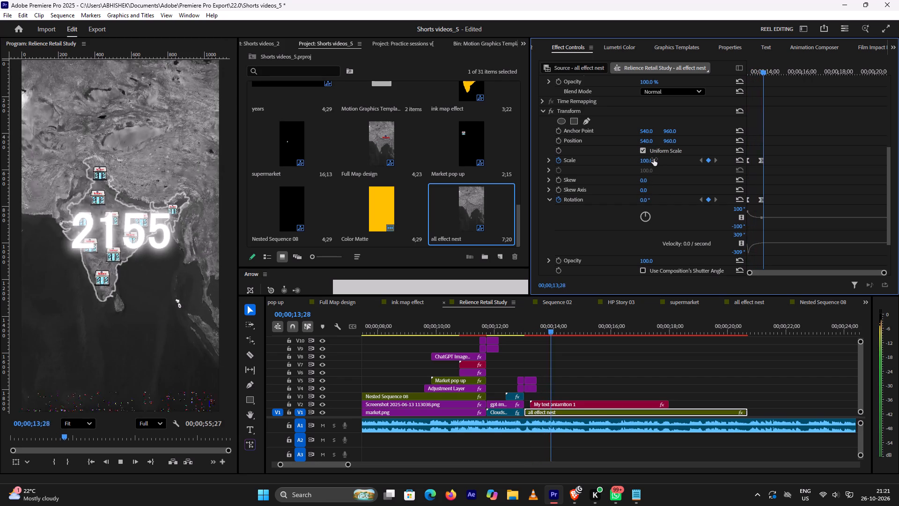
pyautogui.press('space')
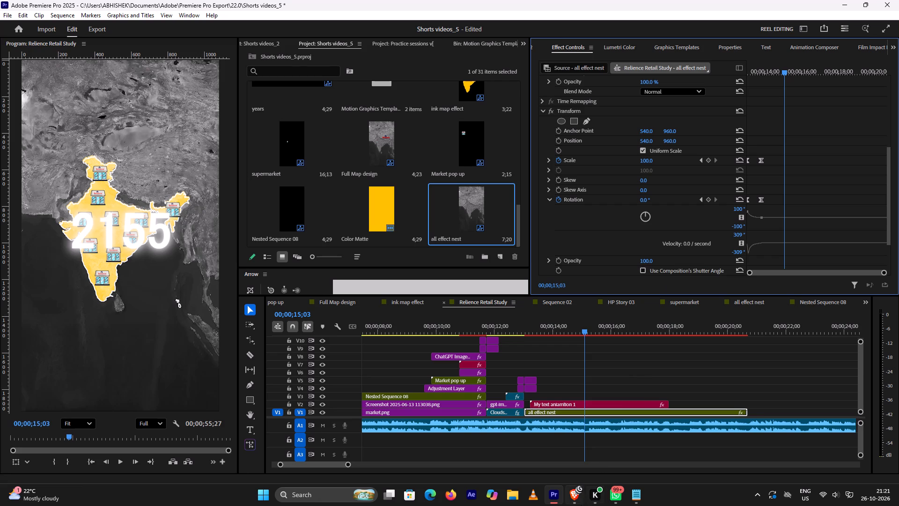
# Switch to the YouTube tutorial in Brave and watch how the Transform Scale and Rotation keyframe graphs are eased.
pyautogui.click(577, 496)
pyautogui.press('space')
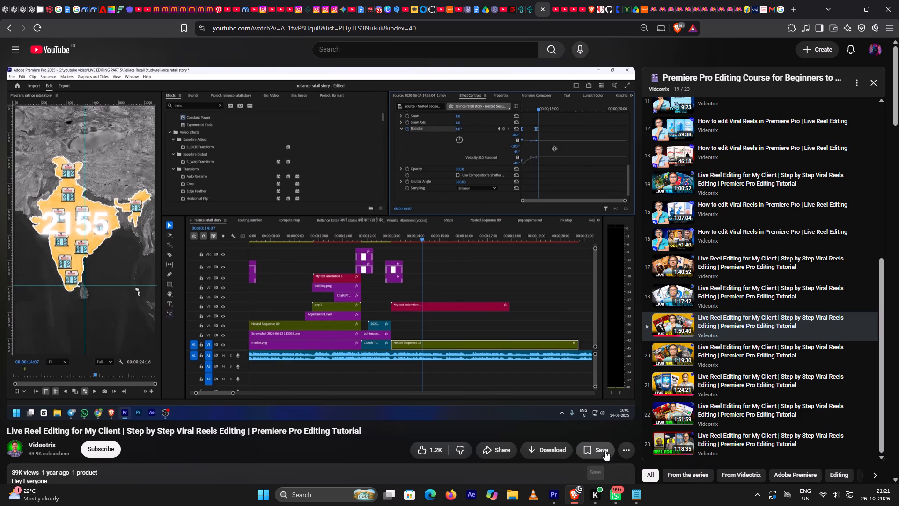
pyautogui.press('space')
pyautogui.press('space')
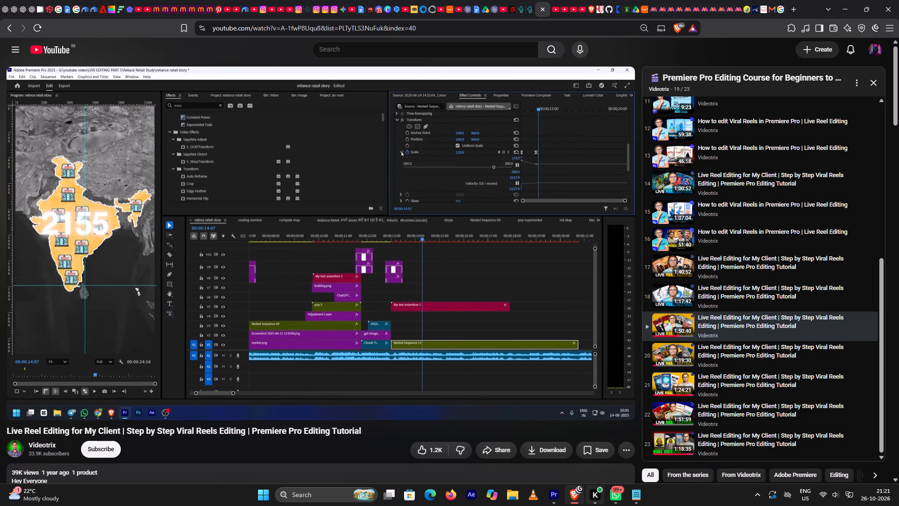
# Switch to Premiere Pro, select the all effect nest clip's Transform Rotation keyframes, and briefly play the sequence.
pyautogui.click(562, 499)
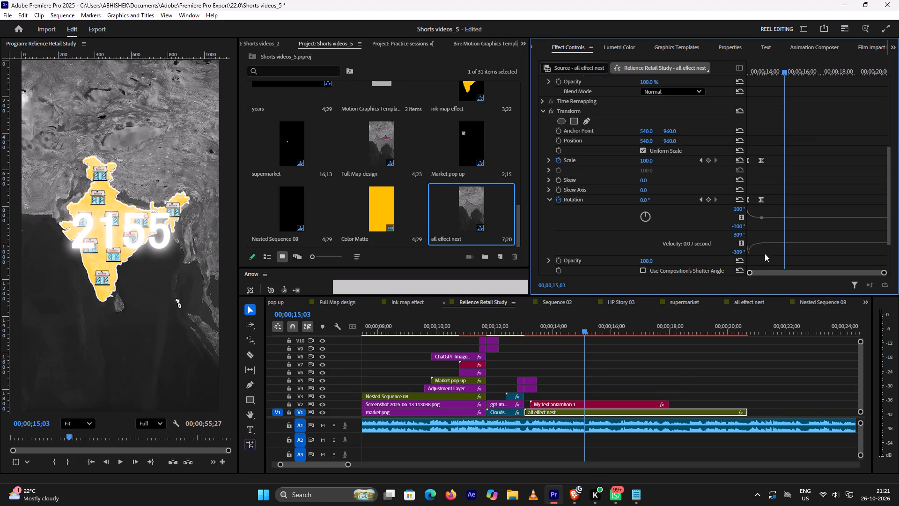
pyautogui.moveTo(787, 198); pyautogui.dragTo(717, 200)
pyautogui.press('space')
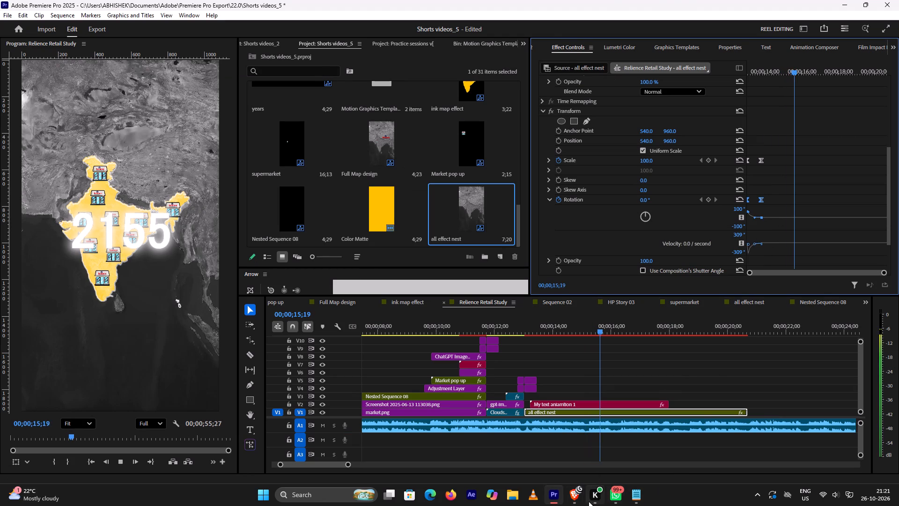
pyautogui.press('space')
# Switch to the YouTube tutorial in Brave and watch the nested clip's graph easing and the finished map entrance.
pyautogui.click(575, 501)
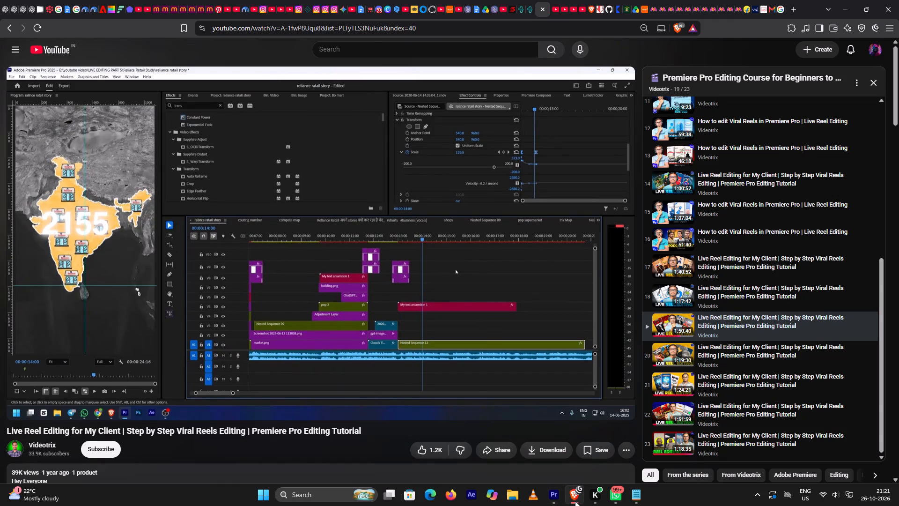
pyautogui.press('Left')
pyautogui.press('space')
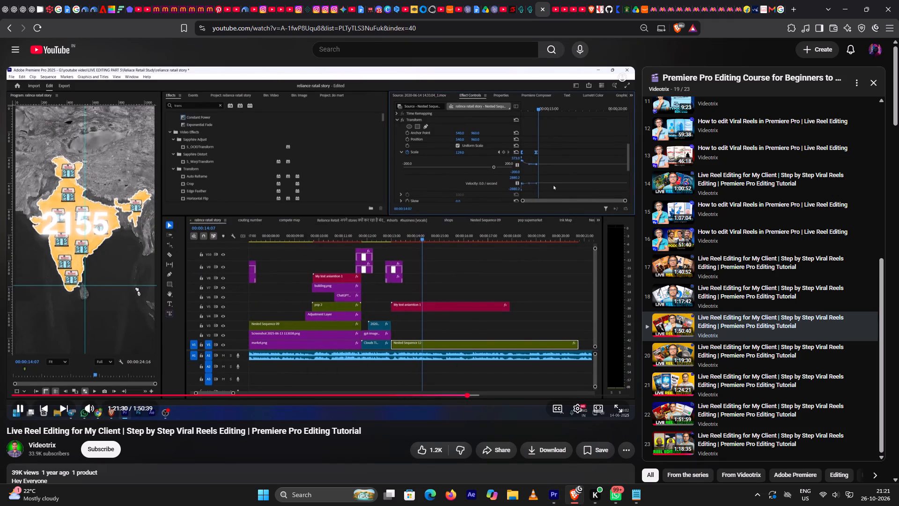
pyautogui.press('space')
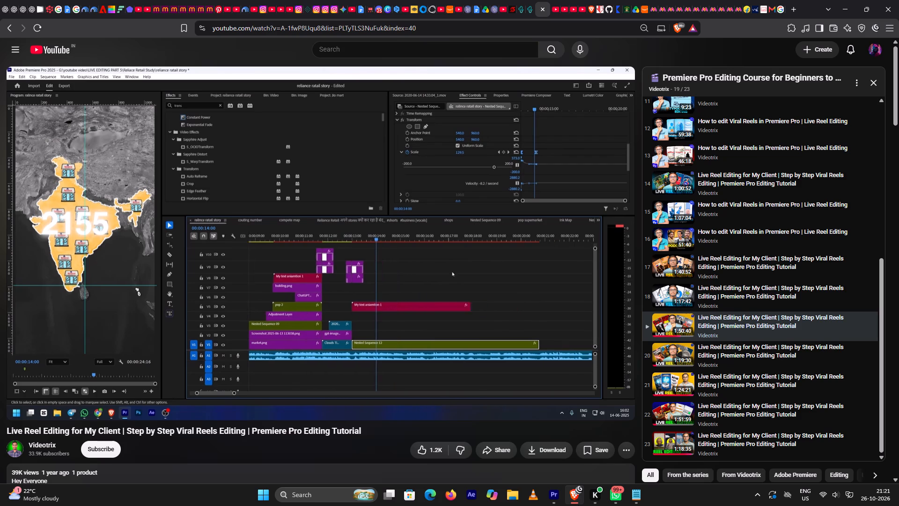
pyautogui.press('space')
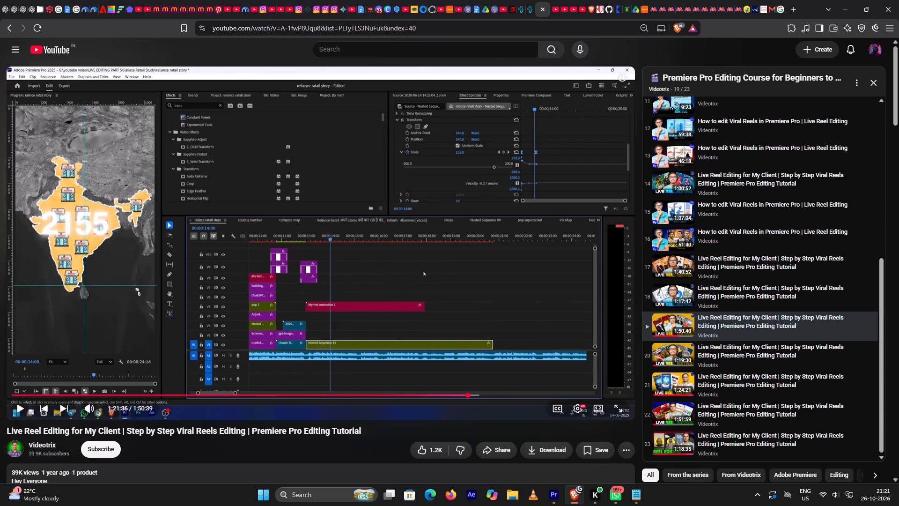
pyautogui.press('space')
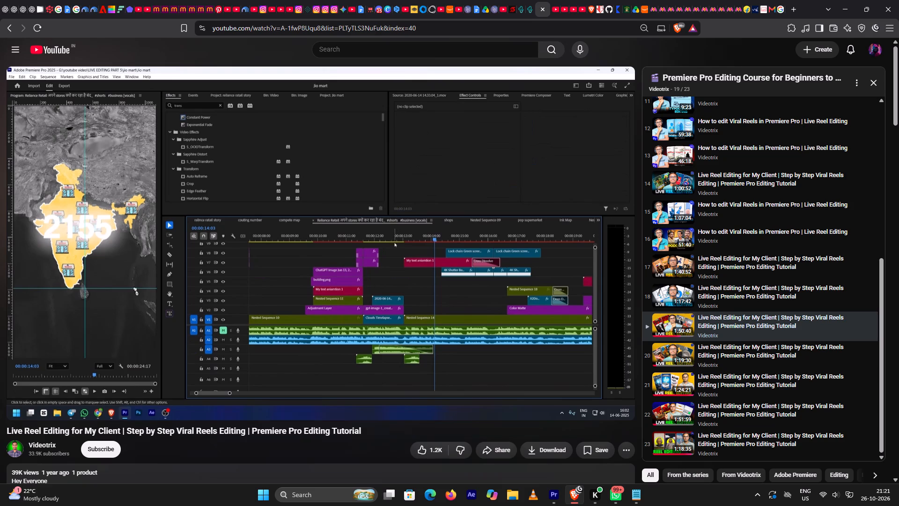
pyautogui.press('space')
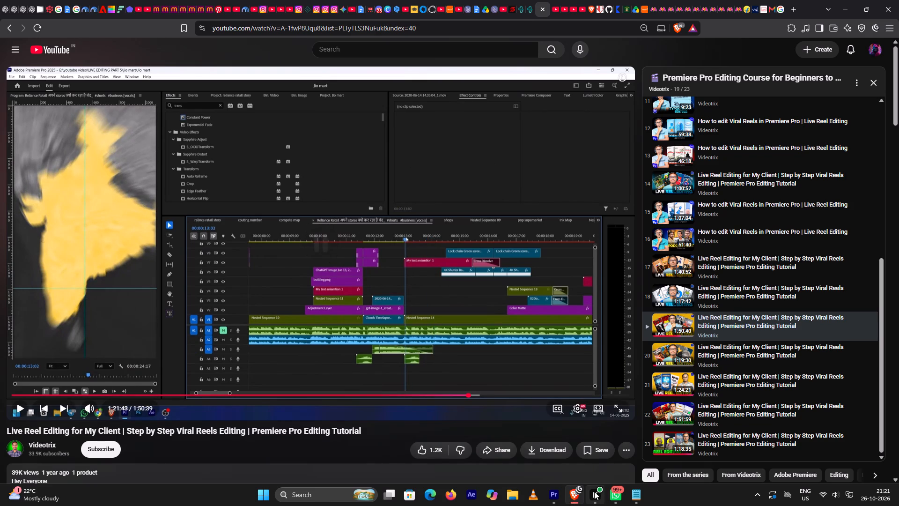
pyautogui.click(579, 494)
# In Premiere Pro, reshape the easing curve of the all effect nest clip's Transform Rotation keyframes with the graph handle and preview the entrance.
pyautogui.click(558, 496)
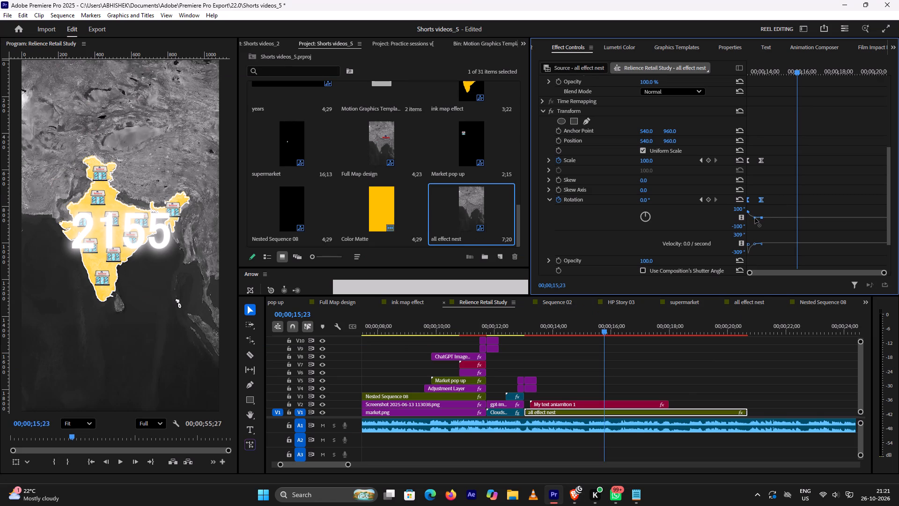
pyautogui.moveTo(755, 218); pyautogui.dragTo(753, 219)
pyautogui.moveTo(753, 219); pyautogui.dragTo(751, 219)
pyautogui.moveTo(751, 219); pyautogui.dragTo(750, 217)
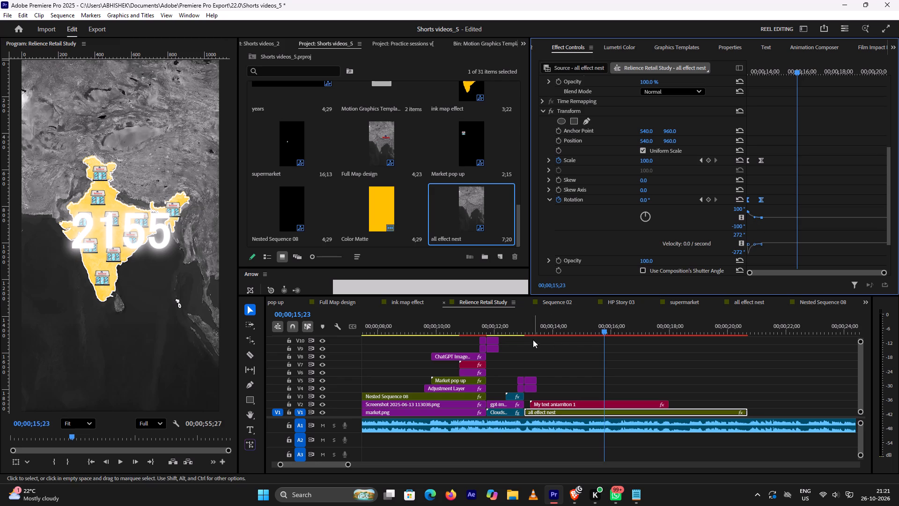
pyautogui.click(527, 333)
pyautogui.press('space')
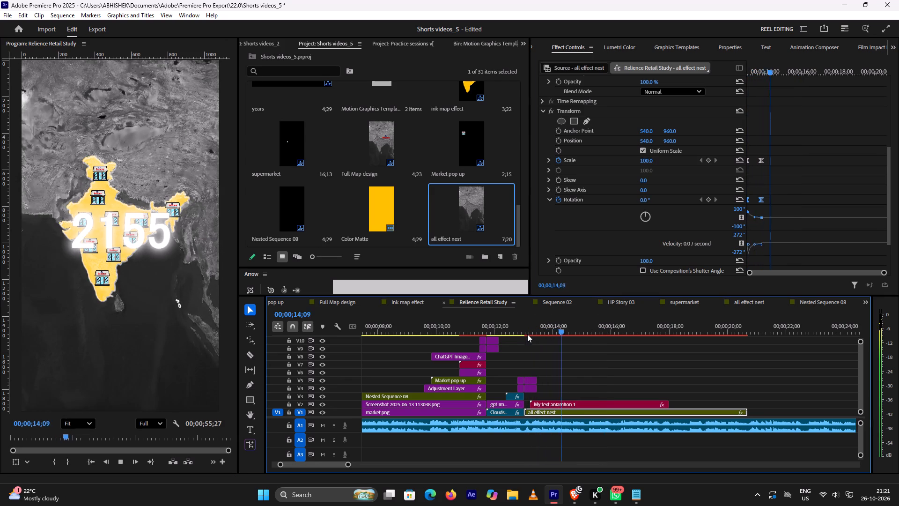
pyautogui.press('space')
# Switch to the YouTube tutorial in Brave and check how the 2155 text sits over the finished map.
pyautogui.click(573, 499)
pyautogui.press('space')
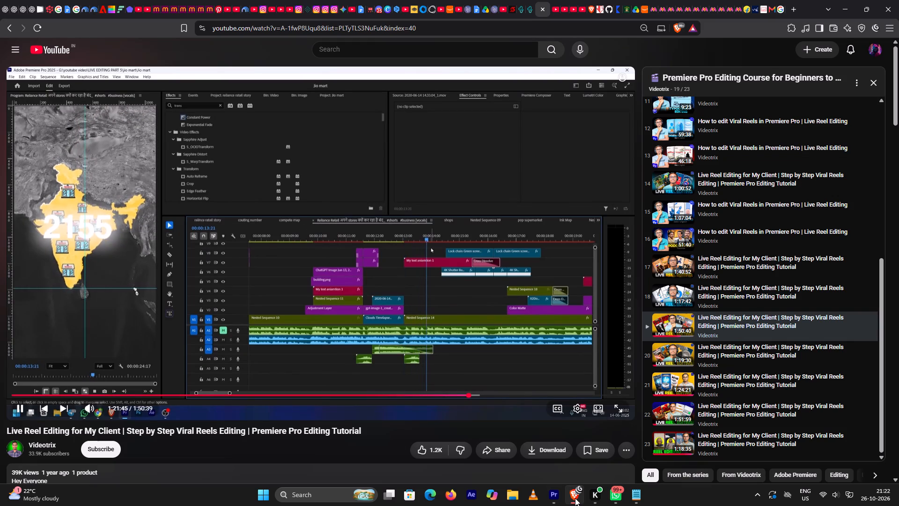
pyautogui.press('space')
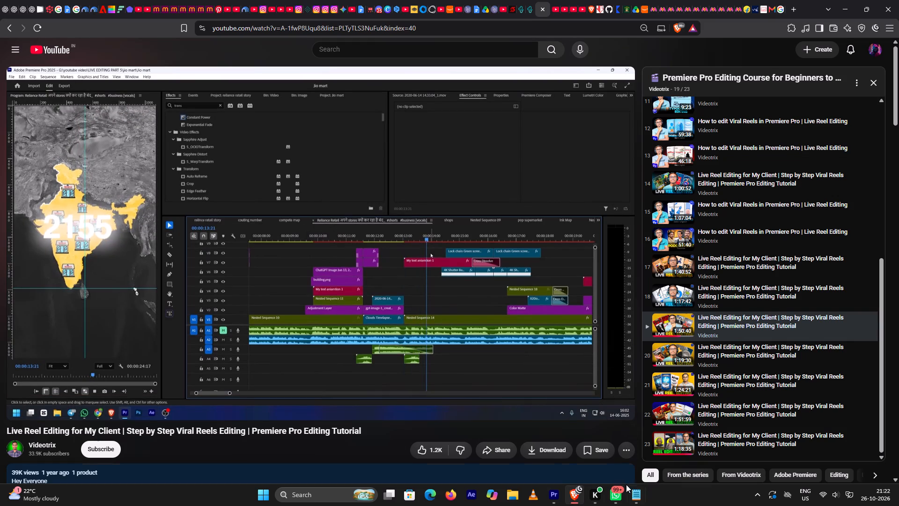
pyautogui.click(574, 497)
# In Premiere Pro, at 14;17, set the 2155 text clip's Motion Scale to 111.8 and Position Y to 938.
pyautogui.click(560, 497)
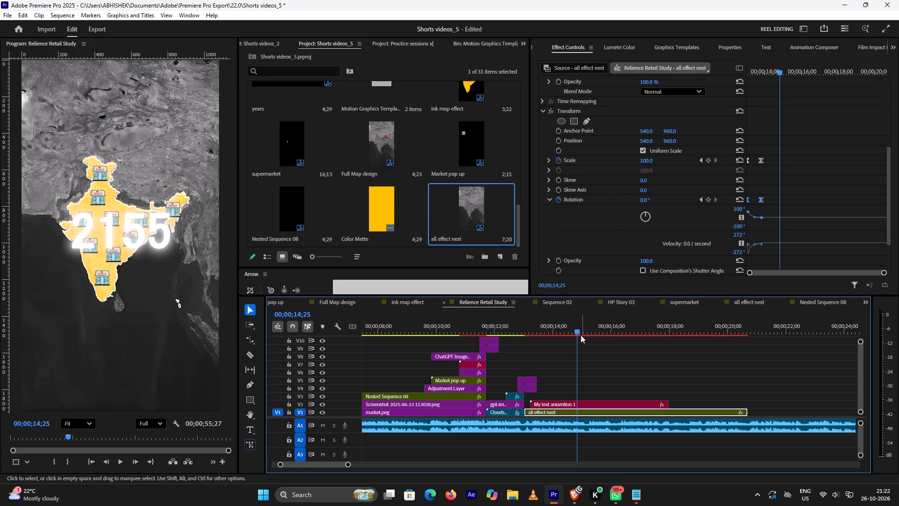
pyautogui.moveTo(575, 331); pyautogui.dragTo(553, 334)
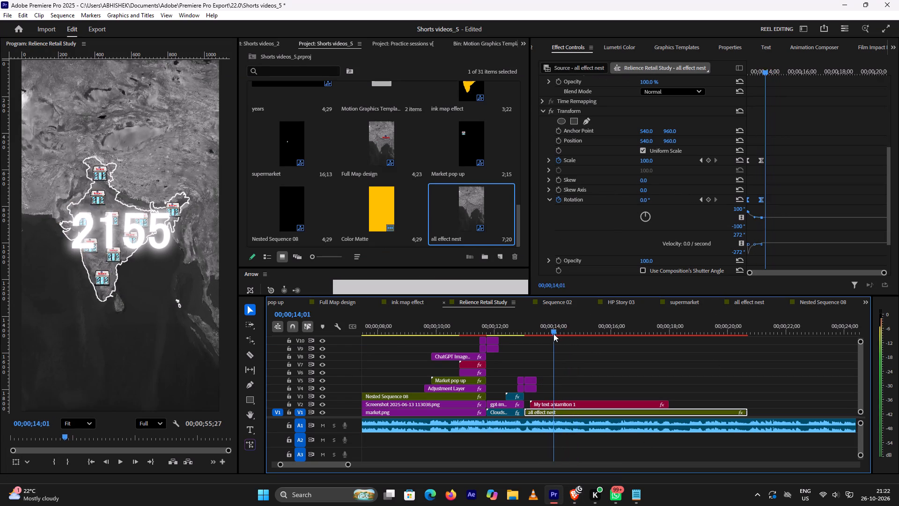
pyautogui.moveTo(553, 334); pyautogui.dragTo(567, 338)
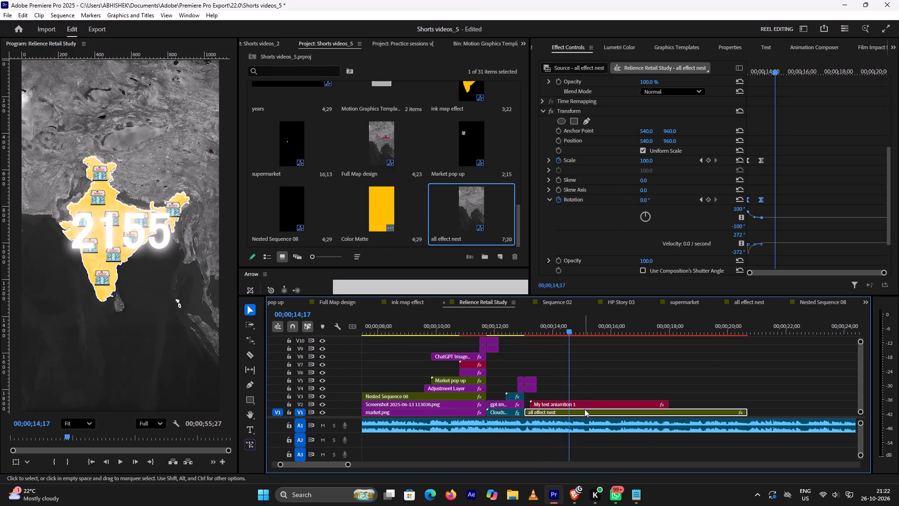
pyautogui.click(584, 409)
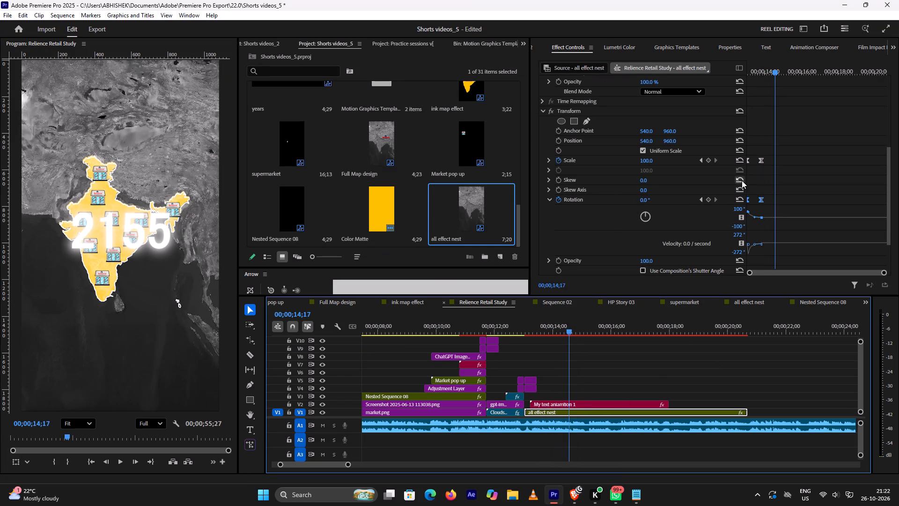
pyautogui.press('e')
pyautogui.click(599, 402)
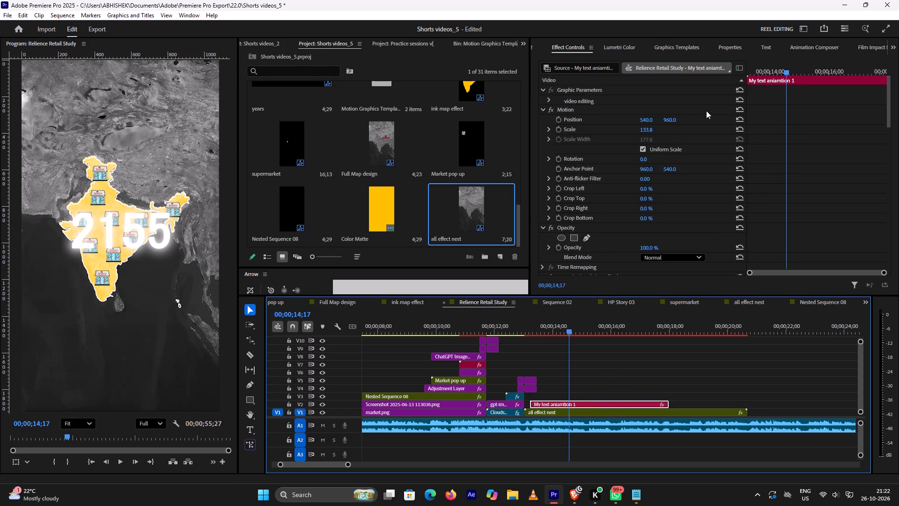
pyautogui.click(648, 129)
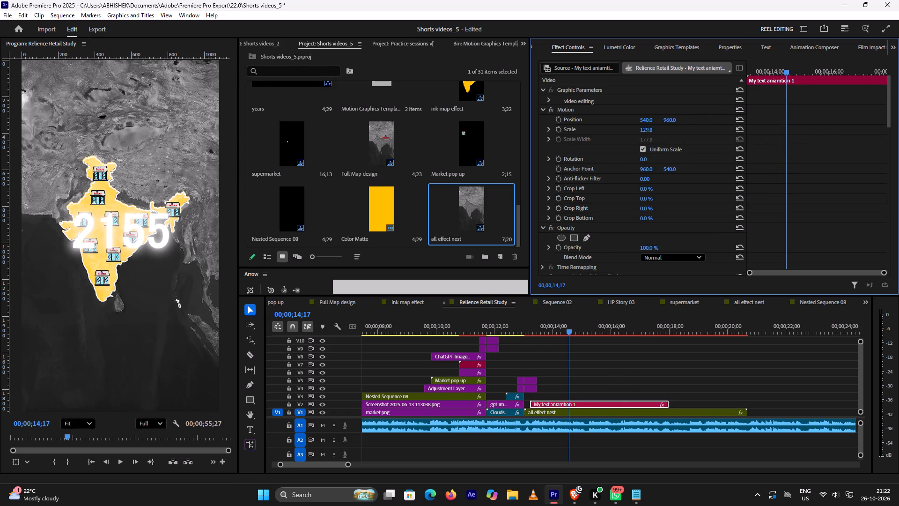
pyautogui.moveTo(674, 119); pyautogui.dragTo(673, 119)
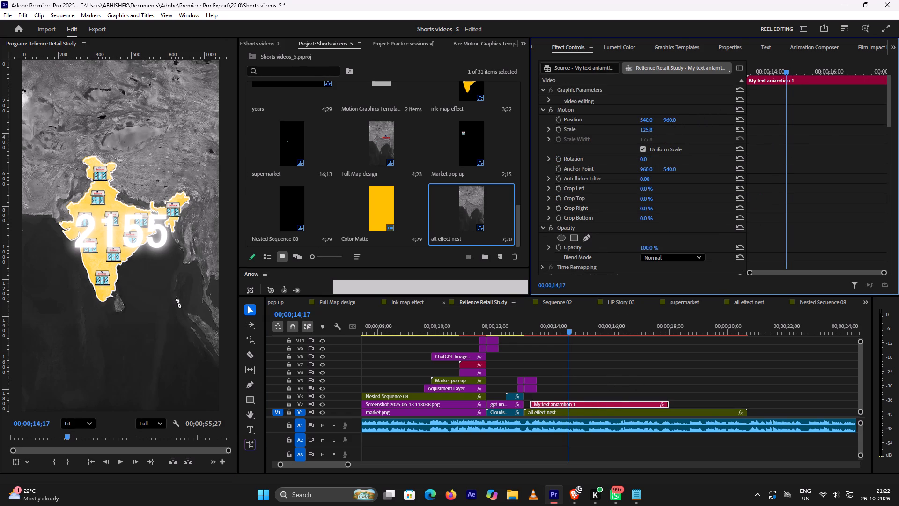
pyautogui.moveTo(673, 119); pyautogui.dragTo(663, 120)
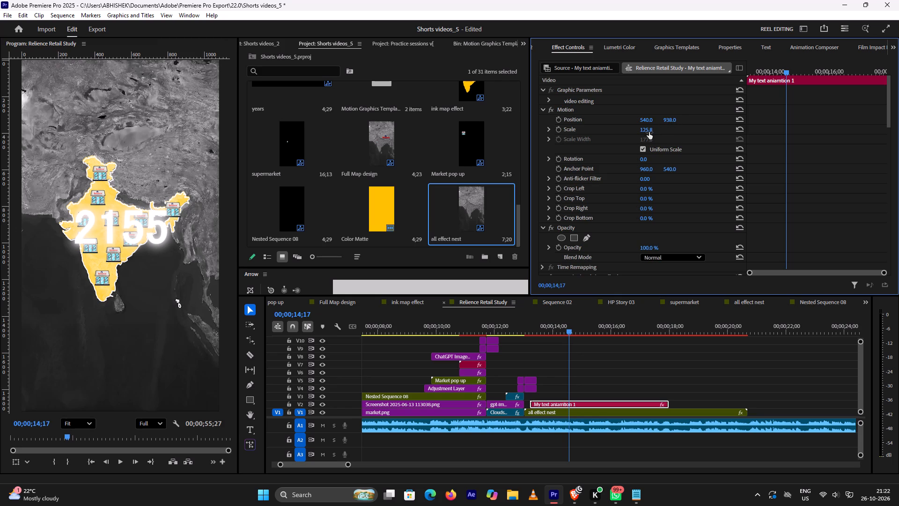
pyautogui.moveTo(647, 132); pyautogui.dragTo(644, 134)
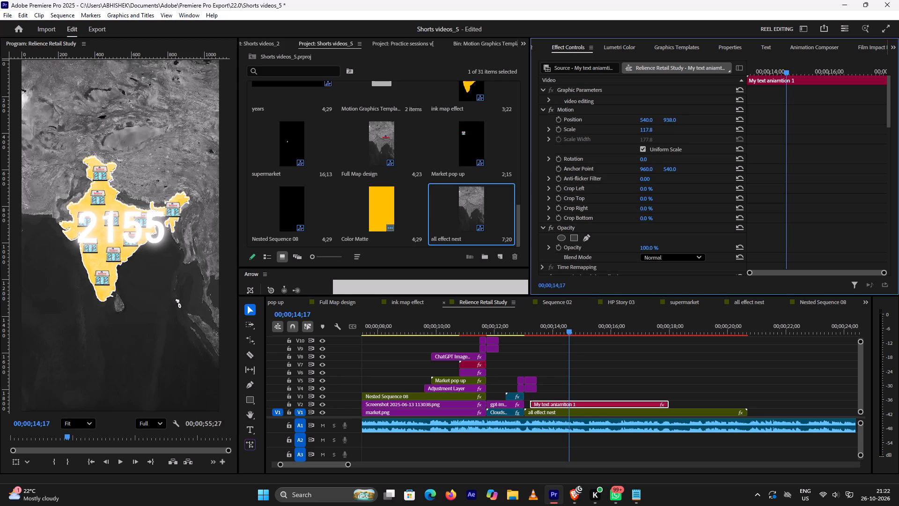
pyautogui.moveTo(644, 134); pyautogui.dragTo(641, 135)
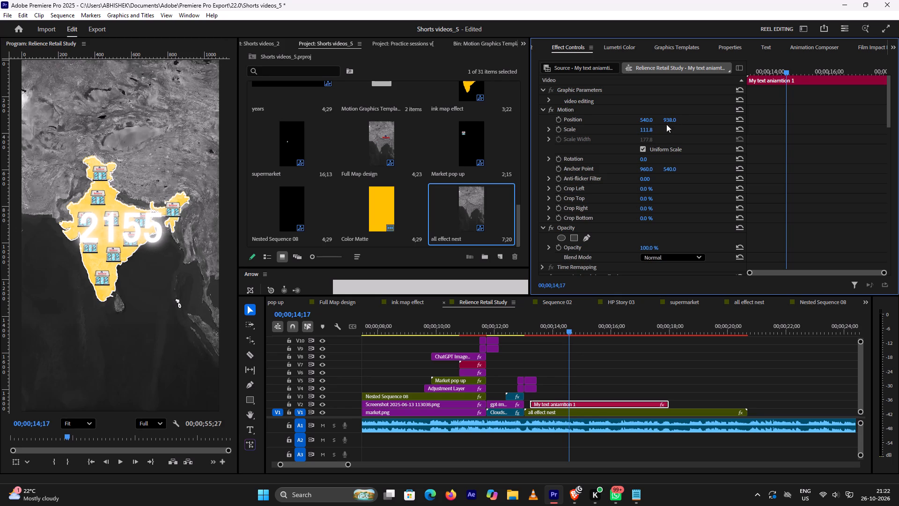
# Center the 2155 text over the map with Motion Position 485, 905 and Scale 114.8, and preview it from 13;01.
pyautogui.moveTo(668, 119); pyautogui.dragTo(660, 120)
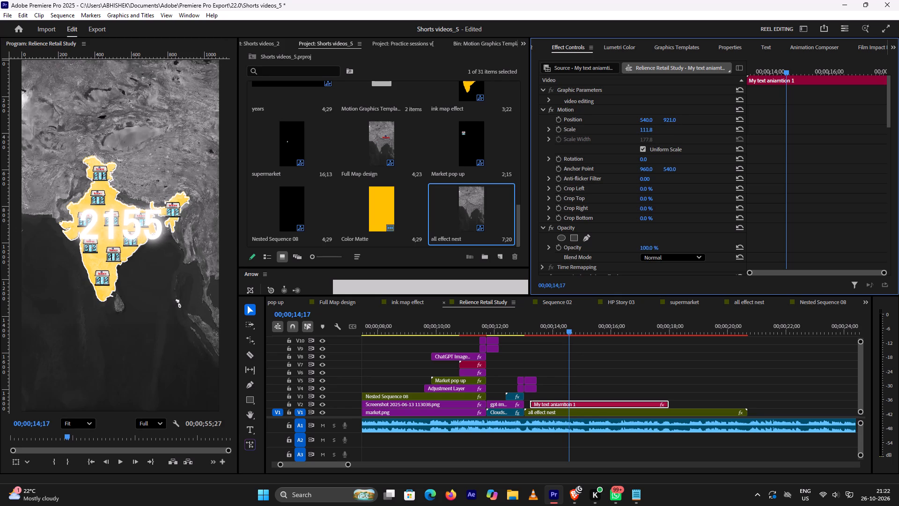
pyautogui.moveTo(660, 120); pyautogui.dragTo(660, 120)
pyautogui.moveTo(646, 119); pyautogui.dragTo(626, 124)
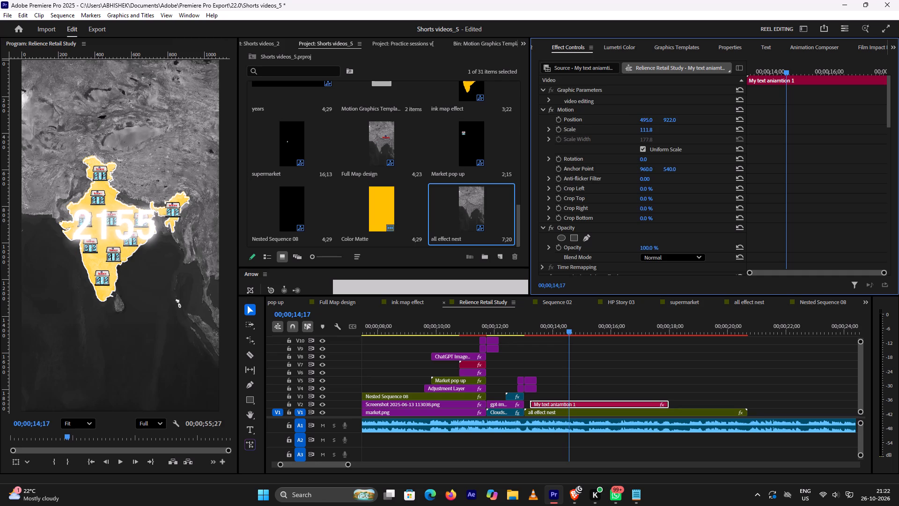
pyautogui.moveTo(626, 124); pyautogui.dragTo(620, 124)
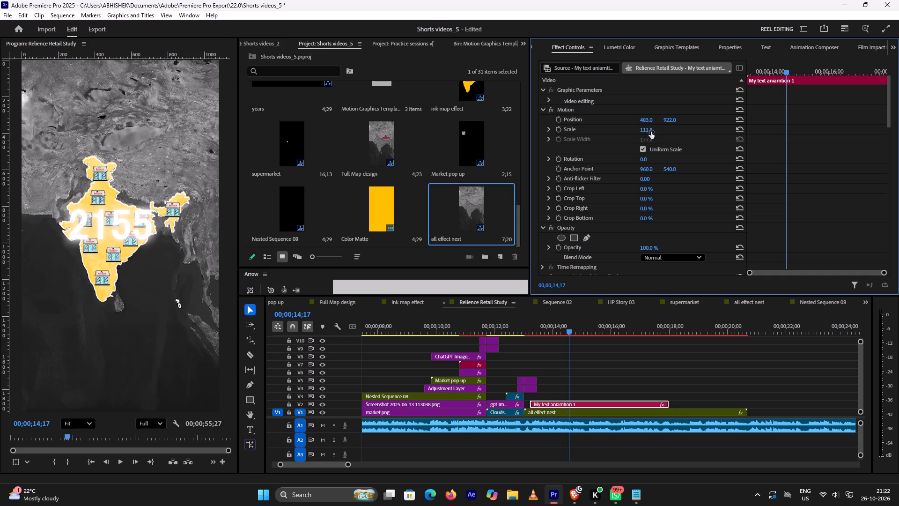
pyautogui.click(651, 132)
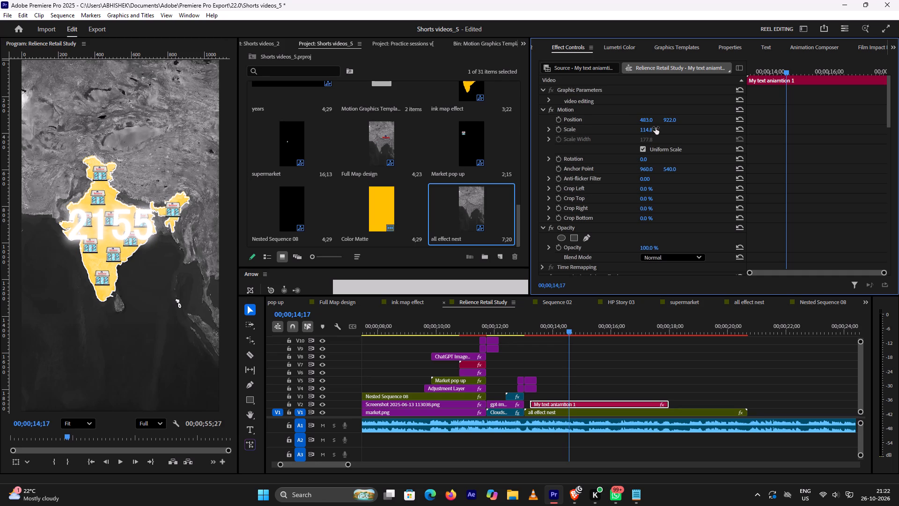
pyautogui.moveTo(668, 120); pyautogui.dragTo(662, 121)
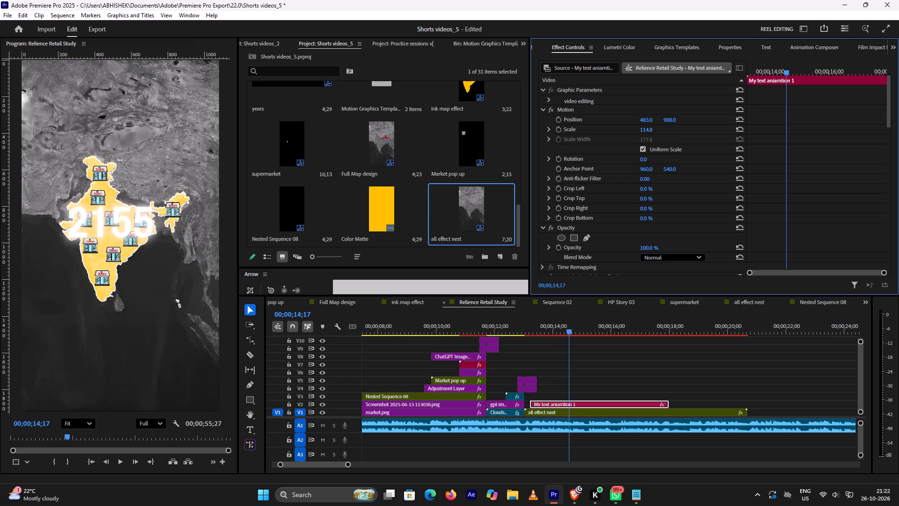
pyautogui.moveTo(662, 121); pyautogui.dragTo(660, 121)
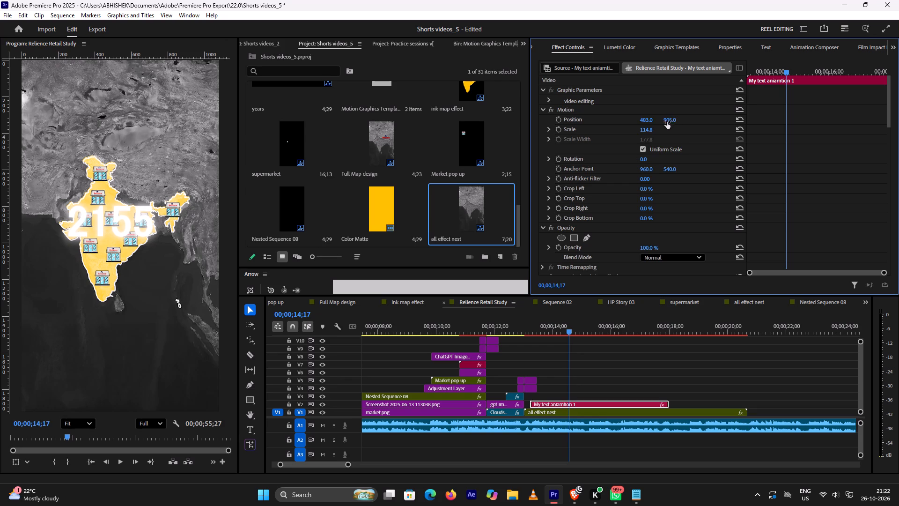
pyautogui.click(649, 119)
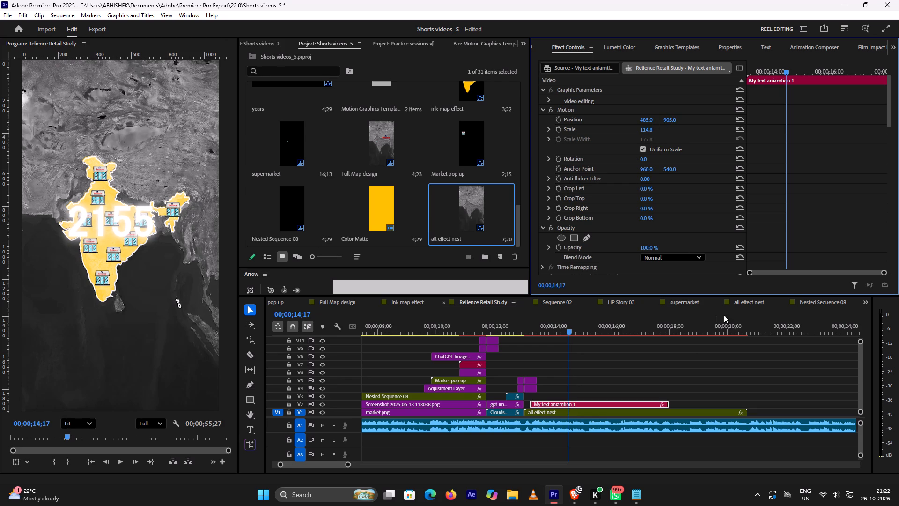
pyautogui.click(526, 329)
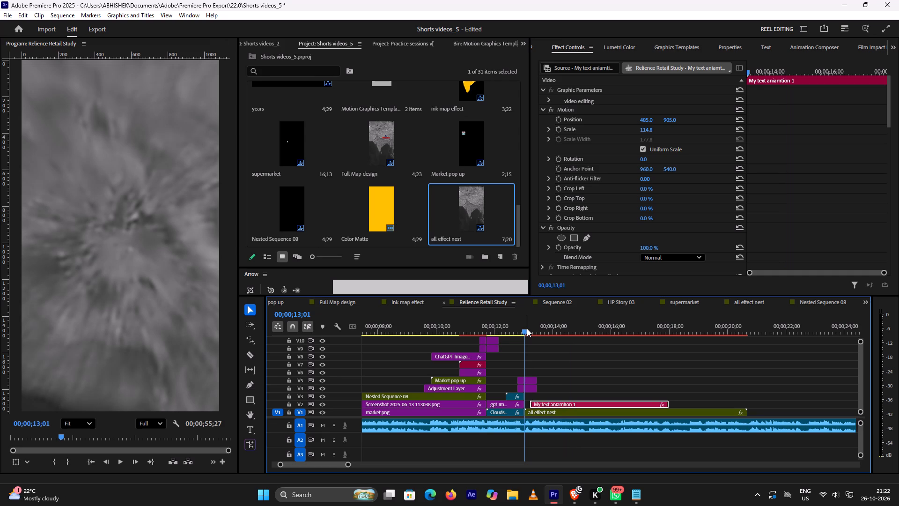
pyautogui.press('space')
pyautogui.press('space')
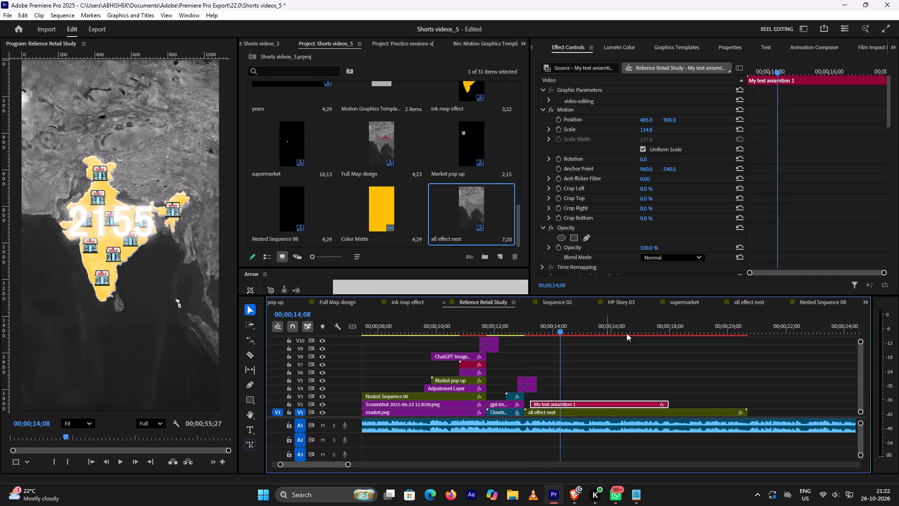
# Switch to the YouTube tutorial in Brave and play the passage showing the 2155 text over the store map.
pyautogui.click(569, 487)
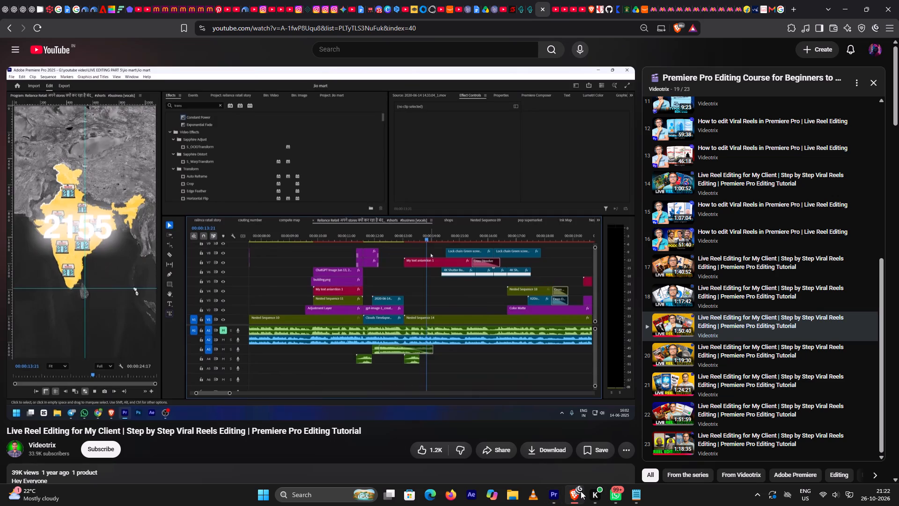
pyautogui.press('space')
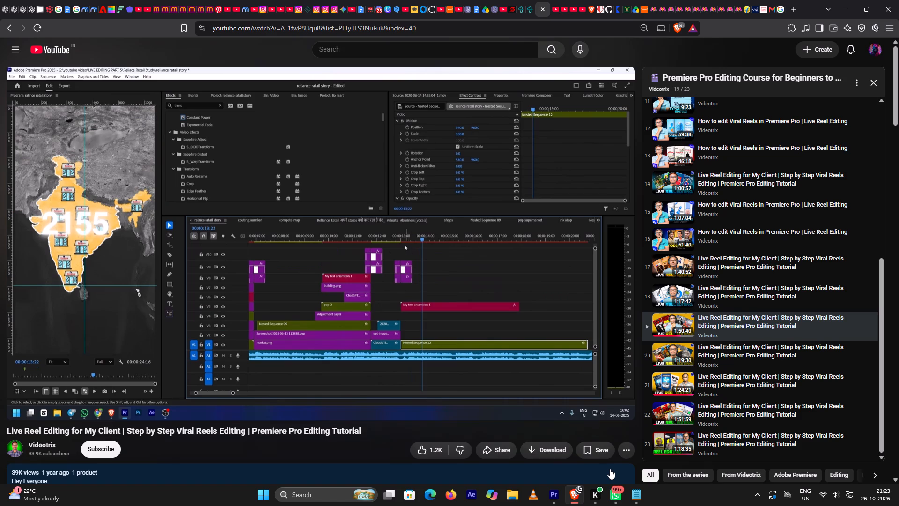
pyautogui.press('space')
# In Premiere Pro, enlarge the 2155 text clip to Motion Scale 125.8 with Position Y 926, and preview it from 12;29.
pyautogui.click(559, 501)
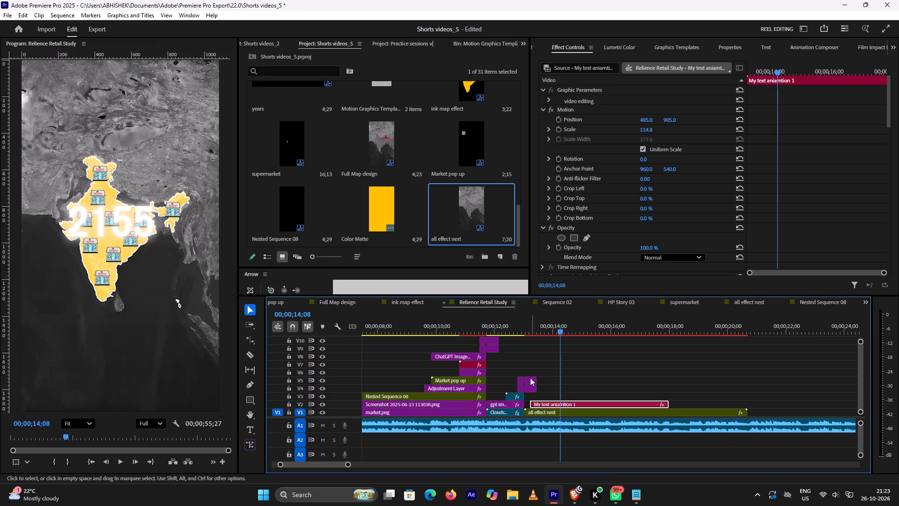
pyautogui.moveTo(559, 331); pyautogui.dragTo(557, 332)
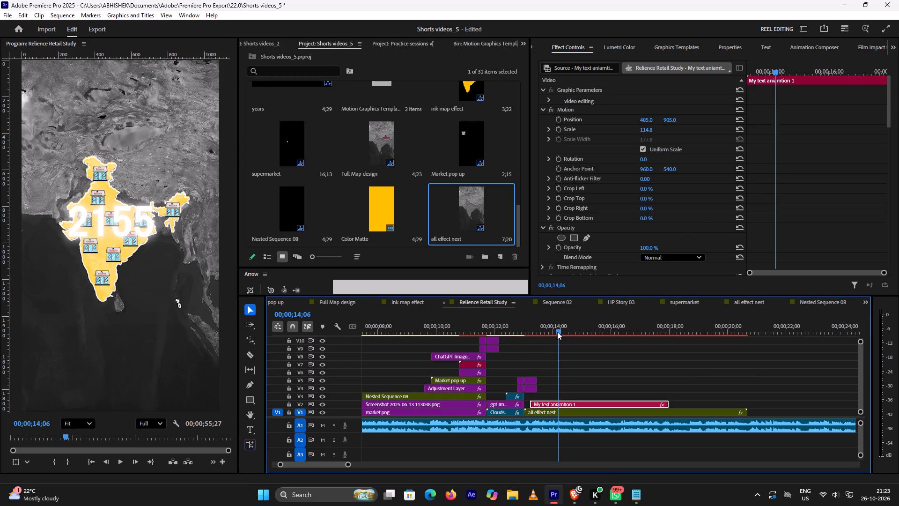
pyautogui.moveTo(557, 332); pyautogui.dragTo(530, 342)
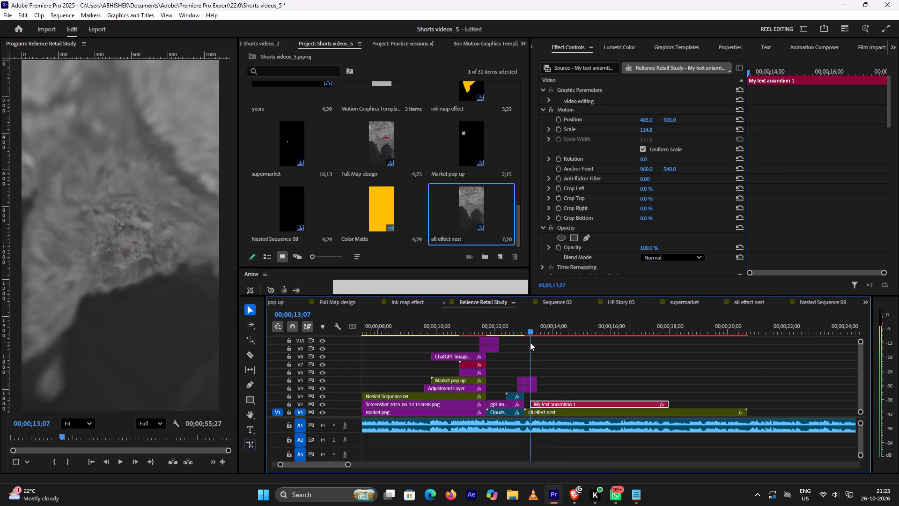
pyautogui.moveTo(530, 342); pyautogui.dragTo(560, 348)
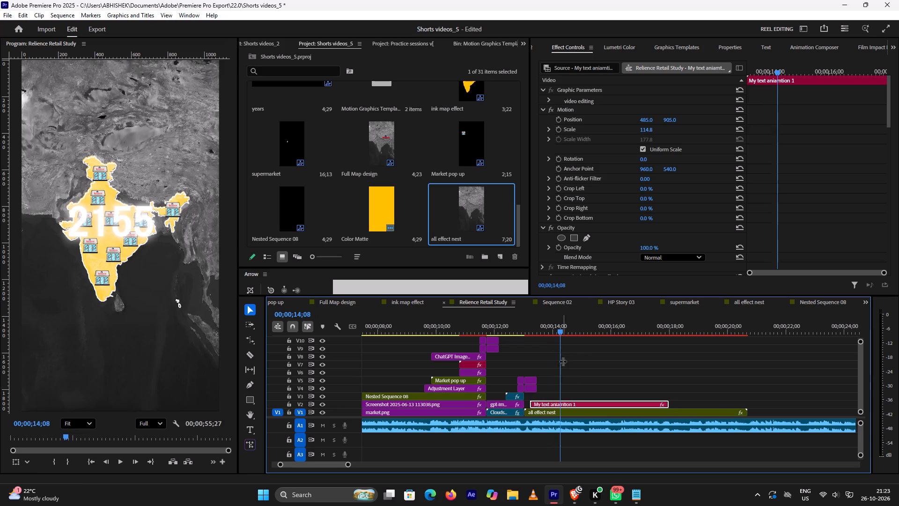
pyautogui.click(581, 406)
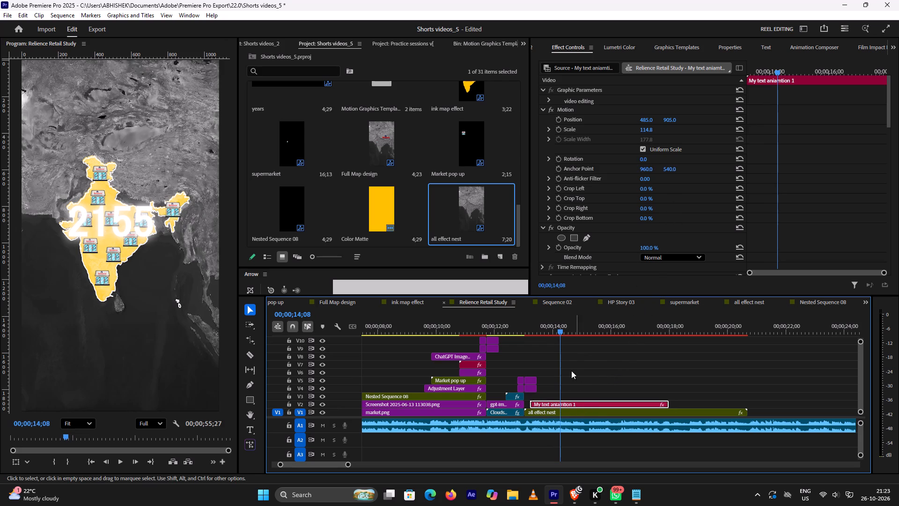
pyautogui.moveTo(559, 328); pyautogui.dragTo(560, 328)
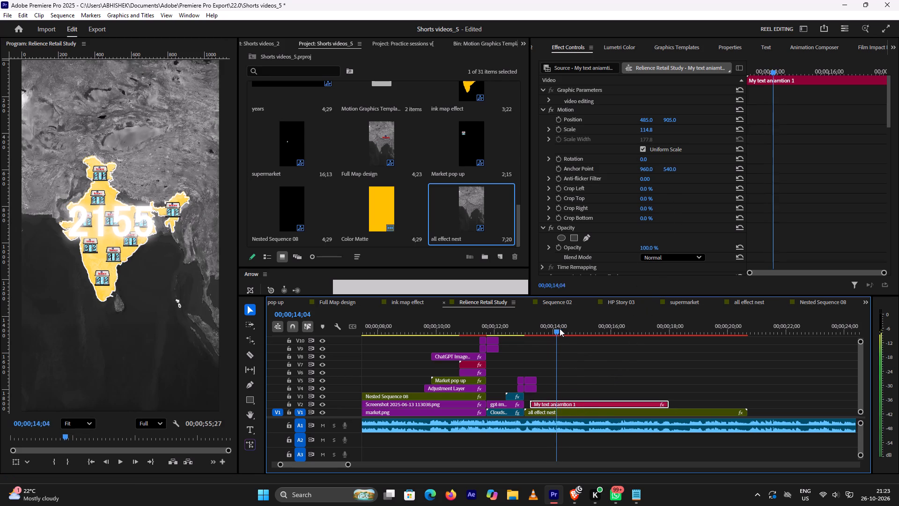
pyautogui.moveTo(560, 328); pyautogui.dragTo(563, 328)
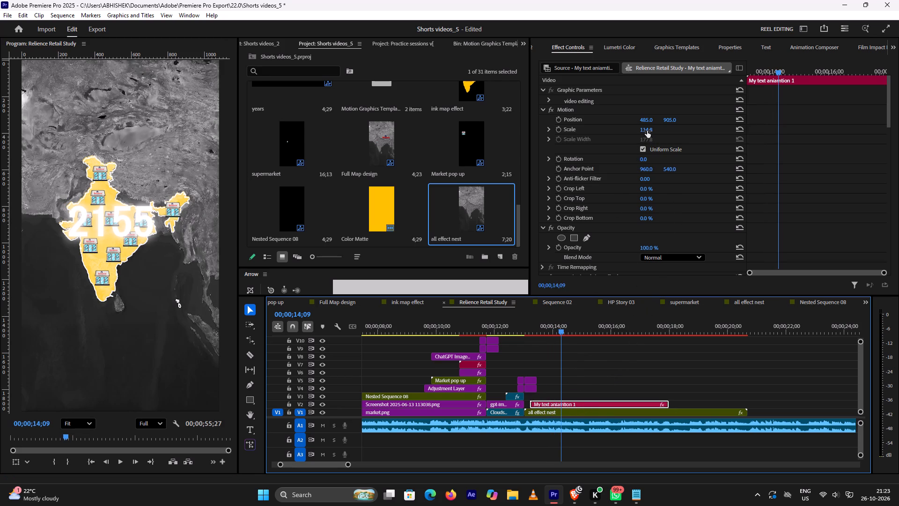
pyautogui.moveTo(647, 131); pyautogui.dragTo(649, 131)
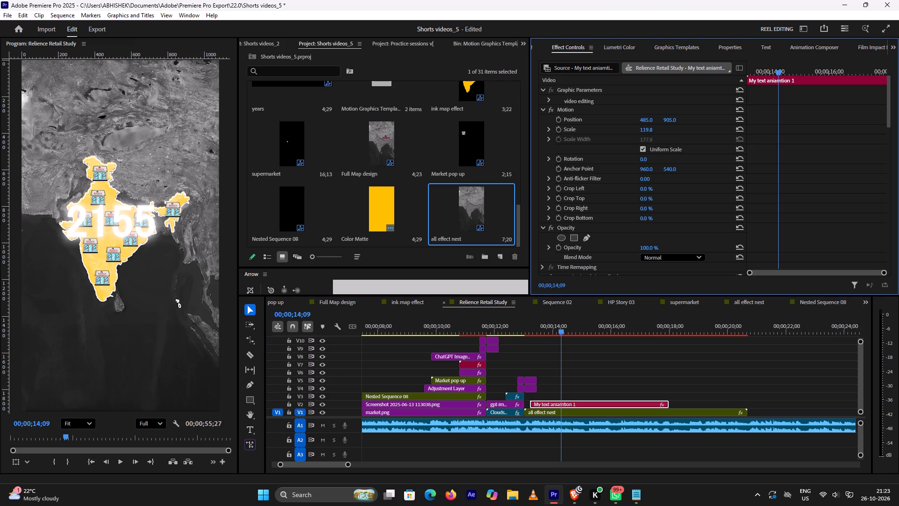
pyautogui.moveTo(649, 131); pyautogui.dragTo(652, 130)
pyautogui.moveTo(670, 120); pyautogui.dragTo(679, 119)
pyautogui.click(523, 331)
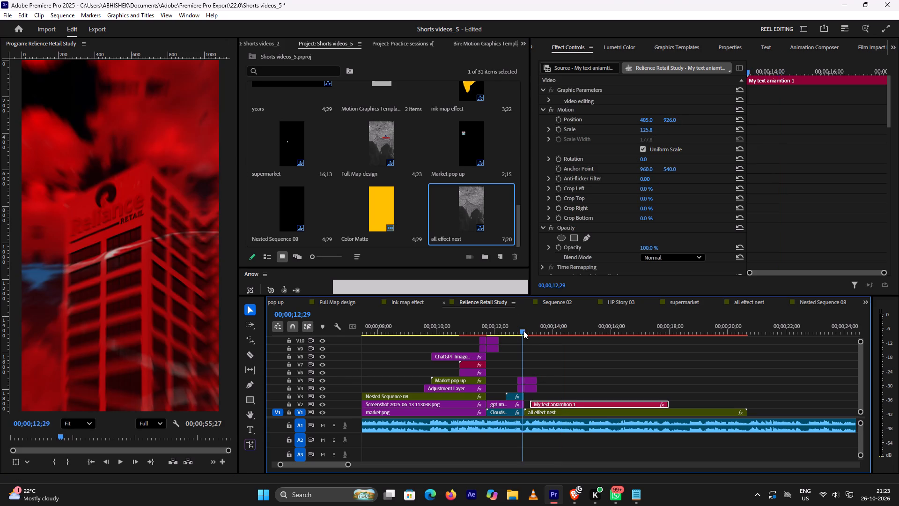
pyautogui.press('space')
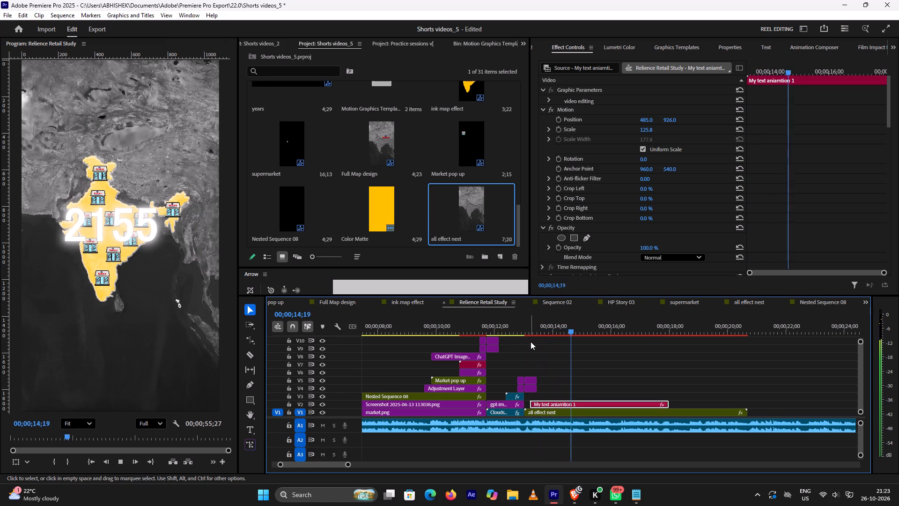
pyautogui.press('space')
# Switch to the tutorial in Brave and compare the size and placement of its 2155 text over the map.
pyautogui.click(567, 495)
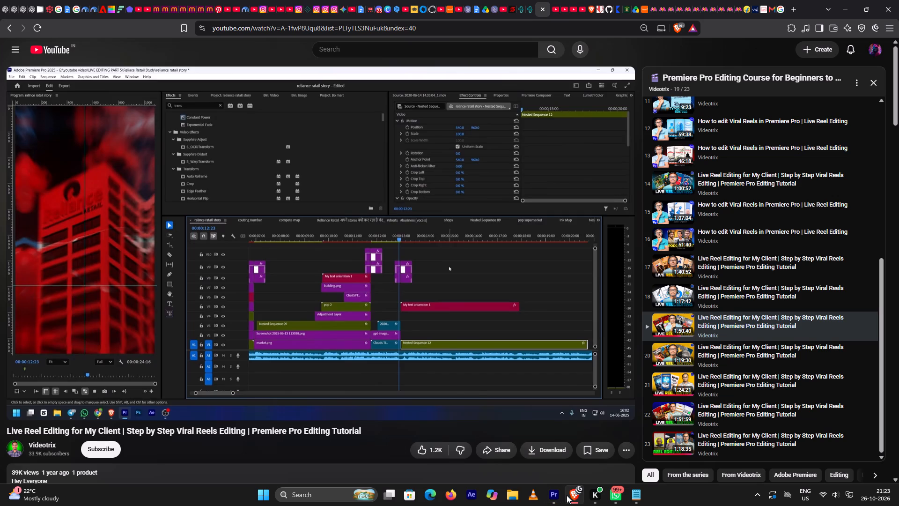
pyautogui.press('space')
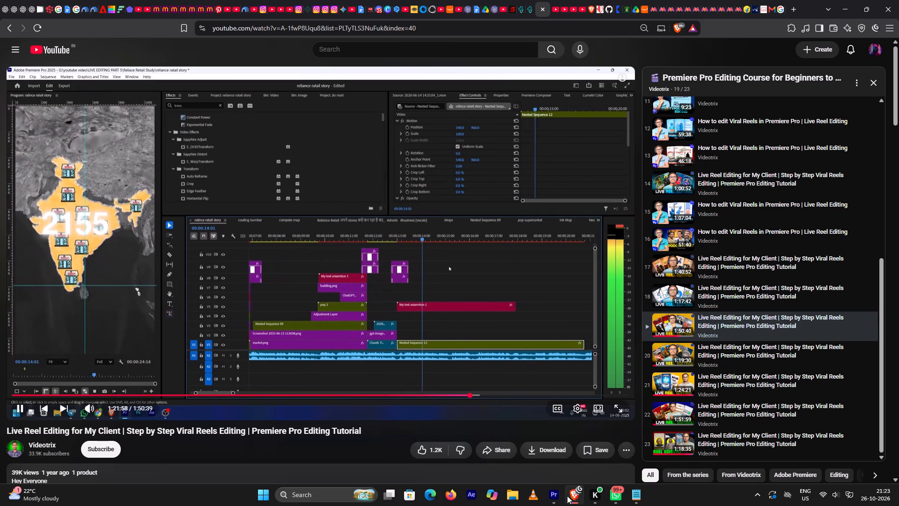
pyautogui.press('space')
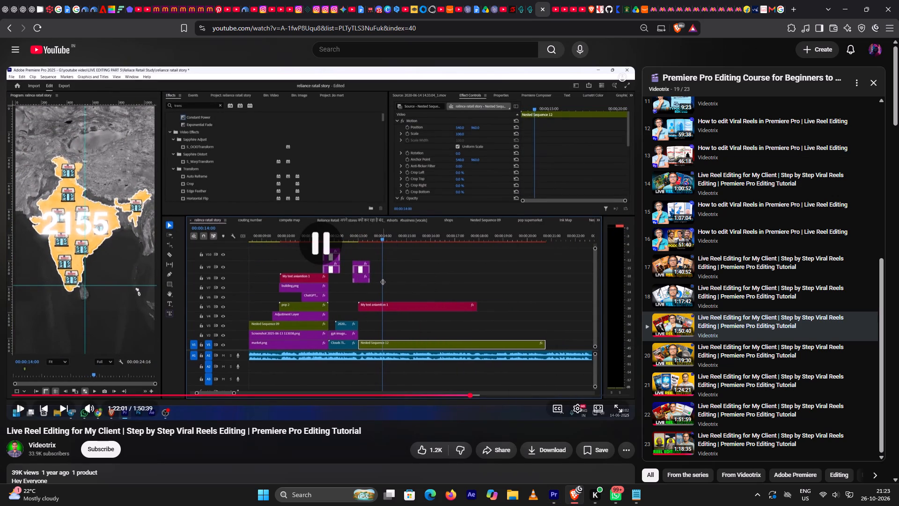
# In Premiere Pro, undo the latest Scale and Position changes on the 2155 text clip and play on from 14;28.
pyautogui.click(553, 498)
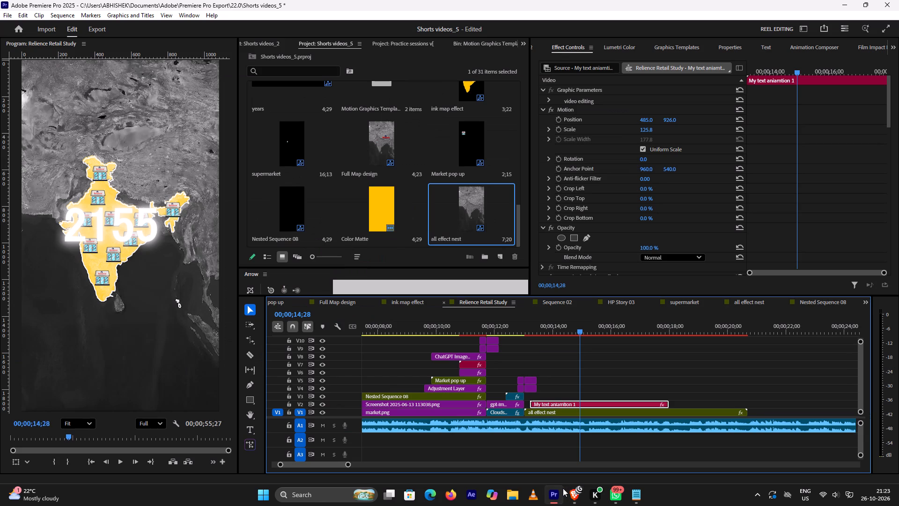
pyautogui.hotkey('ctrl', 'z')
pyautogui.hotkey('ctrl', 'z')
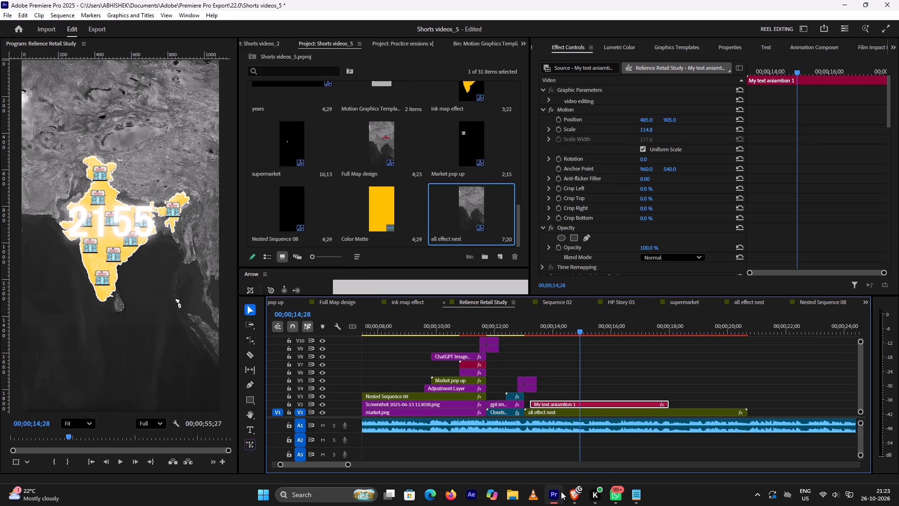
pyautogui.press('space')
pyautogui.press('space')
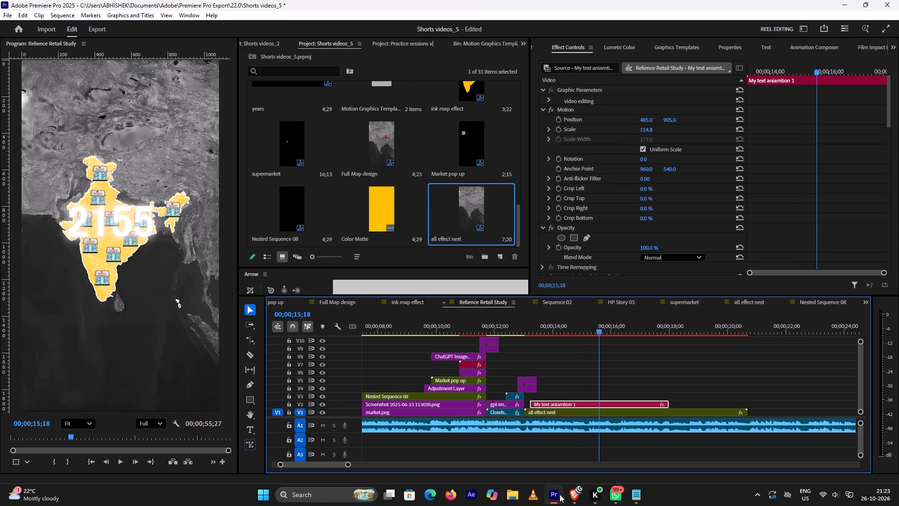
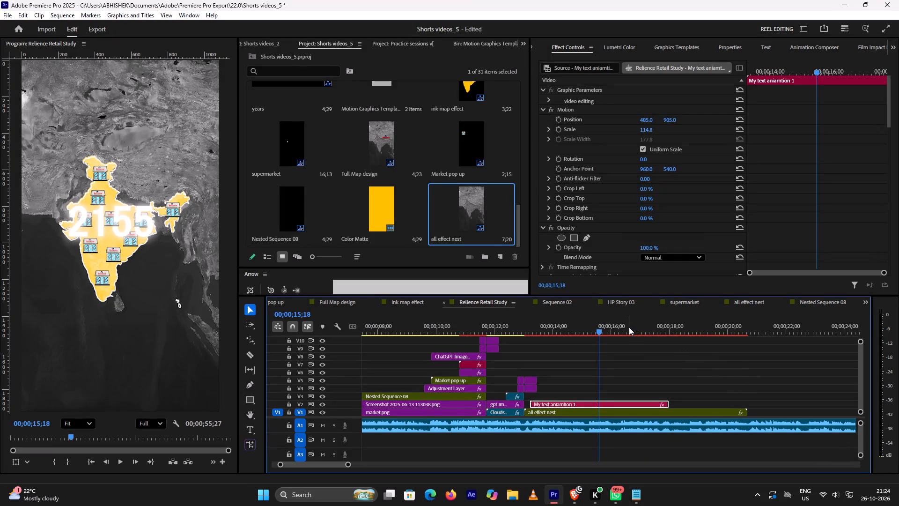
# Play the sequence on from 15;18 to preview the 2155 text over the map past the text clip's end.
pyautogui.press('space')
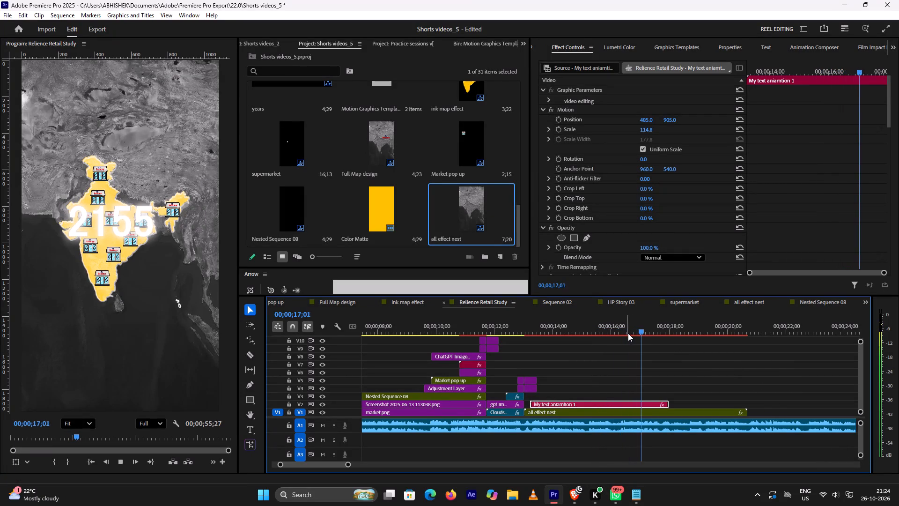
pyautogui.press('space')
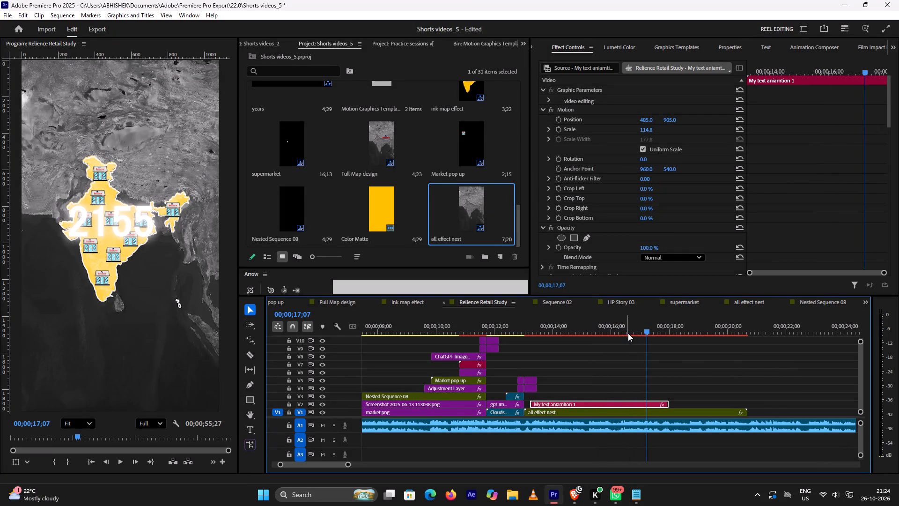
pyautogui.press('space')
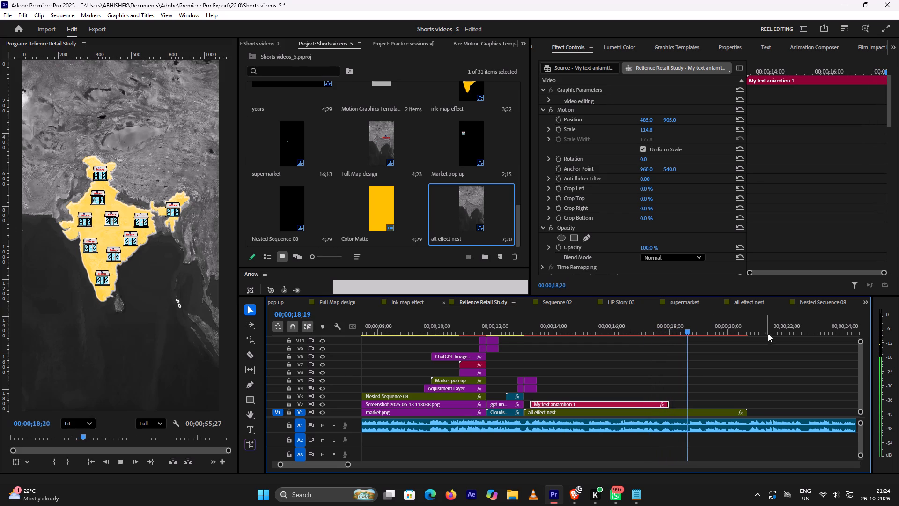
pyautogui.press('space')
# Switch to the YouTube tutorial in Brave and study how the green-screen shutter clip is added, scaled and rate-stretched above the 2155 text.
pyautogui.click(568, 505)
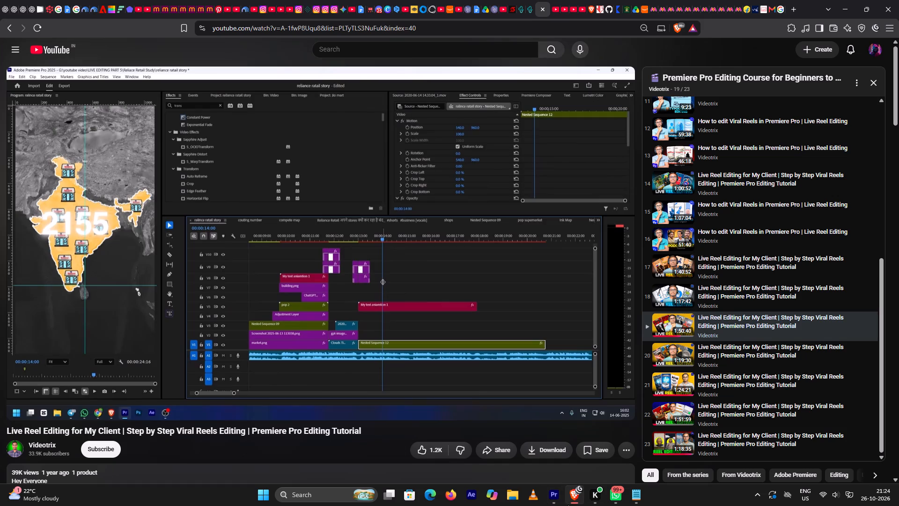
pyautogui.press('space')
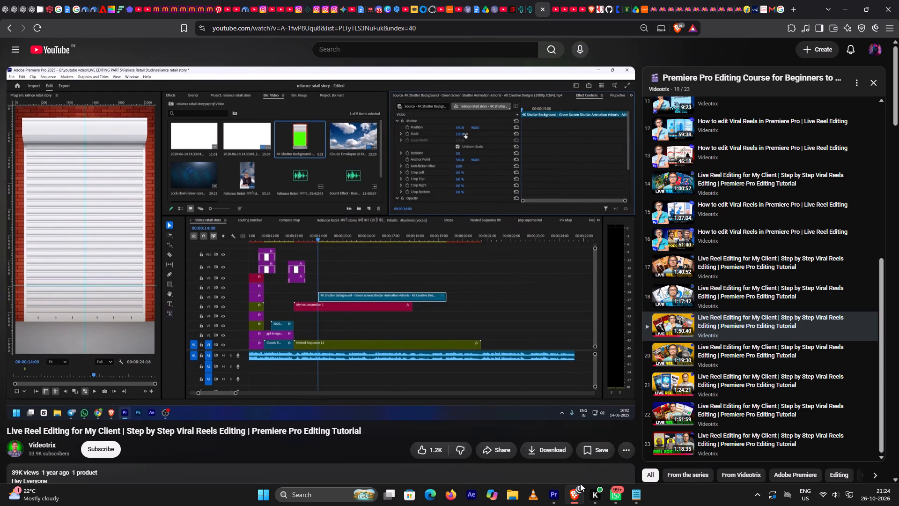
pyautogui.press('Left')
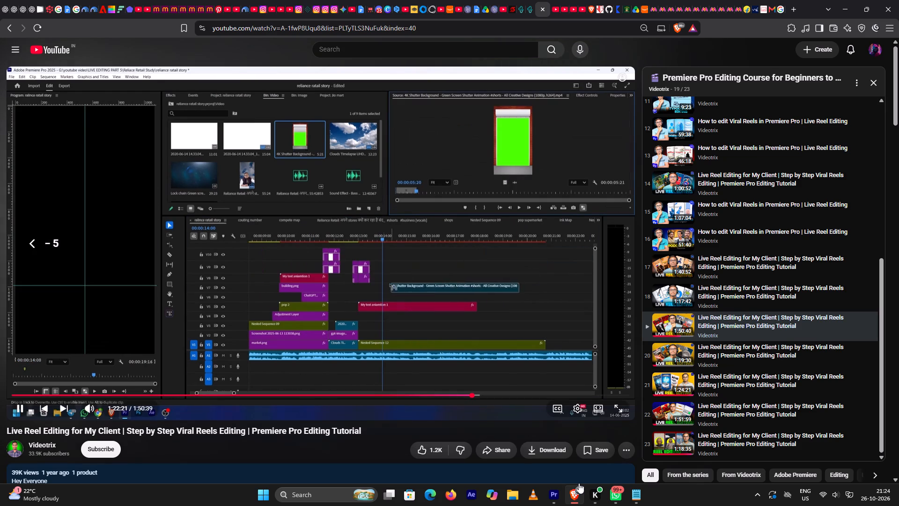
pyautogui.press('Left')
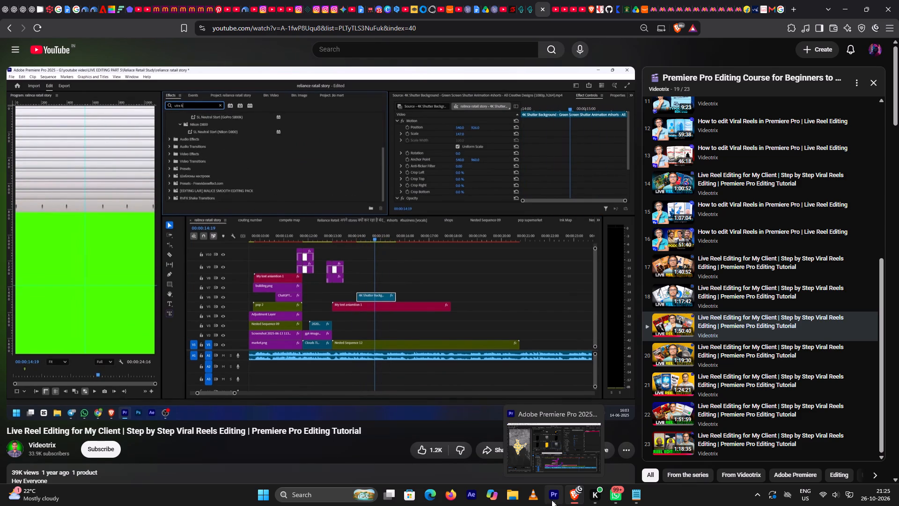
pyautogui.press('Left')
pyautogui.press('Left')
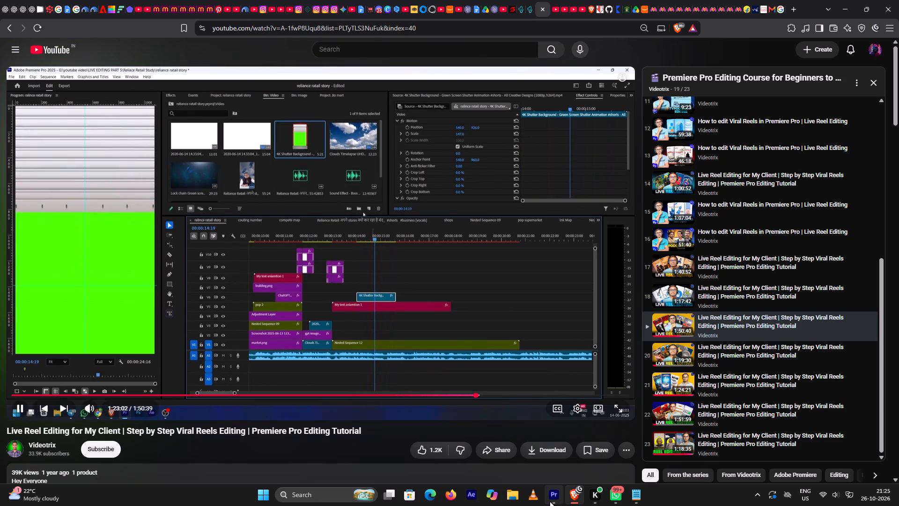
pyautogui.press('Left')
pyautogui.press('Left')
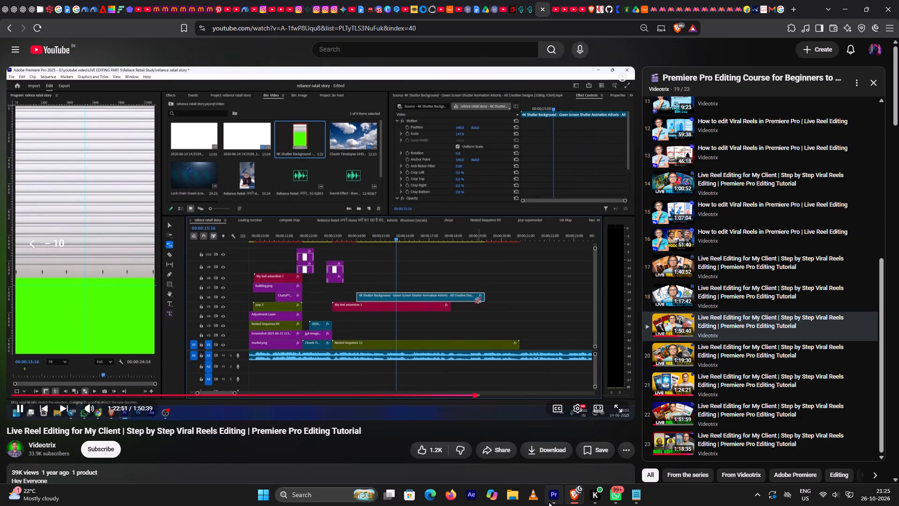
pyautogui.press('Left')
pyautogui.press('Left')
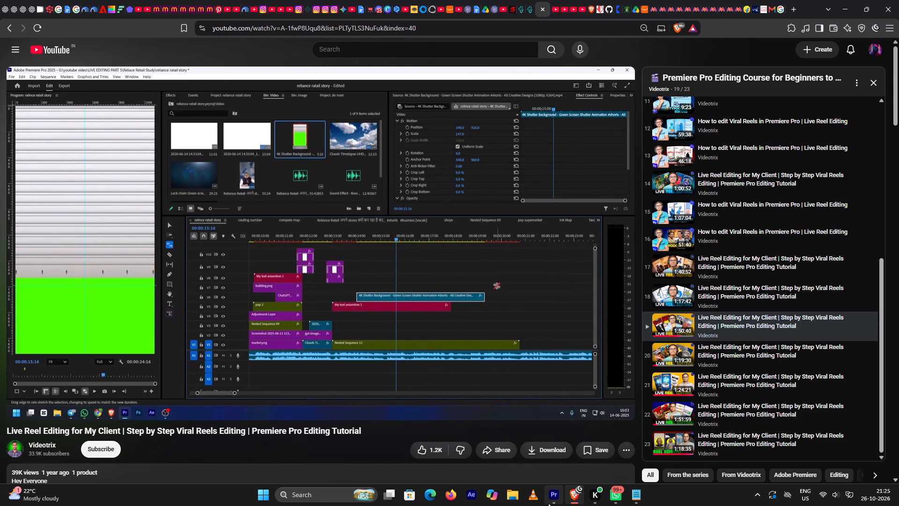
pyautogui.press('space')
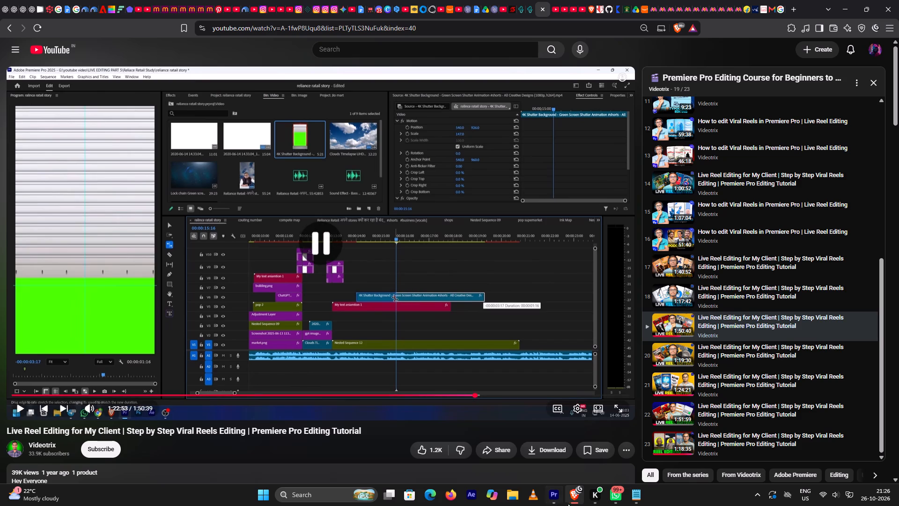
# In Premiere Pro, place the playhead at 14;05 over the 2155 text clip.
pyautogui.click(556, 495)
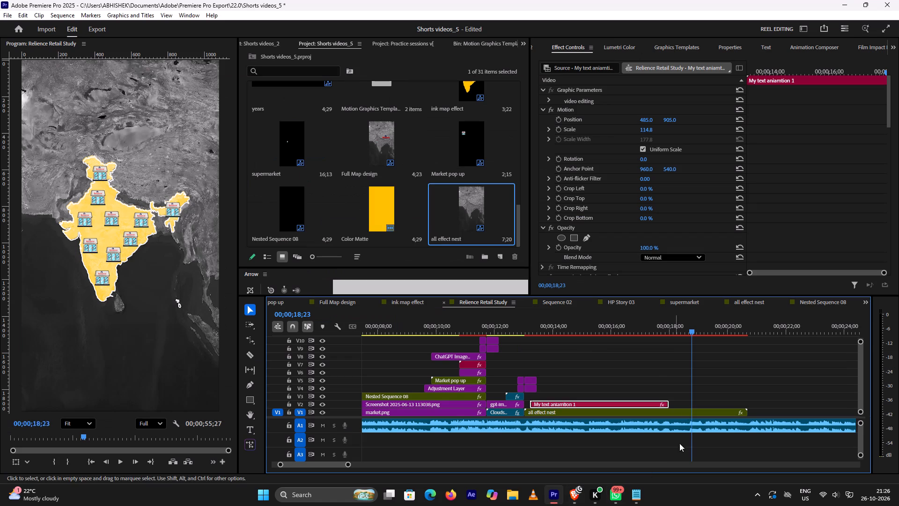
pyautogui.click(537, 321)
pyautogui.press('space')
pyautogui.press('space')
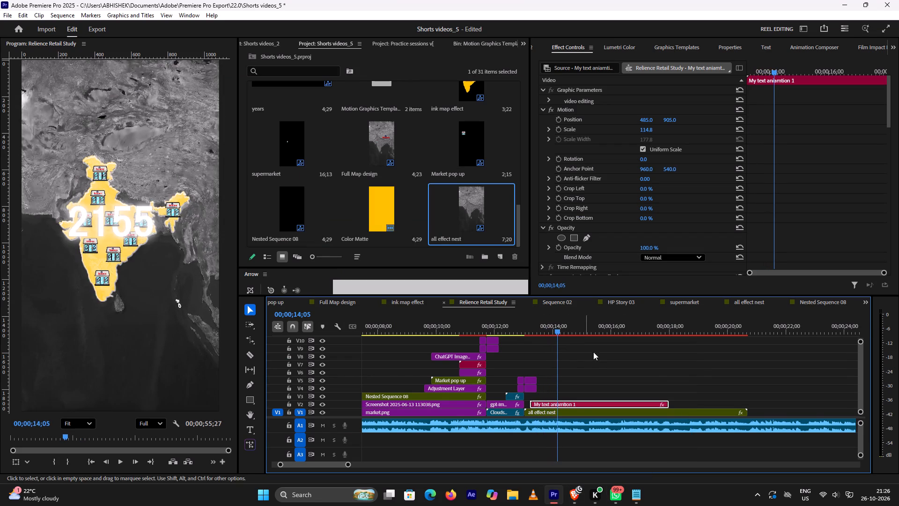
# Look through the Motion Graphics Template Media bin and the Practice sessions, Shorts videos_5 and Shorts videos_2 projects for shutter footage.
pyautogui.scroll(-4, 422, 38)
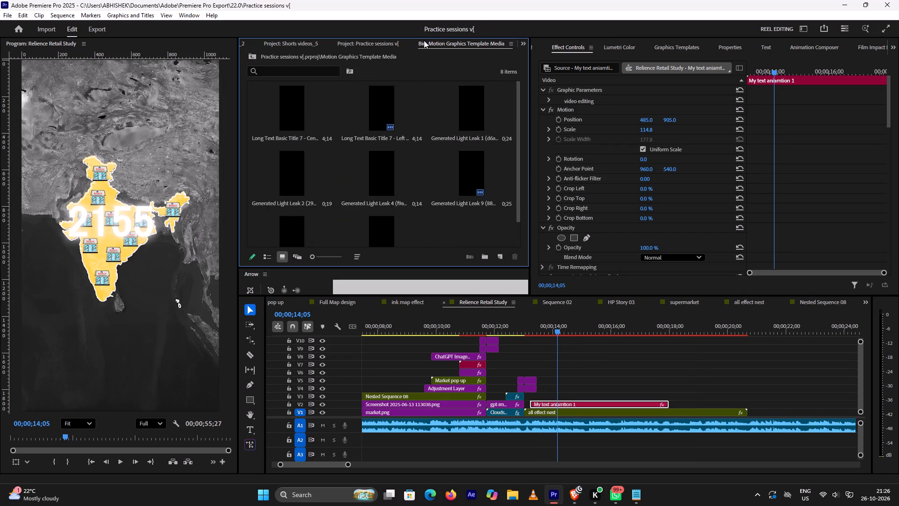
pyautogui.scroll(-5, 424, 40)
pyautogui.scroll(6, 471, 138)
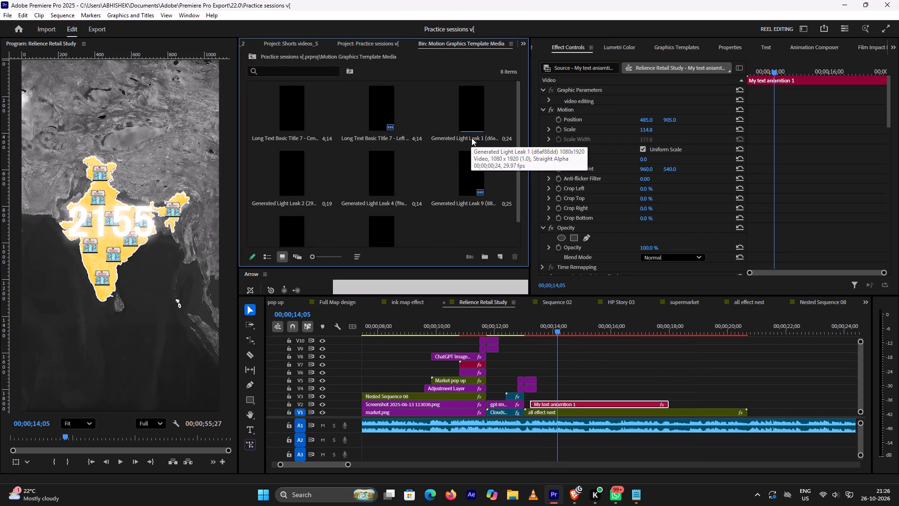
pyautogui.click(365, 45)
pyautogui.scroll(4, 429, 148)
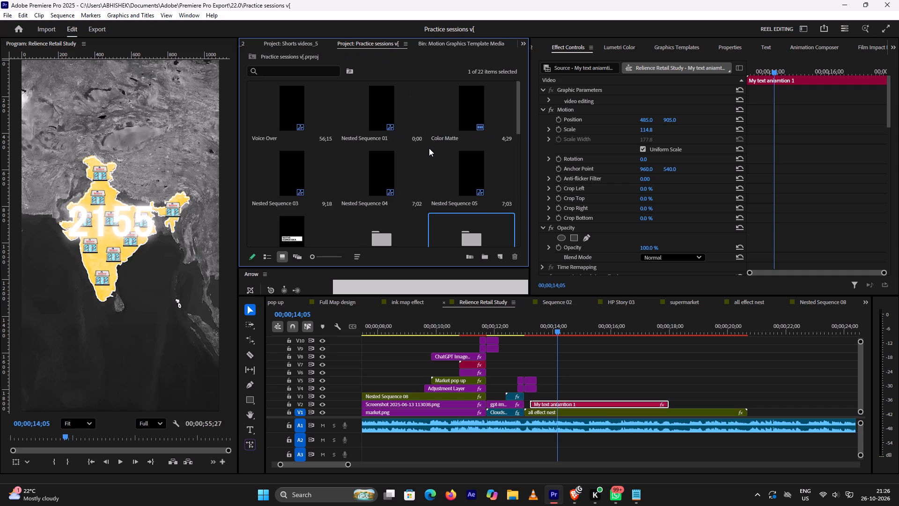
pyautogui.scroll(2, 429, 148)
pyautogui.scroll(-3, 430, 150)
pyautogui.scroll(1, 429, 150)
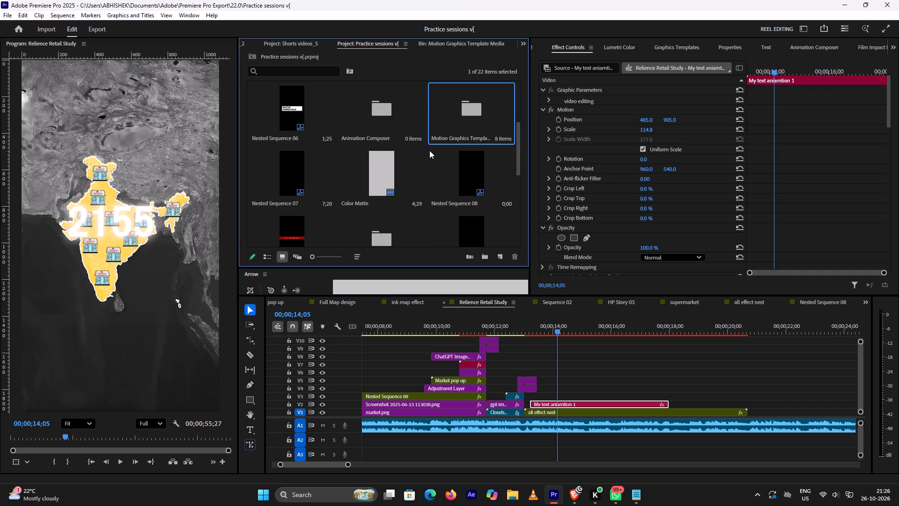
pyautogui.scroll(-1, 429, 150)
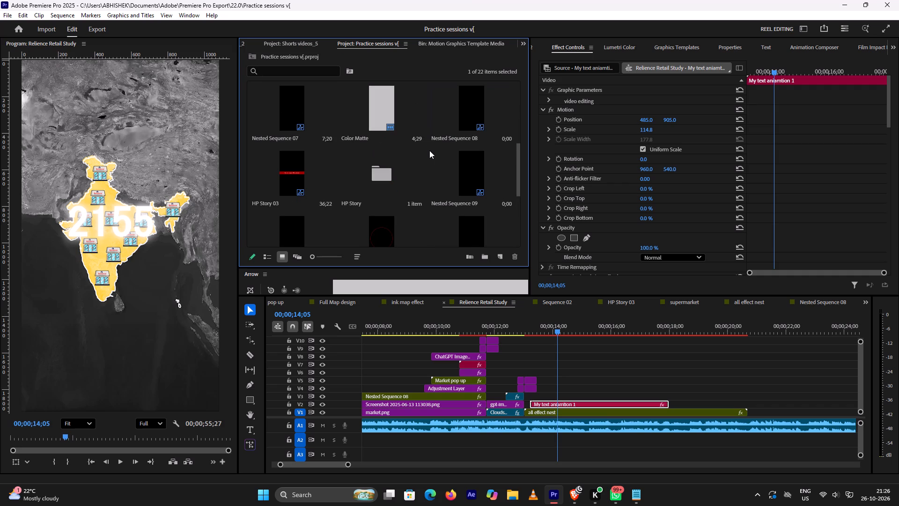
pyautogui.click(300, 43)
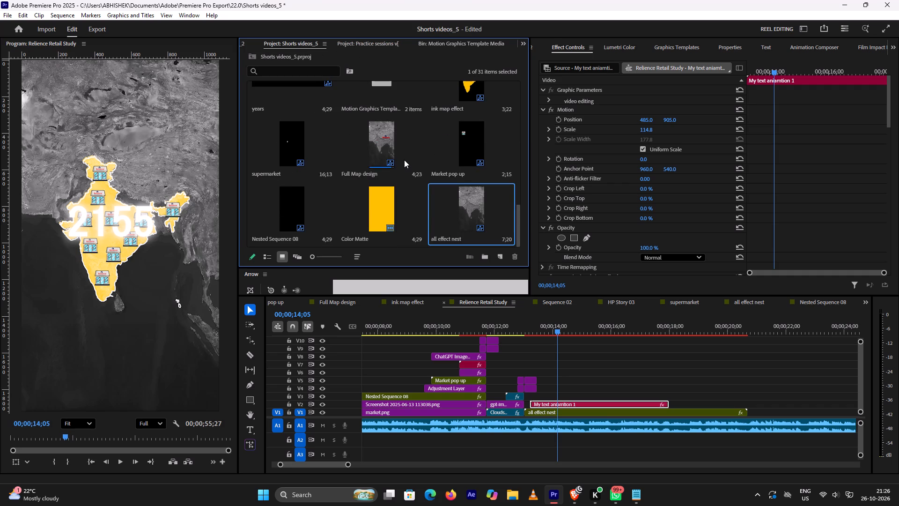
pyautogui.scroll(10, 404, 160)
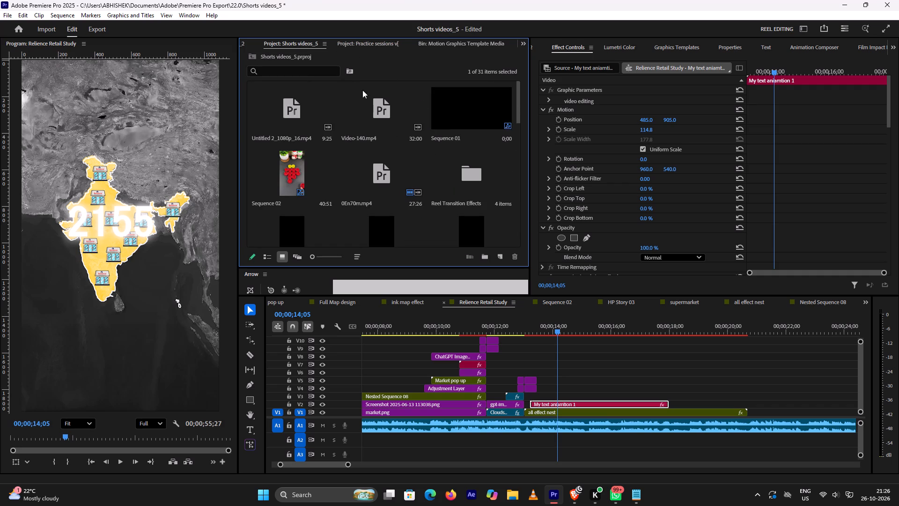
pyautogui.scroll(1, 281, 40)
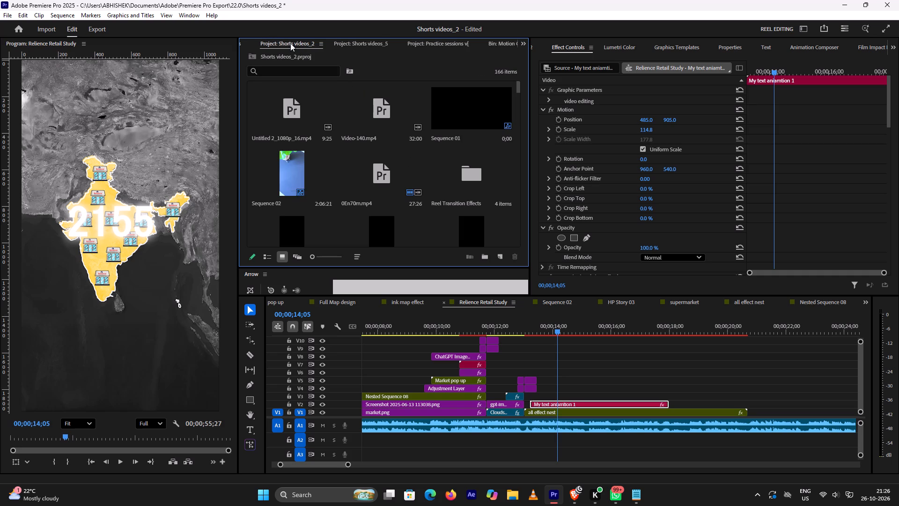
pyautogui.click(290, 43)
pyautogui.scroll(-15, 446, 142)
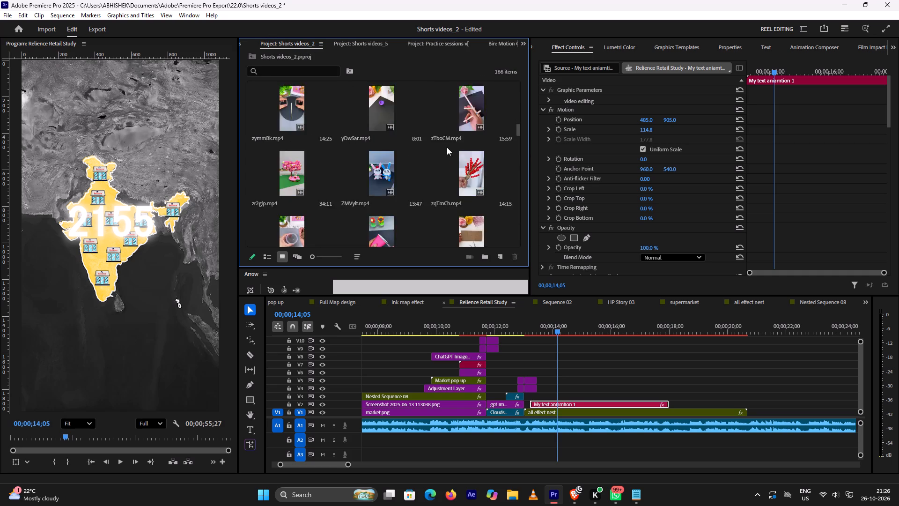
pyautogui.scroll(20, 447, 147)
pyautogui.scroll(7, 447, 147)
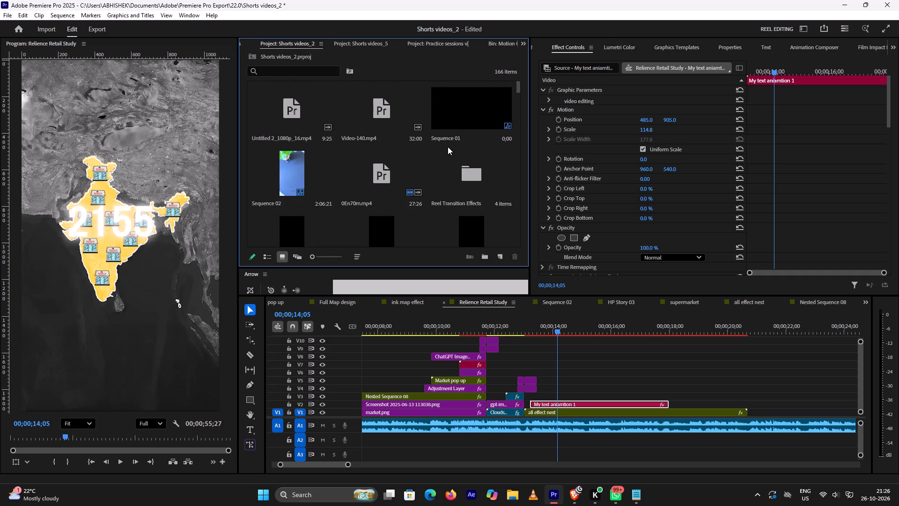
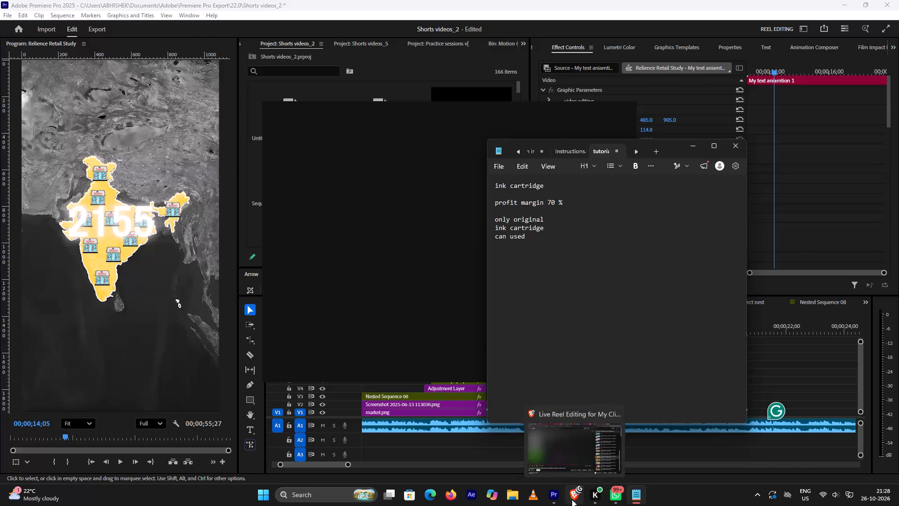
# Glance at the paused tutorial in Brave, and look through the Shorts videos_2 project in Premiere Pro for the green-screen shutter footage.
pyautogui.click(572, 499)
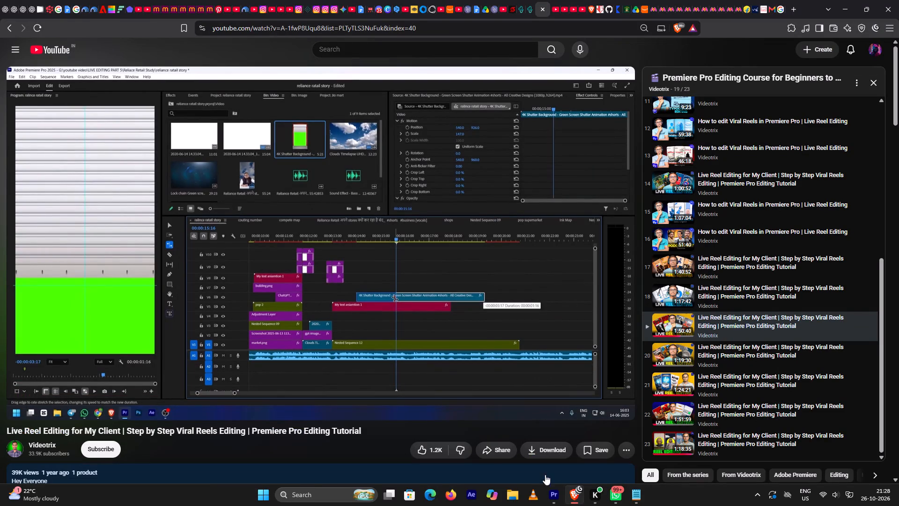
pyautogui.click(553, 499)
pyautogui.moveTo(545, 452); pyautogui.dragTo(543, 446, button='right')
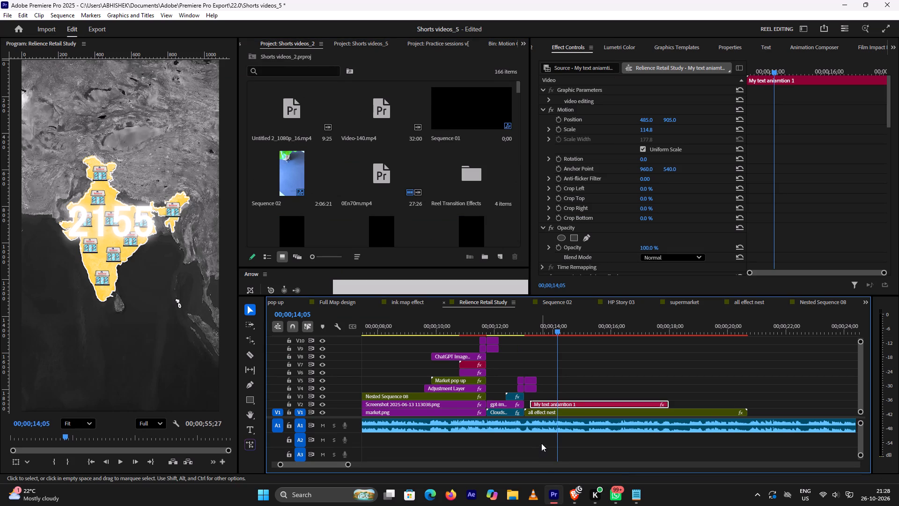
pyautogui.scroll(-5, 450, 176)
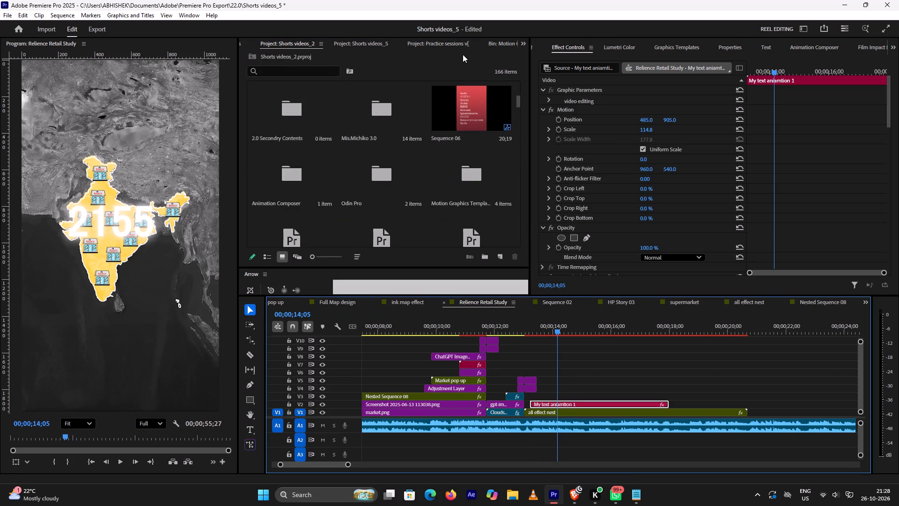
pyautogui.scroll(-2, 459, 37)
pyautogui.click(304, 39)
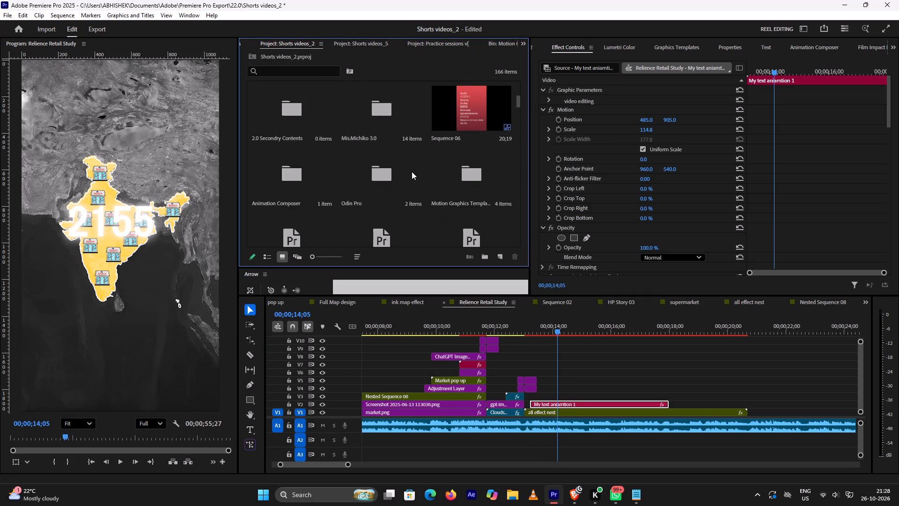
pyautogui.scroll(-9, 413, 171)
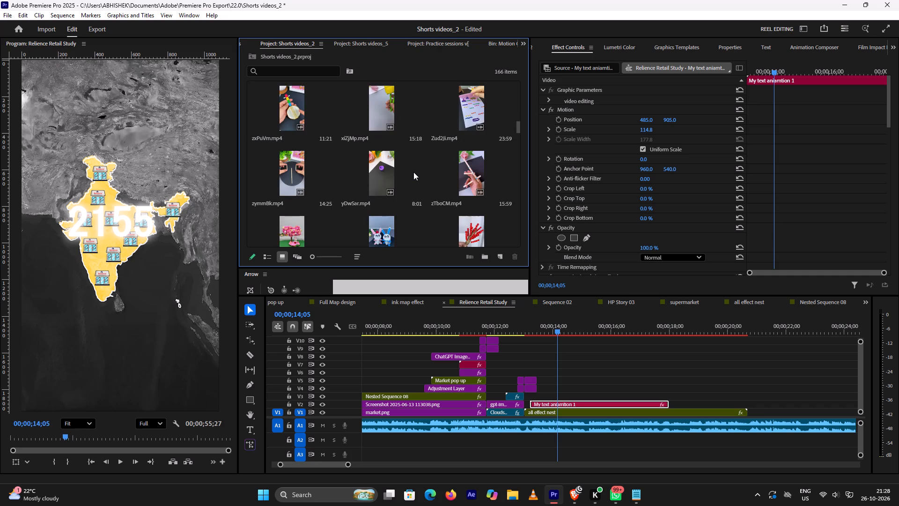
pyautogui.scroll(4, 413, 172)
# In the Shorts videos_5 project, open the 4K Shutter Background clip from the Reliace Retail Study Video bin in the Source monitor.
pyautogui.click(360, 42)
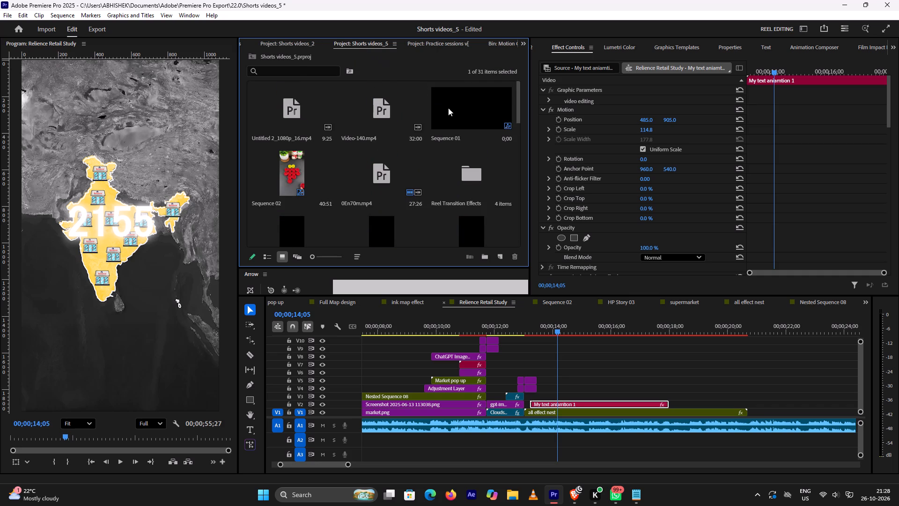
pyautogui.scroll(1, 486, 193)
pyautogui.scroll(-6, 487, 193)
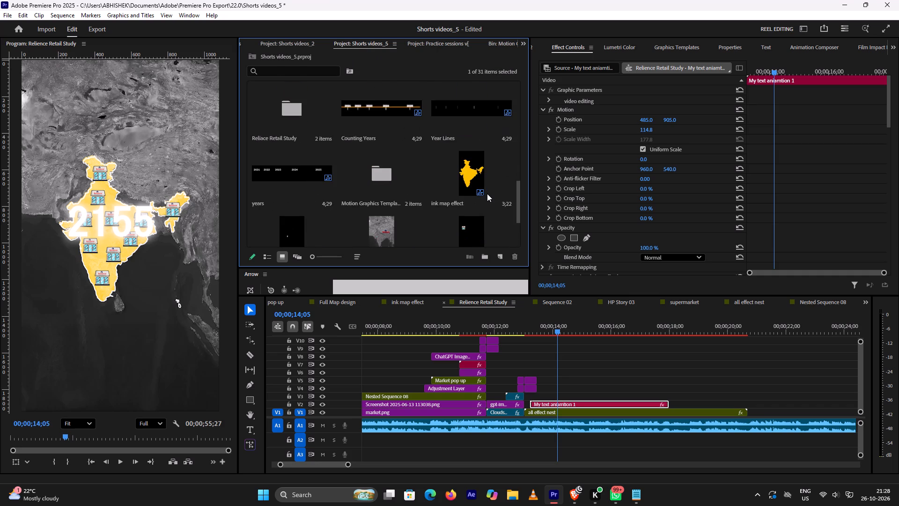
pyautogui.scroll(-5, 487, 194)
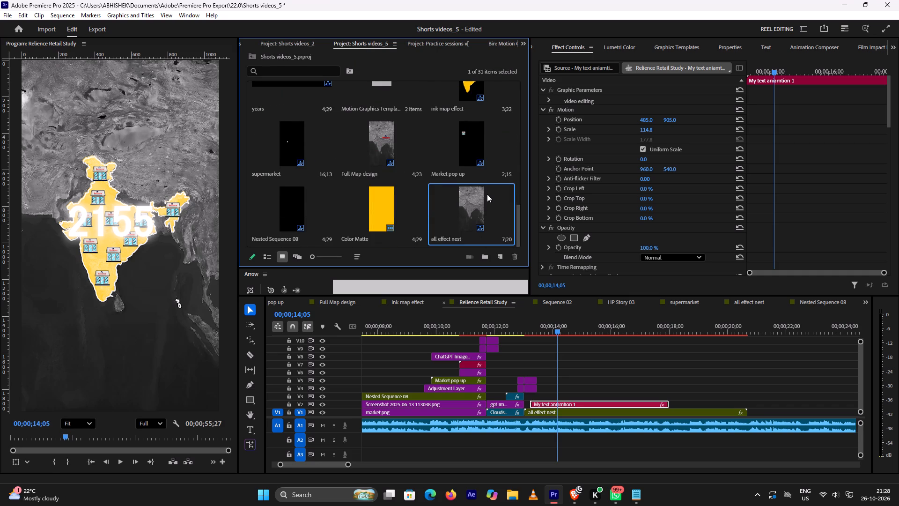
pyautogui.scroll(2, 487, 194)
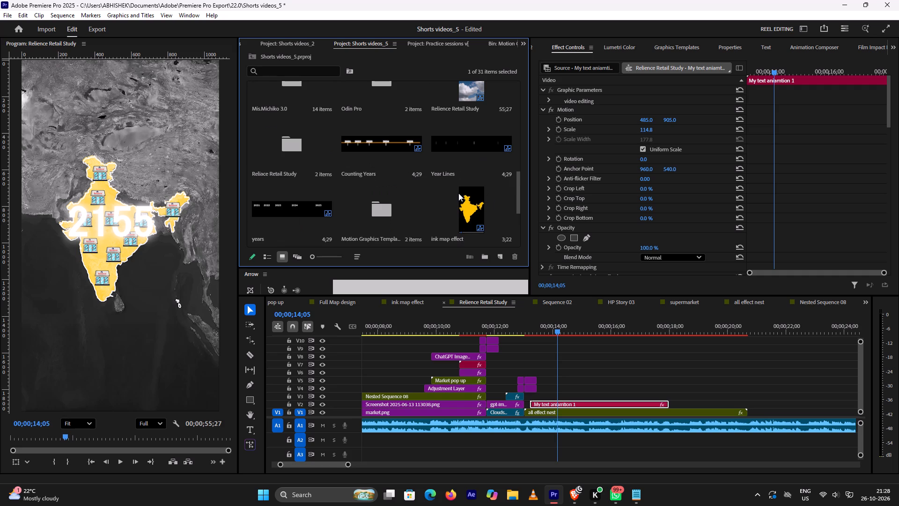
pyautogui.doubleClick(292, 135)
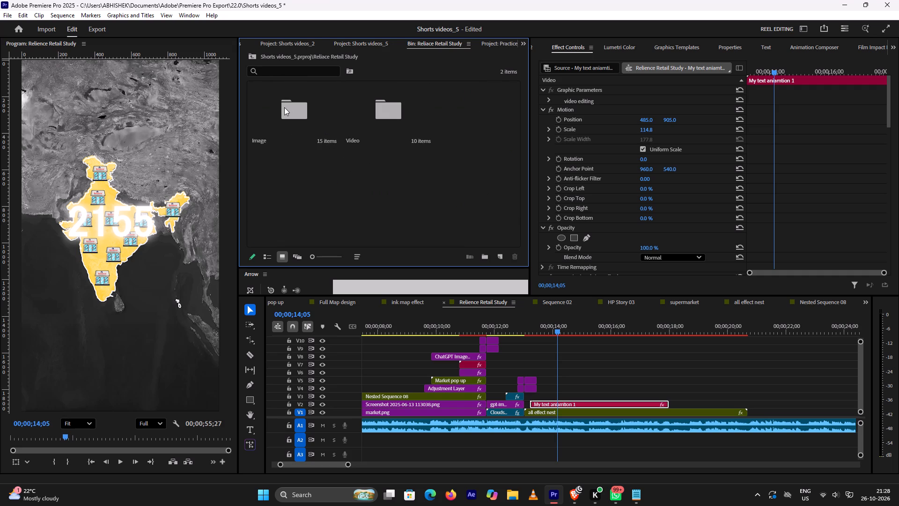
pyautogui.doubleClick(392, 112)
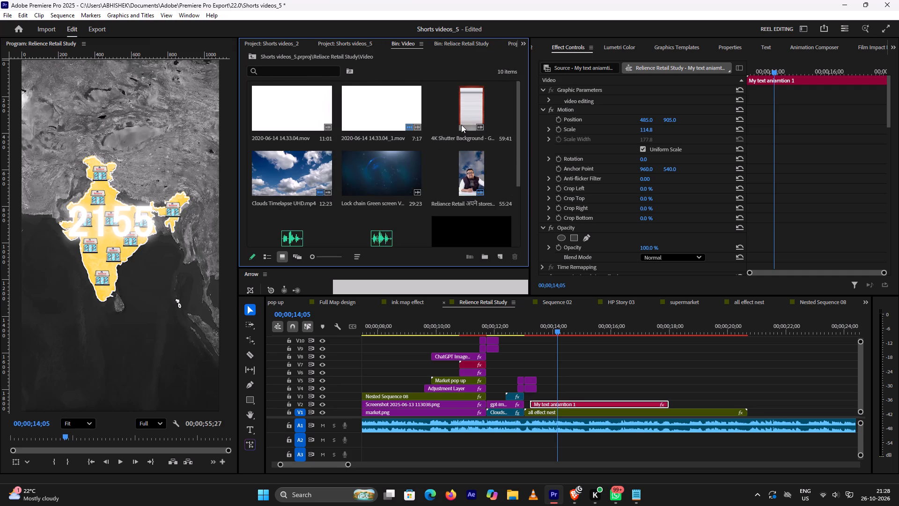
pyautogui.doubleClick(477, 122)
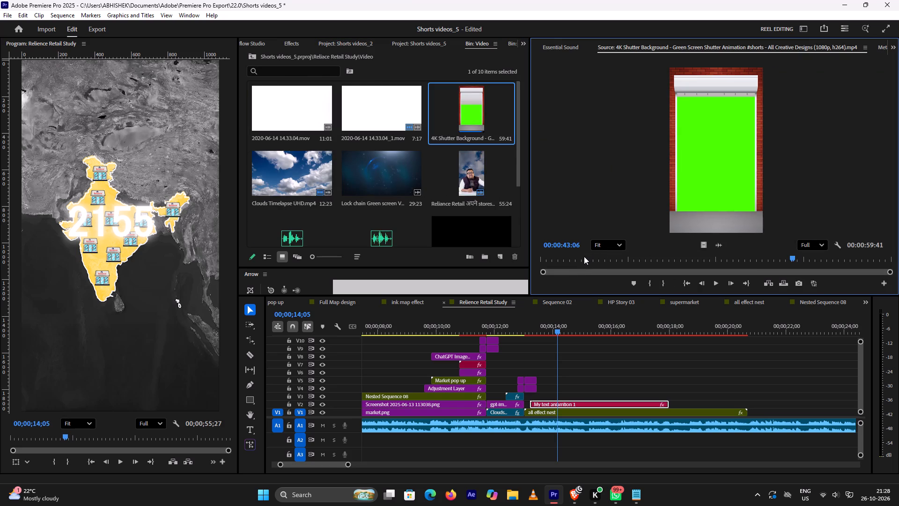
# Scrub and play the shutter source clip to examine where the shutter opens near its start and closes near its end.
pyautogui.click(584, 256)
pyautogui.moveTo(582, 259); pyautogui.dragTo(605, 264)
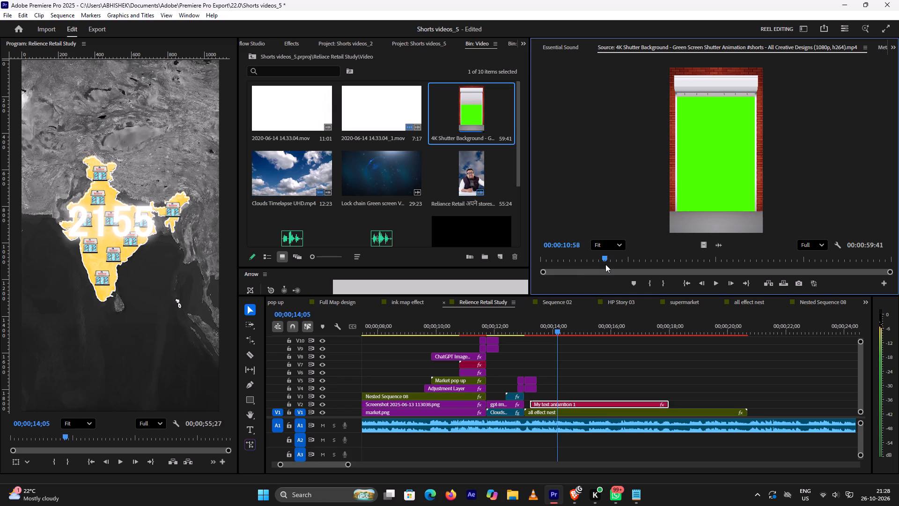
pyautogui.moveTo(605, 264); pyautogui.dragTo(528, 269)
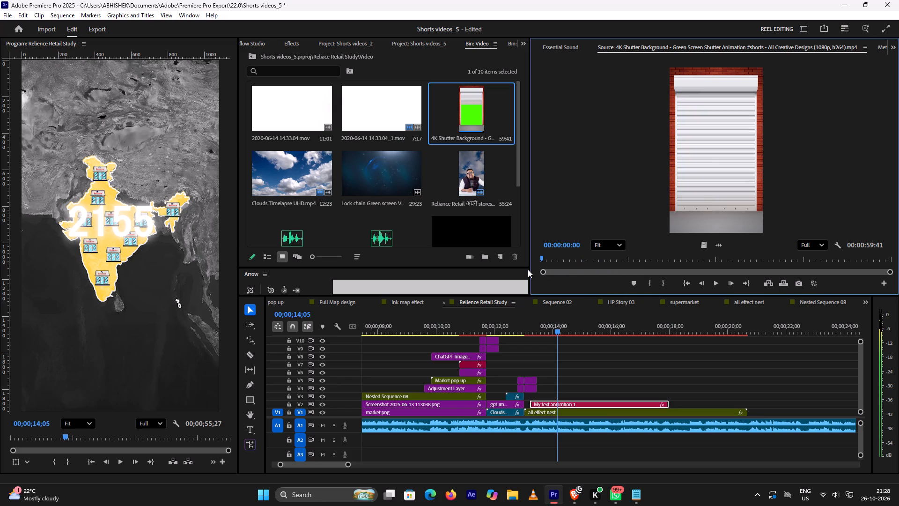
pyautogui.moveTo(528, 269); pyautogui.dragTo(551, 279)
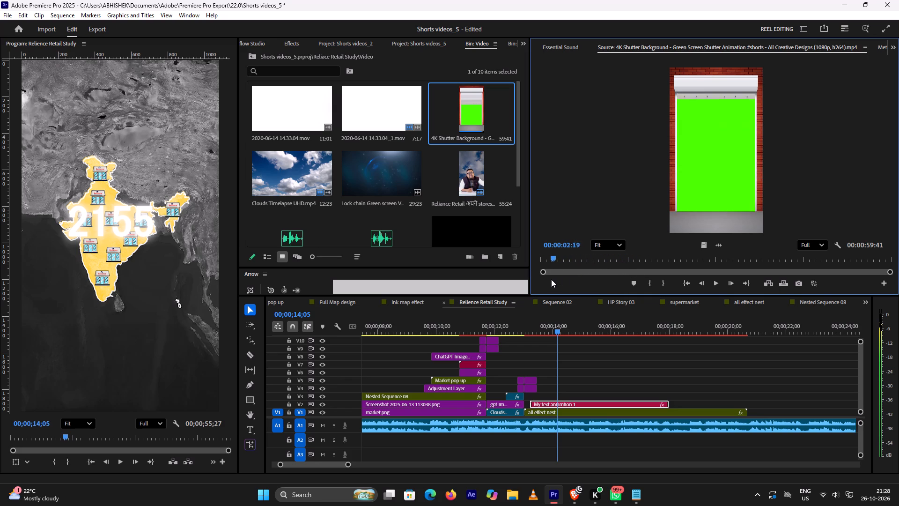
pyautogui.moveTo(551, 279); pyautogui.dragTo(541, 281)
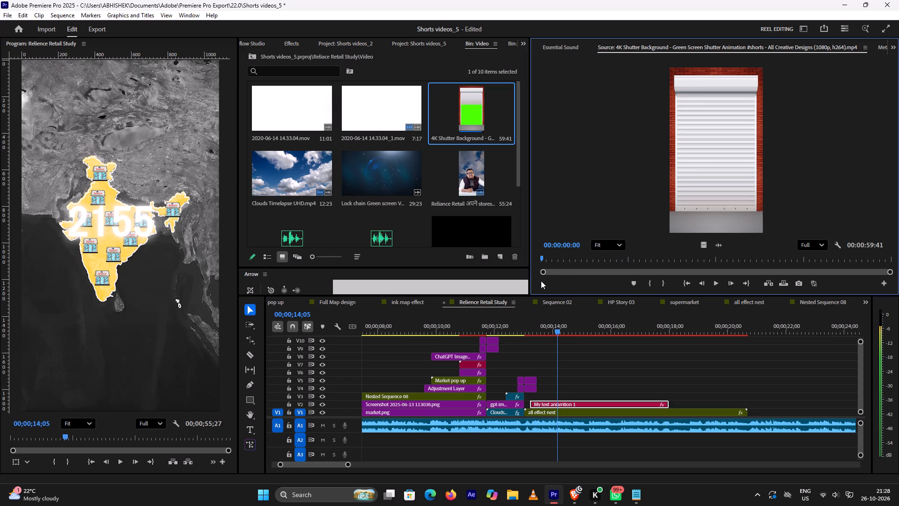
pyautogui.moveTo(541, 281); pyautogui.dragTo(571, 280)
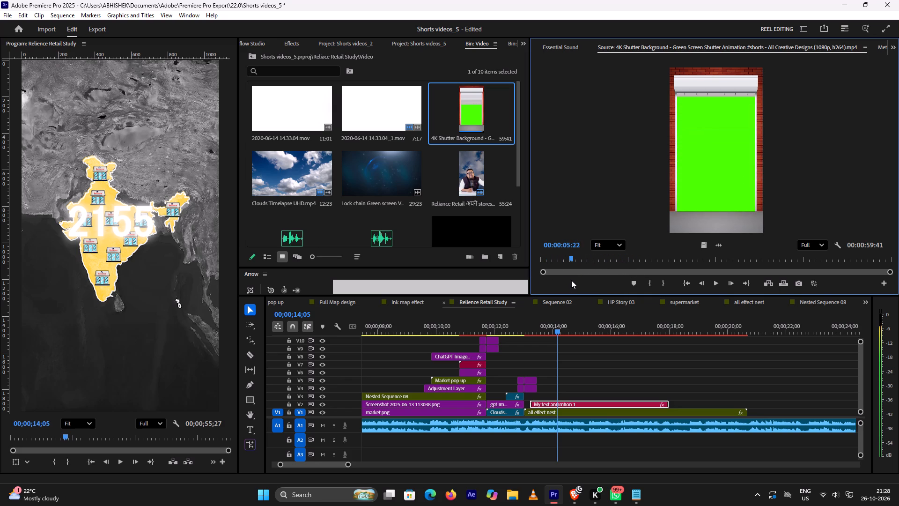
pyautogui.moveTo(571, 280); pyautogui.dragTo(648, 288)
pyautogui.moveTo(648, 288); pyautogui.dragTo(894, 295)
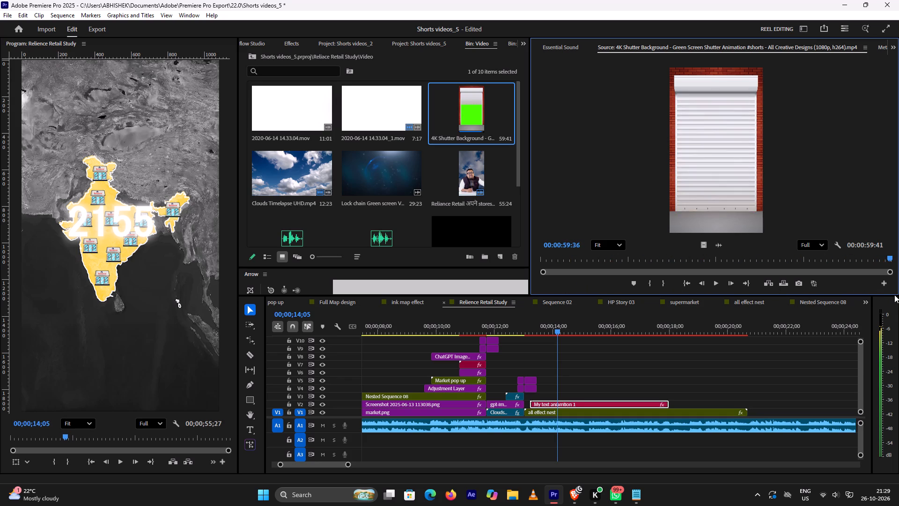
pyautogui.moveTo(894, 295); pyautogui.dragTo(852, 307)
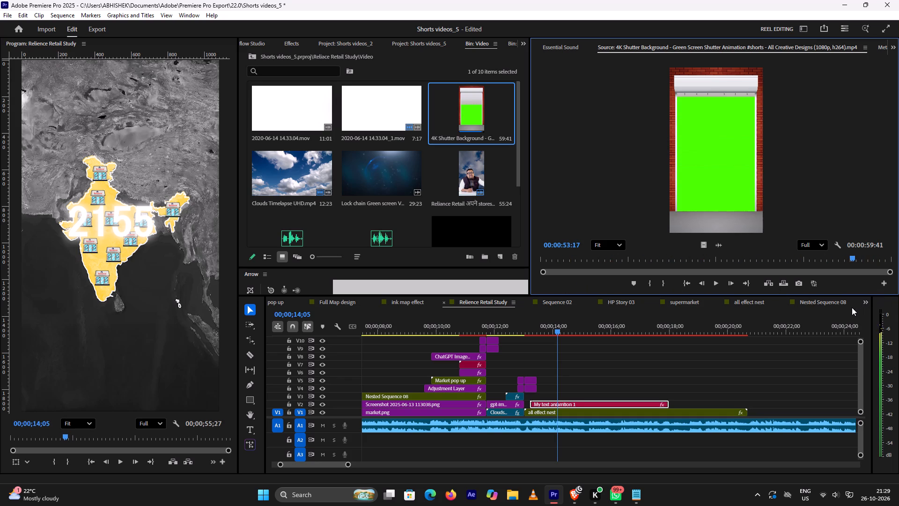
pyautogui.moveTo(852, 307); pyautogui.dragTo(885, 298)
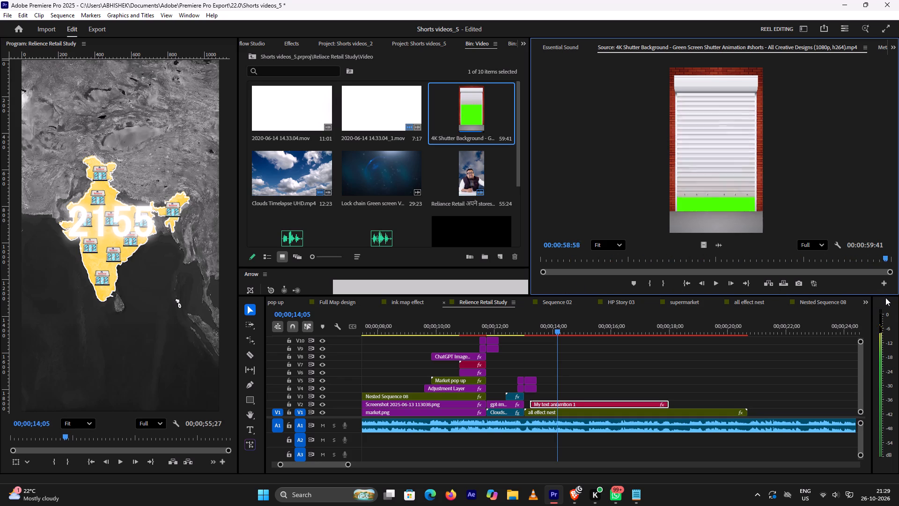
pyautogui.moveTo(885, 298); pyautogui.dragTo(852, 315)
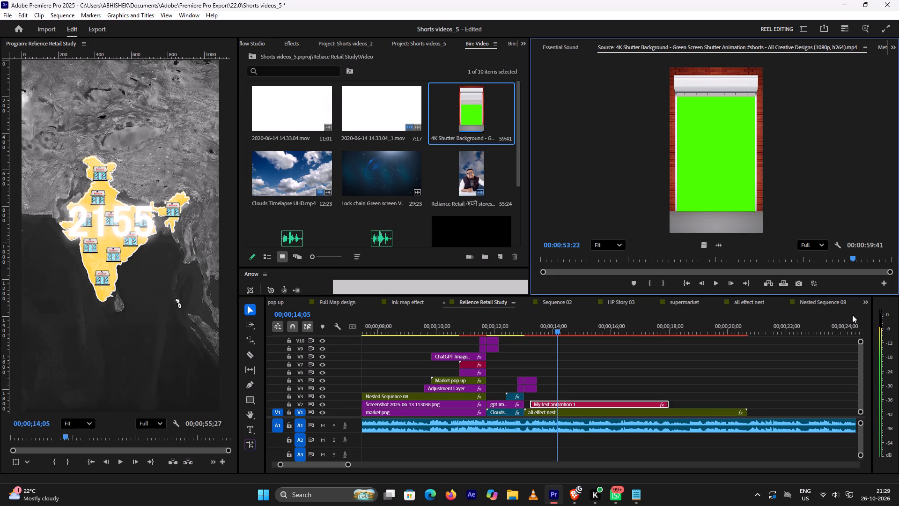
pyautogui.moveTo(852, 315); pyautogui.dragTo(530, 312)
pyautogui.press('space')
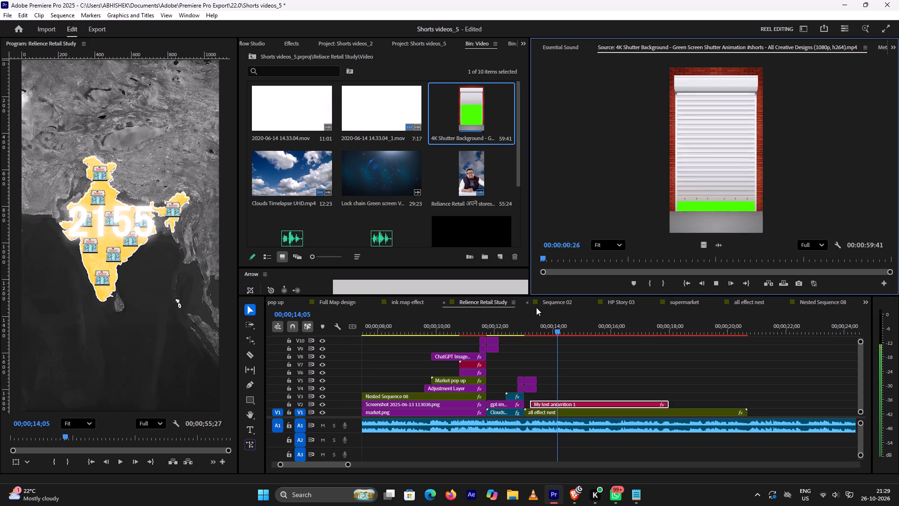
pyautogui.press('space')
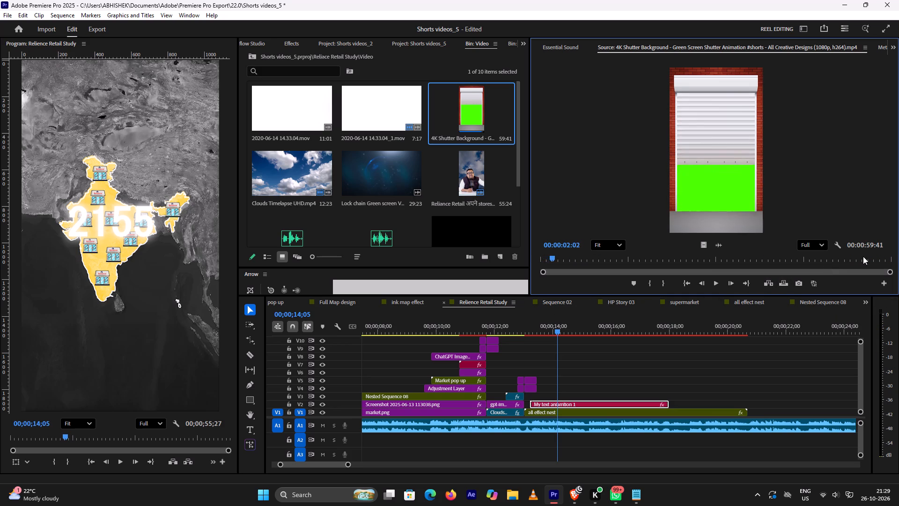
pyautogui.click(863, 256)
pyautogui.press('space')
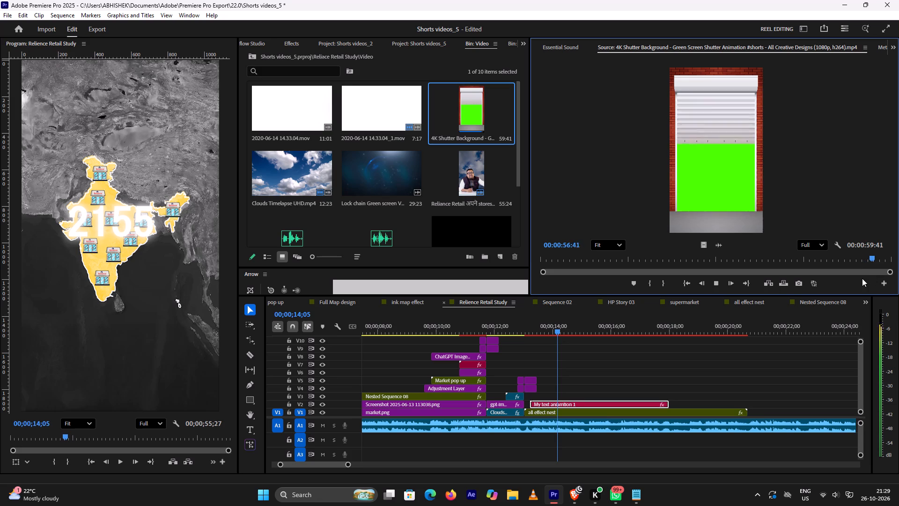
pyautogui.press('space')
# Mark an In point at 00:00:54:05 in the shutter source clip, just before the shutter starts closing.
pyautogui.moveTo(880, 259); pyautogui.dragTo(870, 263)
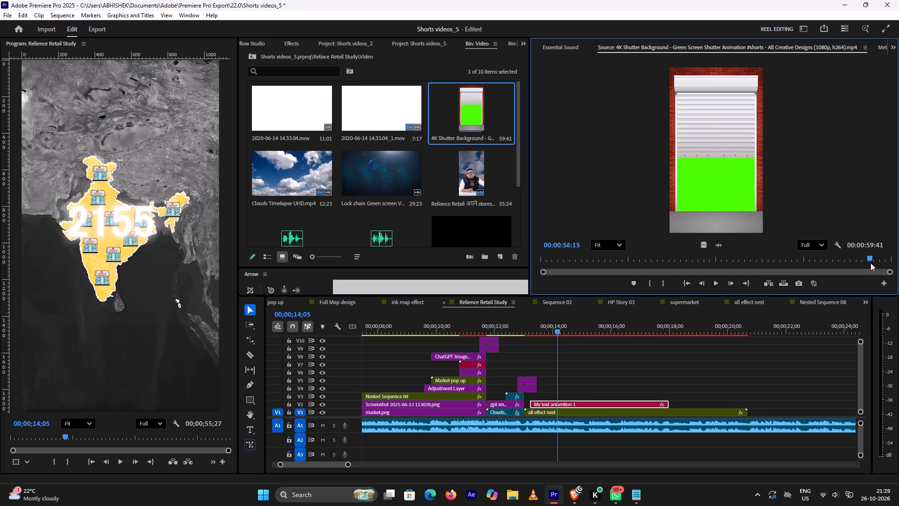
pyautogui.moveTo(870, 263); pyautogui.dragTo(859, 272)
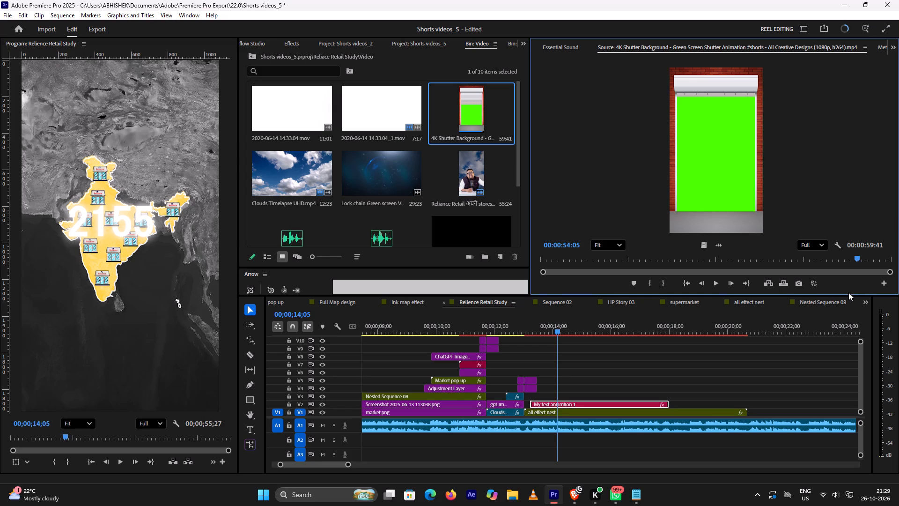
pyautogui.press('i')
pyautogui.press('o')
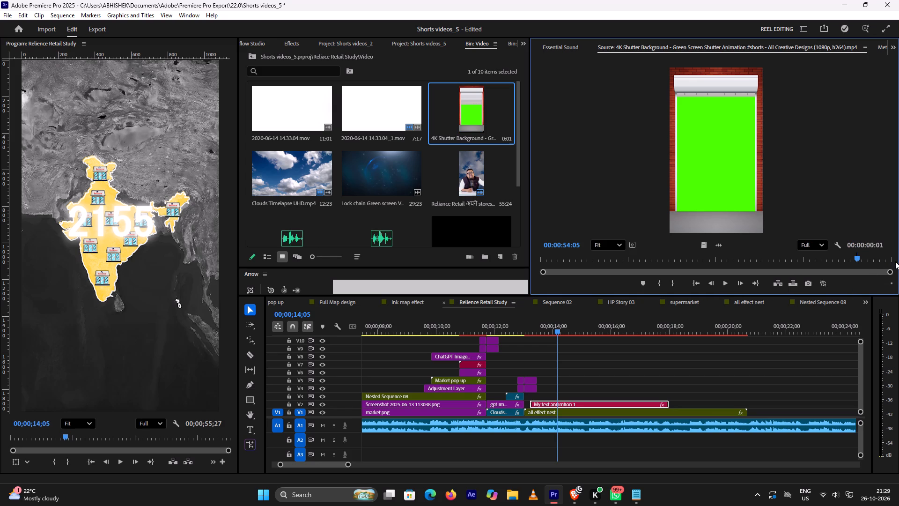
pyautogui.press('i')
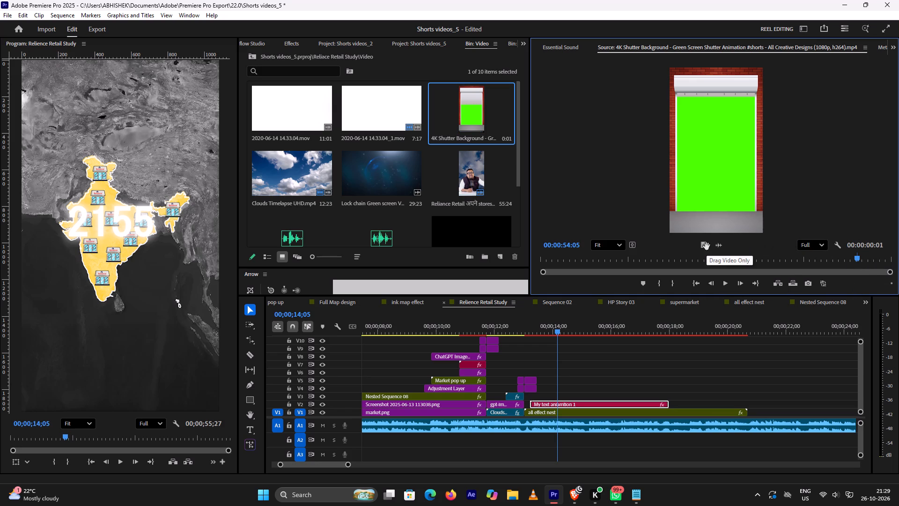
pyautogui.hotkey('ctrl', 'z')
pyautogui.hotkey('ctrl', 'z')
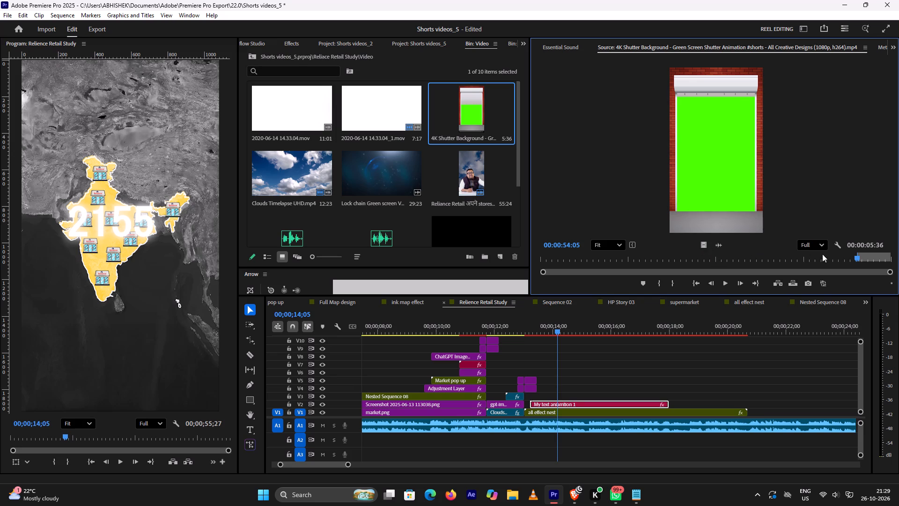
# Place only the video of the marked shutter range on track V3, above the start of the 2155 text clip.
pyautogui.moveTo(706, 247); pyautogui.dragTo(542, 394)
# Preview the sequence from just before the shutter clip up to 14;10, and select the shutter clip on V3.
pyautogui.click(531, 323)
pyautogui.press('space')
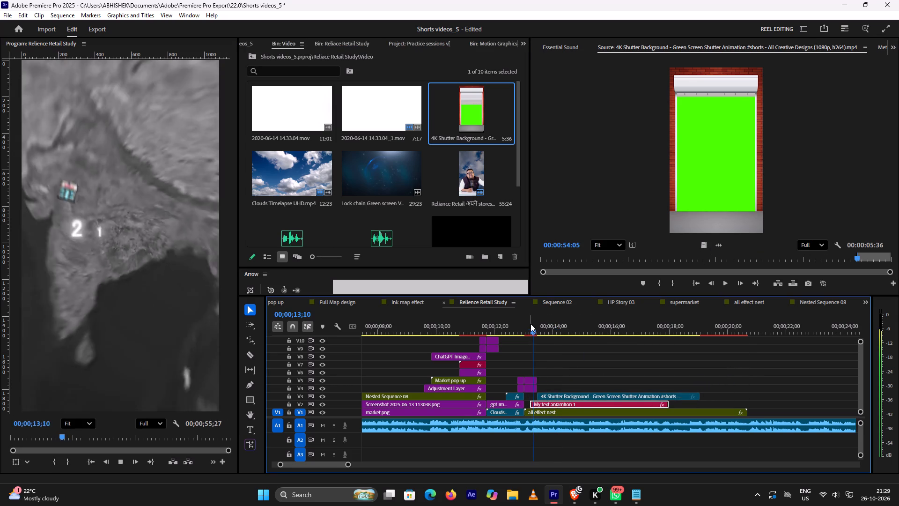
pyautogui.press('space')
pyautogui.click(618, 396)
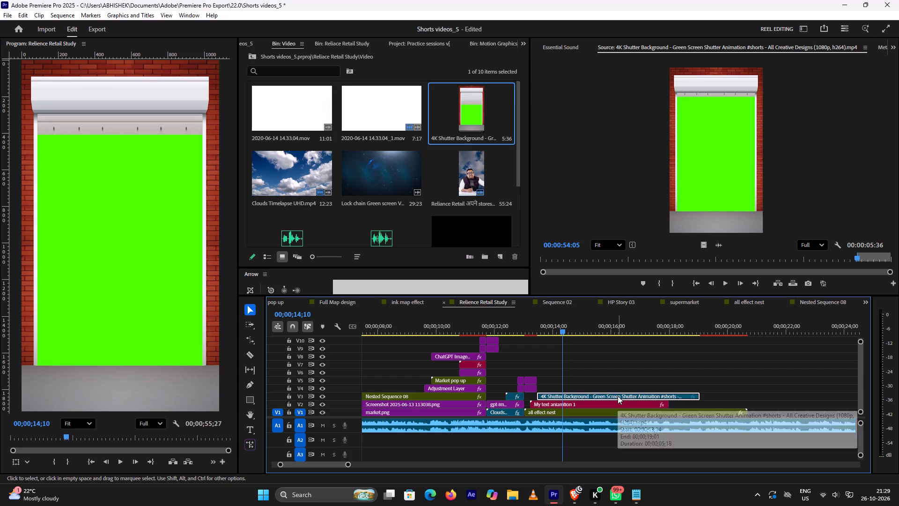
# Switch to the YouTube tutorial in Brave and play it on briefly to study how the shutter clip is shortened.
pyautogui.click(575, 494)
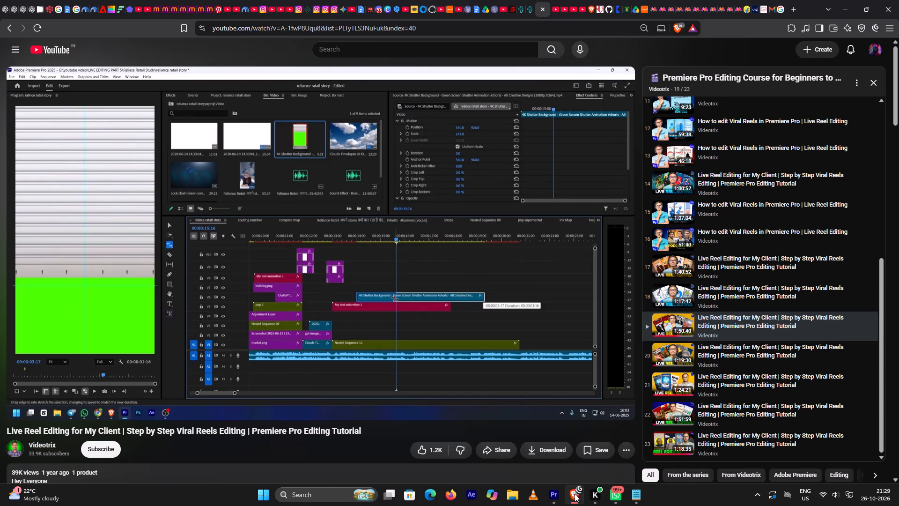
pyautogui.press('space')
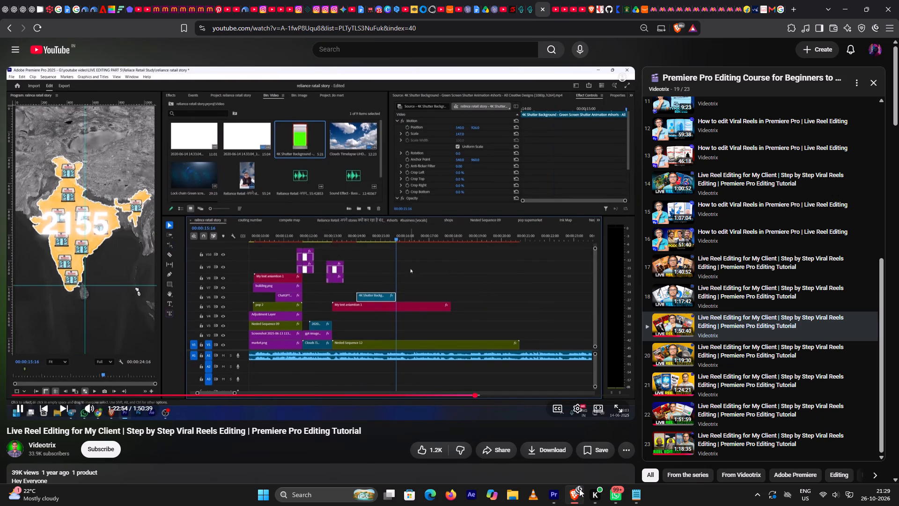
pyautogui.press('space')
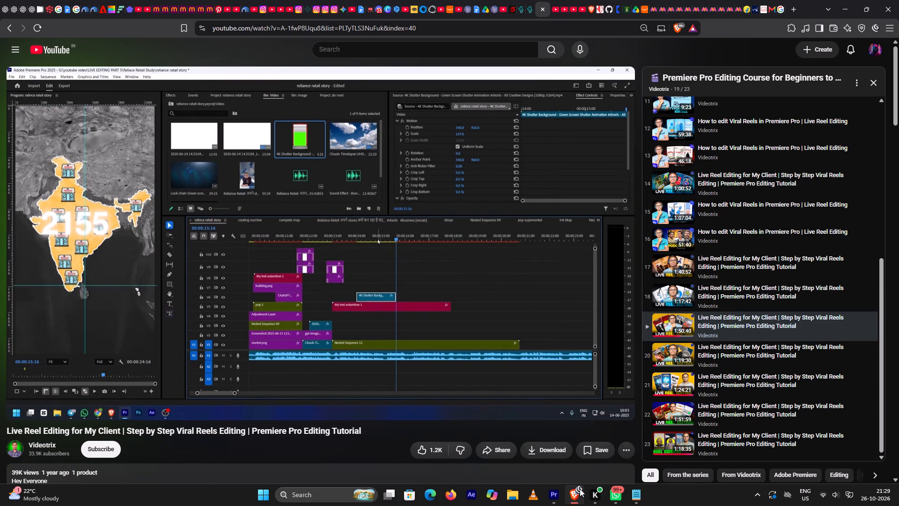
# Play and skip through the YouTube tutorial around 1:22:47 to 1:23:06 to study how the shutter clip is shortened and what follows.
pyautogui.press('space')
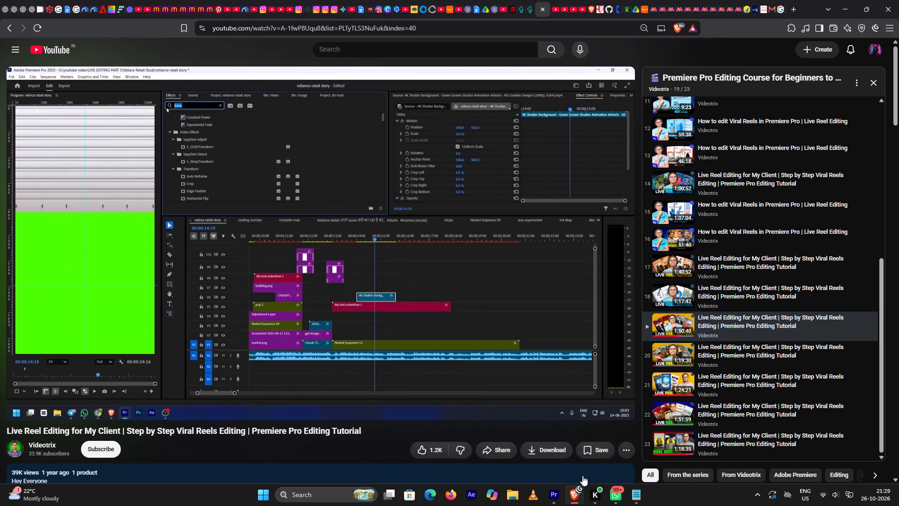
pyautogui.press('space')
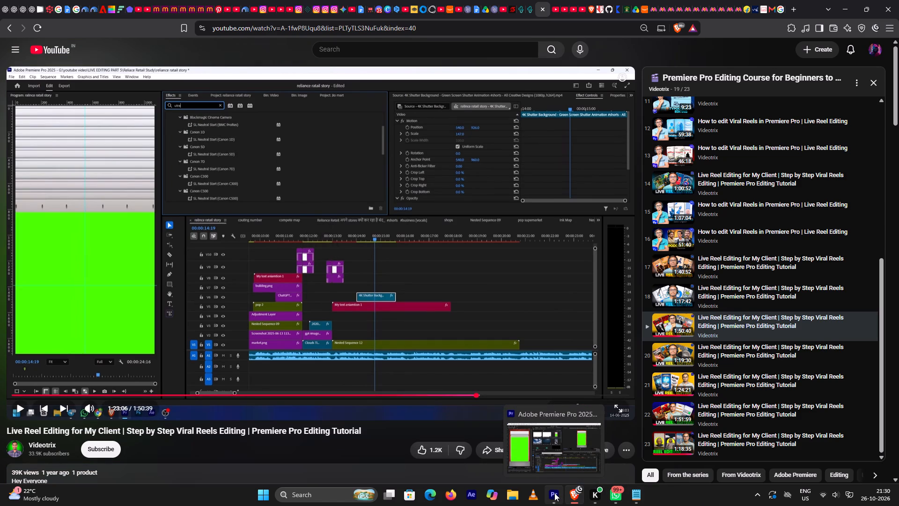
pyautogui.press('Left')
pyautogui.press('Left')
pyautogui.press('Left')
pyautogui.press('Up')
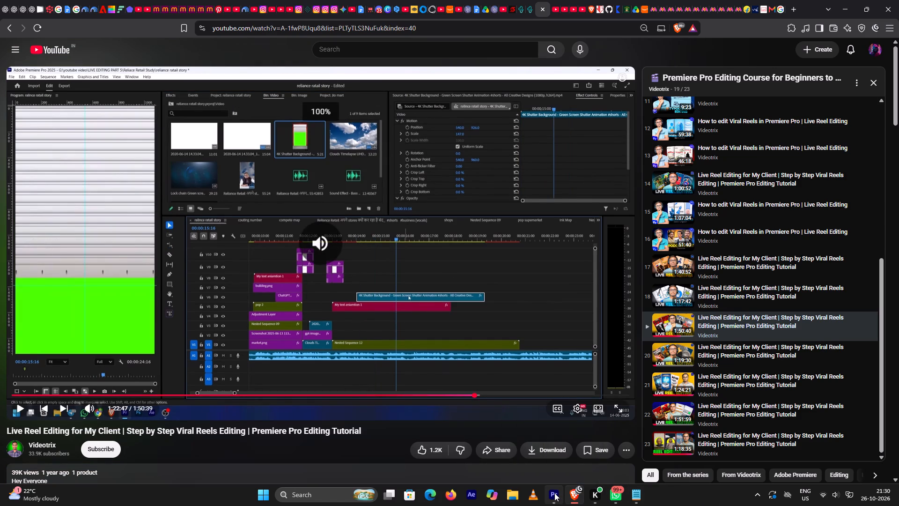
pyautogui.press('Up')
pyautogui.press('Up')
pyautogui.press('Right')
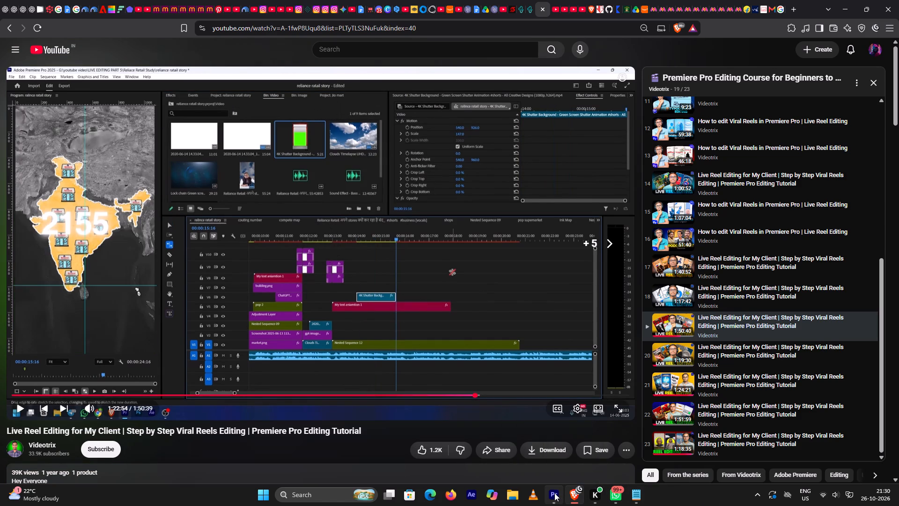
pyautogui.press('Right')
pyautogui.press('space')
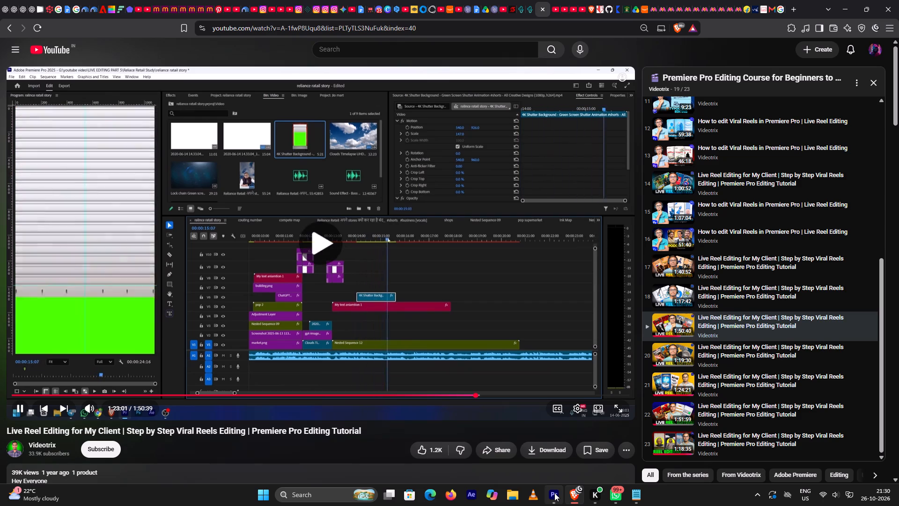
# Rewind the tutorial in stages to about 1:22:05 to re-examine how the shutter clip is picked and placed, and pause it.
pyautogui.press('Left')
pyautogui.press('Left')
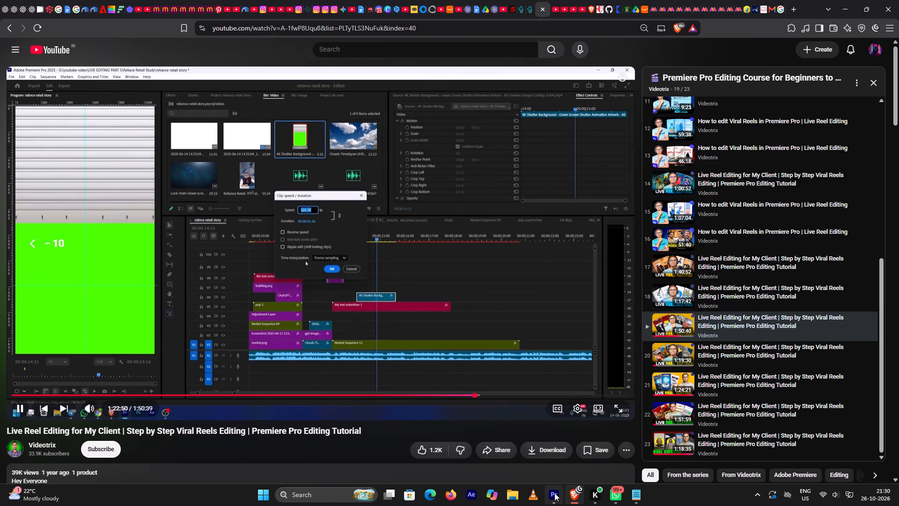
pyautogui.press('Left')
pyautogui.press('Left')
pyautogui.press('Left')
pyautogui.press('Left')
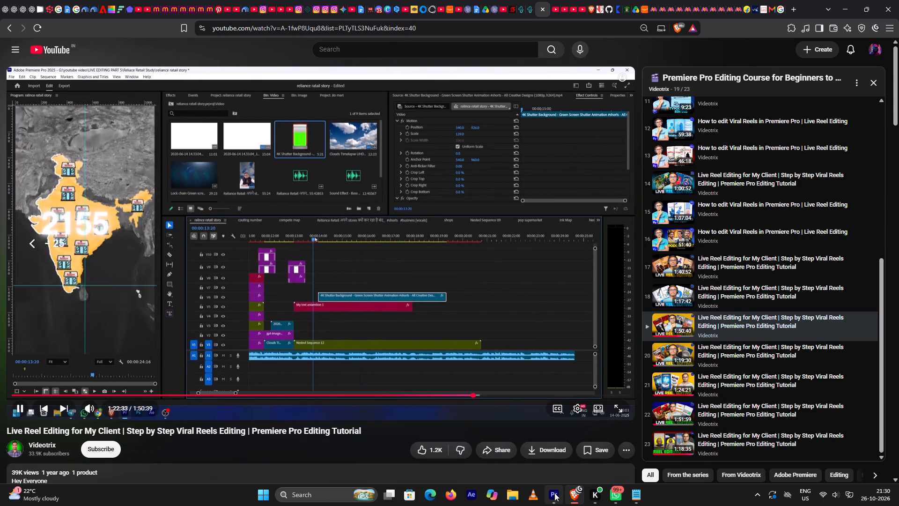
pyautogui.press('Left')
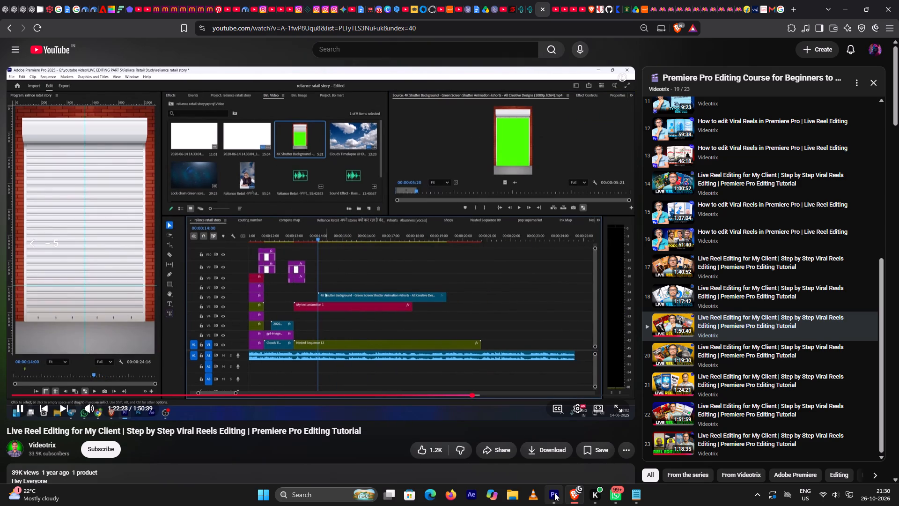
pyautogui.press('Left')
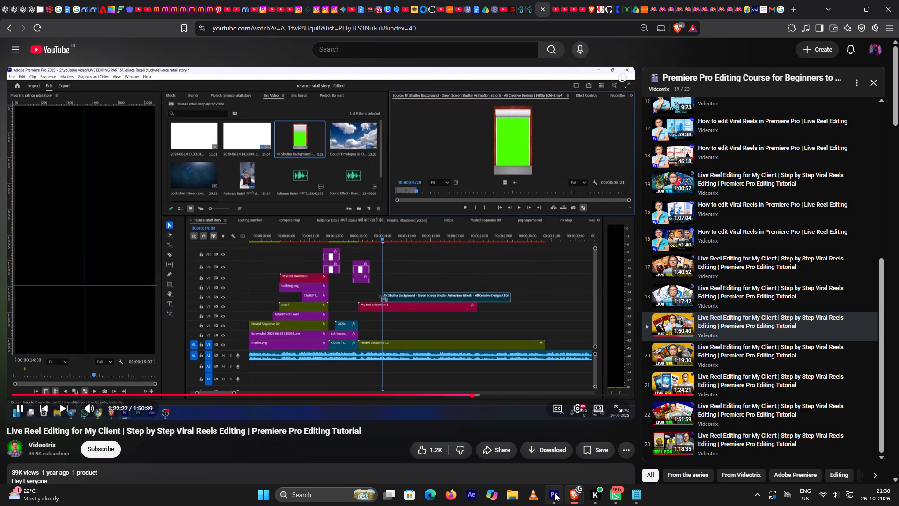
pyautogui.press('Left')
pyautogui.press('Left')
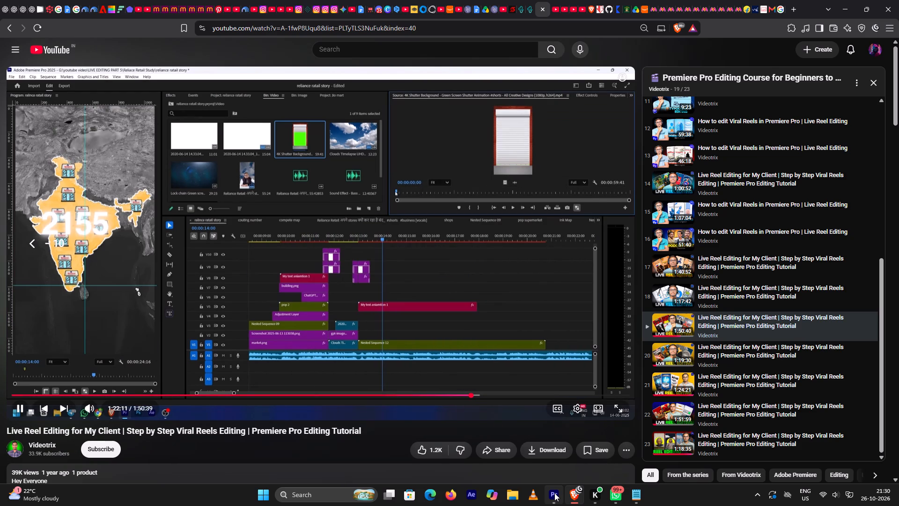
pyautogui.press('Left')
pyautogui.press('Left')
pyautogui.press('Left')
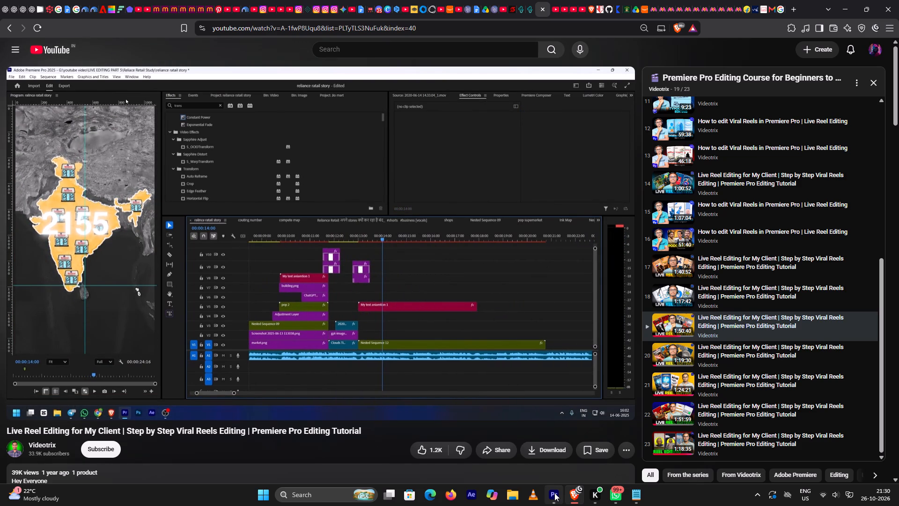
pyautogui.press('space')
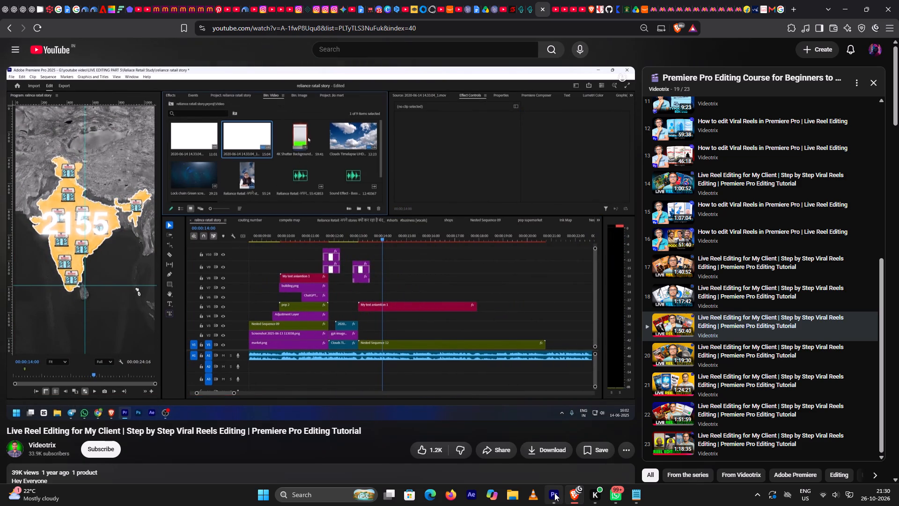
pyautogui.click(571, 505)
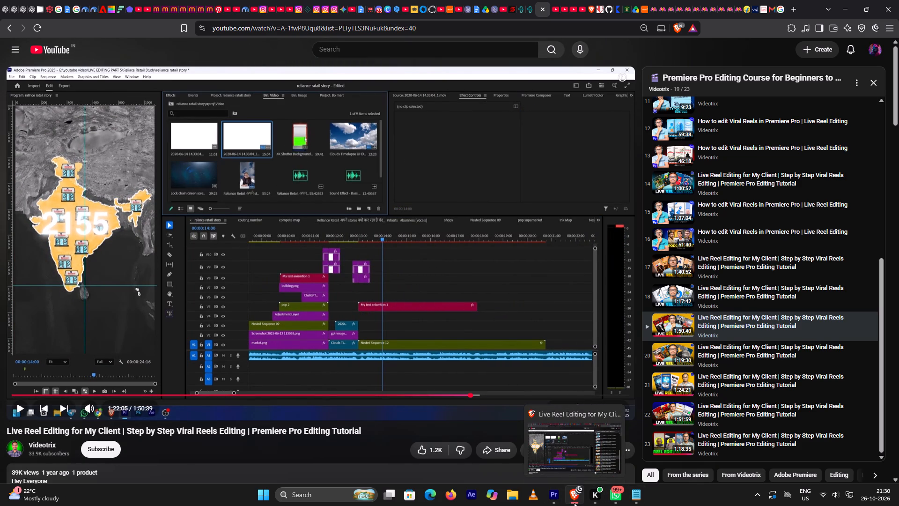
# Switch to Premiere Pro and preview short stretches of the sequence around the start of the shutter clip.
pyautogui.click(552, 499)
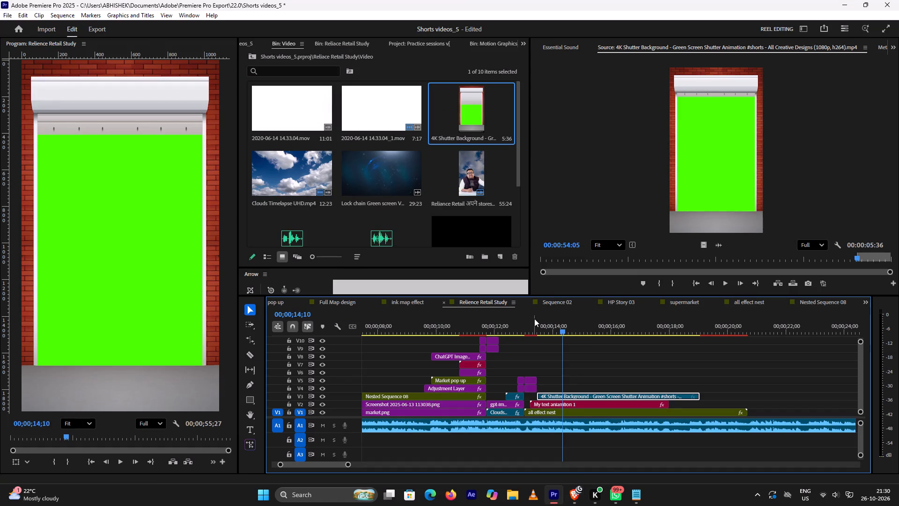
pyautogui.click(547, 325)
pyautogui.press('space')
pyautogui.press('space')
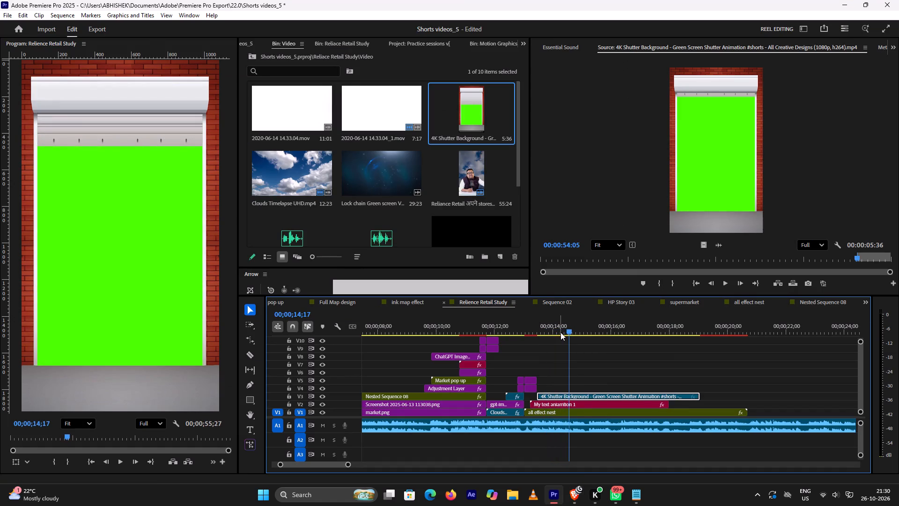
pyautogui.click(555, 330)
pyautogui.press('space')
pyautogui.press('space')
pyautogui.click(541, 330)
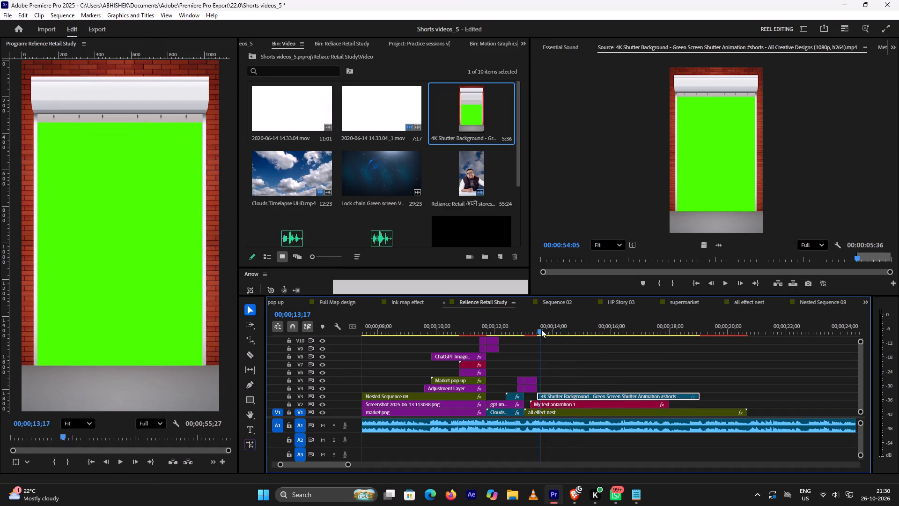
pyautogui.press('space')
pyautogui.press('space')
# Move the shutter clip later on track V3 so that it starts at 00;00;14;02.
pyautogui.click(558, 329)
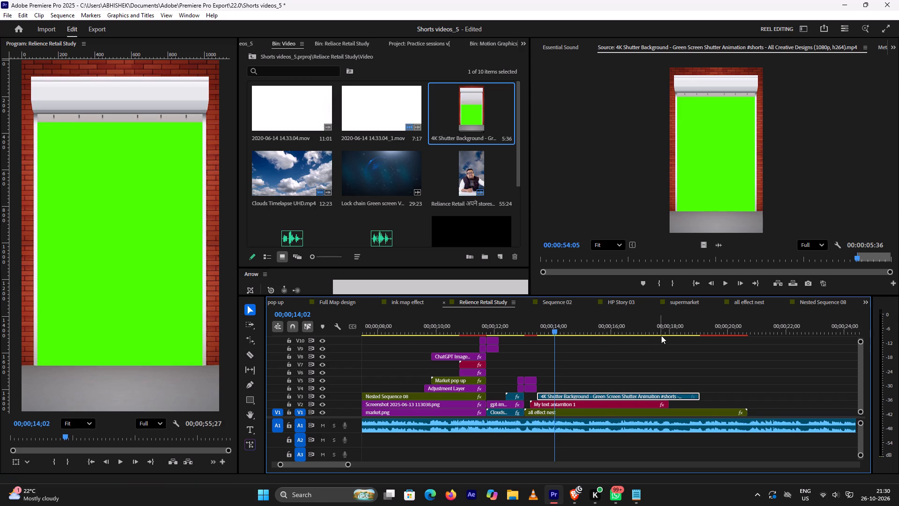
pyautogui.moveTo(568, 394); pyautogui.dragTo(577, 392)
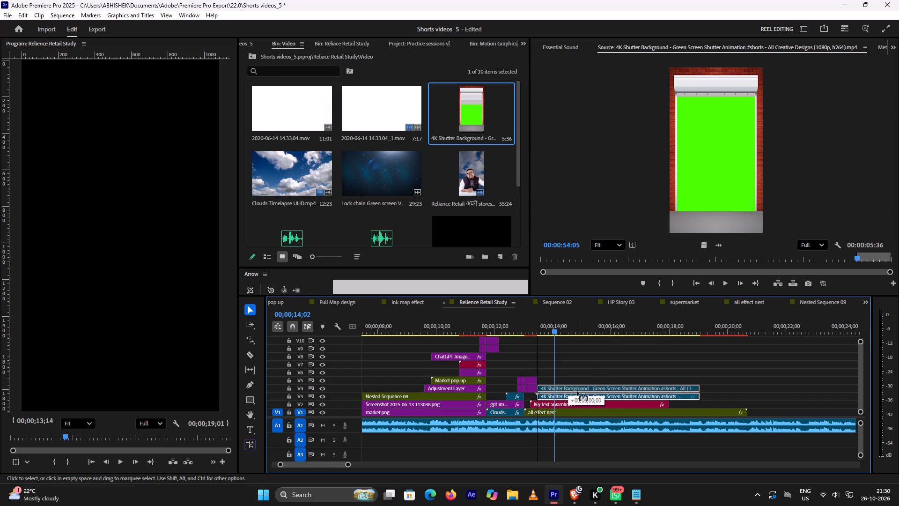
pyautogui.moveTo(577, 392); pyautogui.dragTo(580, 391)
pyautogui.moveTo(597, 387); pyautogui.dragTo(598, 393)
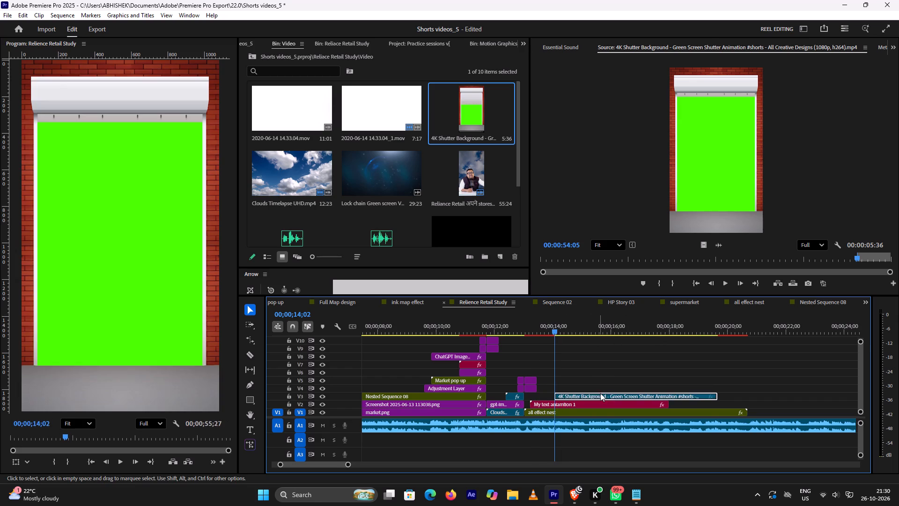
# Play the sequence on to 00;00;15;22 and rate-stretch the end of the V3 shutter clip back to that point.
pyautogui.click(609, 390)
pyautogui.press('space')
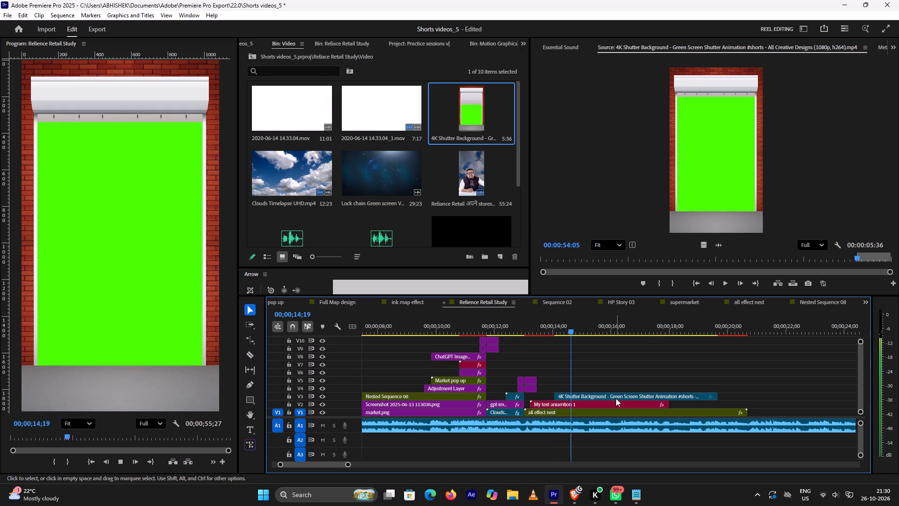
pyautogui.press('space')
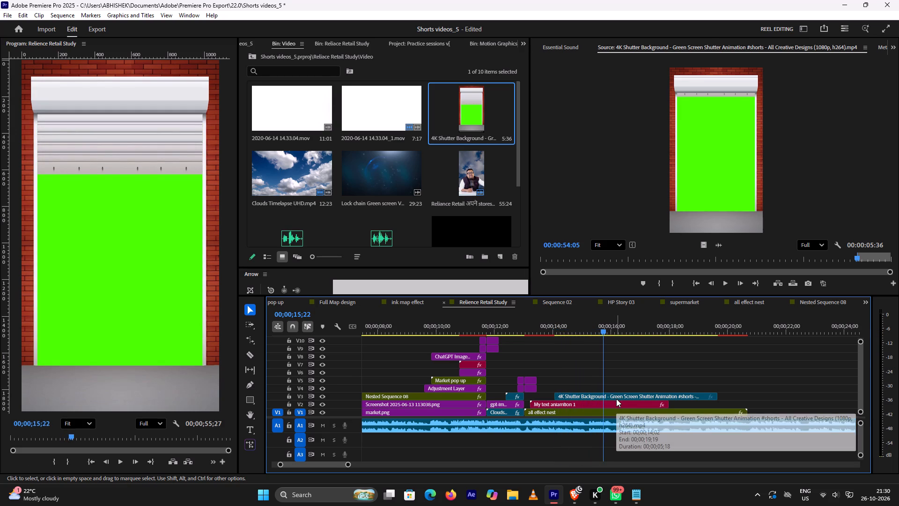
pyautogui.click(635, 399)
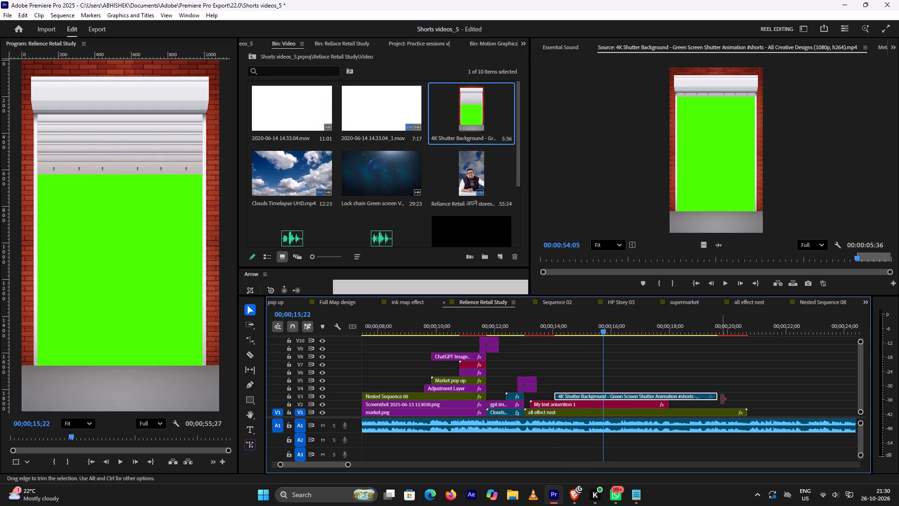
pyautogui.press('r')
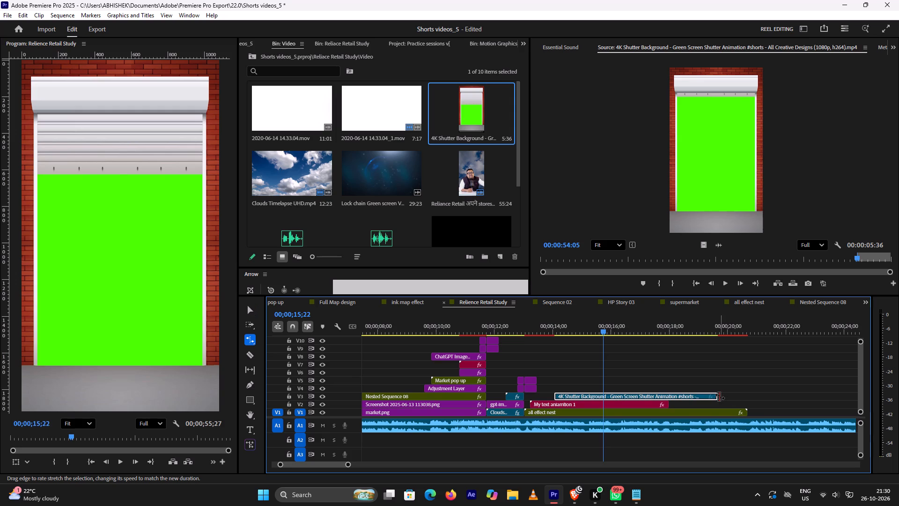
pyautogui.moveTo(720, 396); pyautogui.dragTo(618, 393)
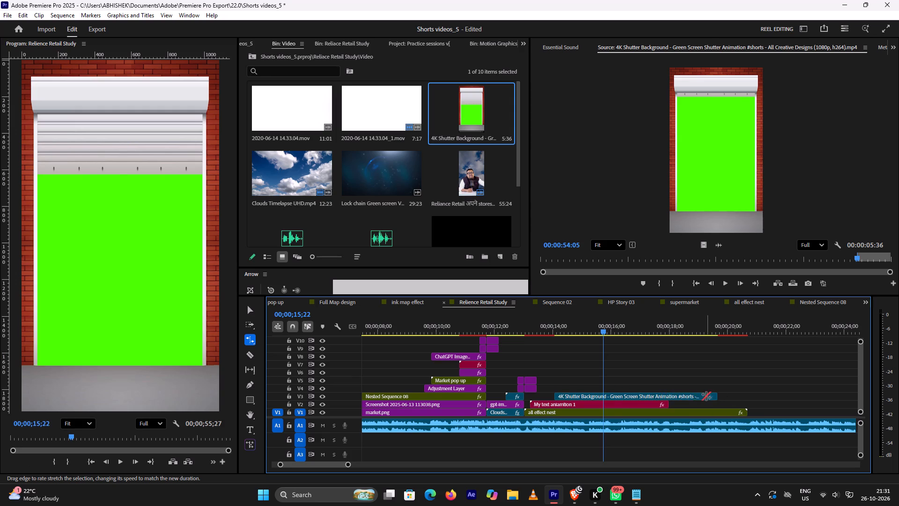
pyautogui.click(707, 396)
pyautogui.moveTo(717, 397); pyautogui.dragTo(609, 396)
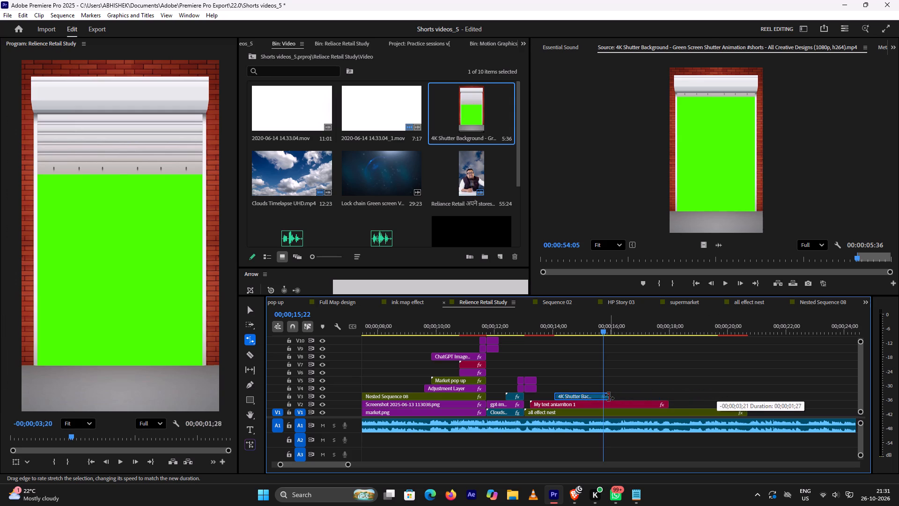
pyautogui.moveTo(609, 396); pyautogui.dragTo(605, 400)
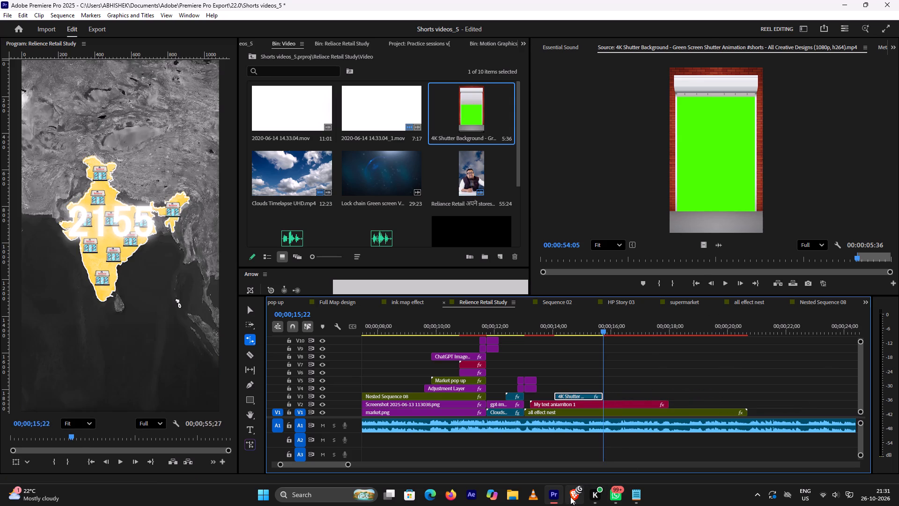
# Switch to the YouTube tutorial in Brave and review the shutter clip's placement and timing up to about 1:22:44.
pyautogui.click(570, 496)
pyautogui.press('space')
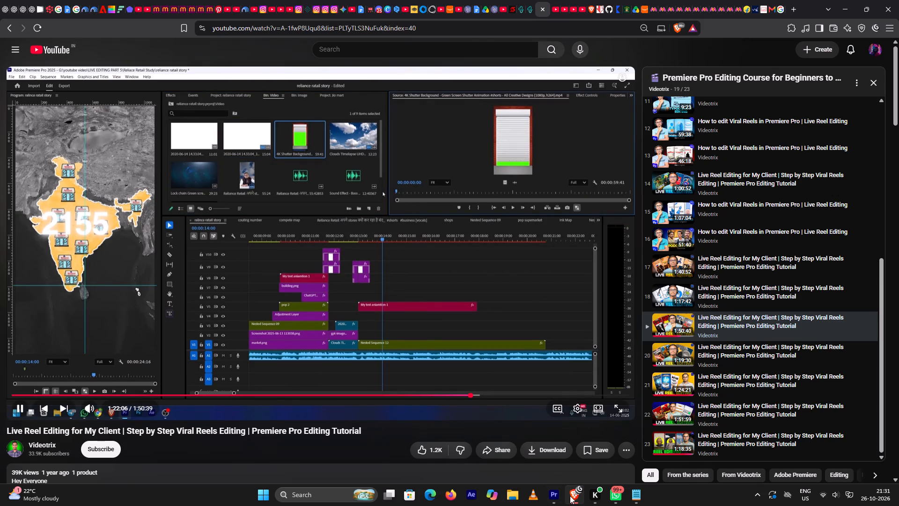
pyautogui.press('Right')
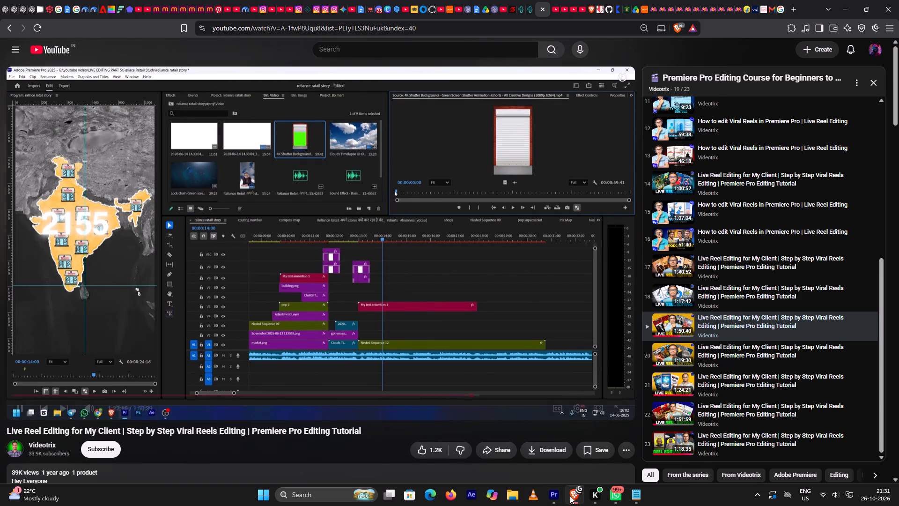
pyautogui.press('Right')
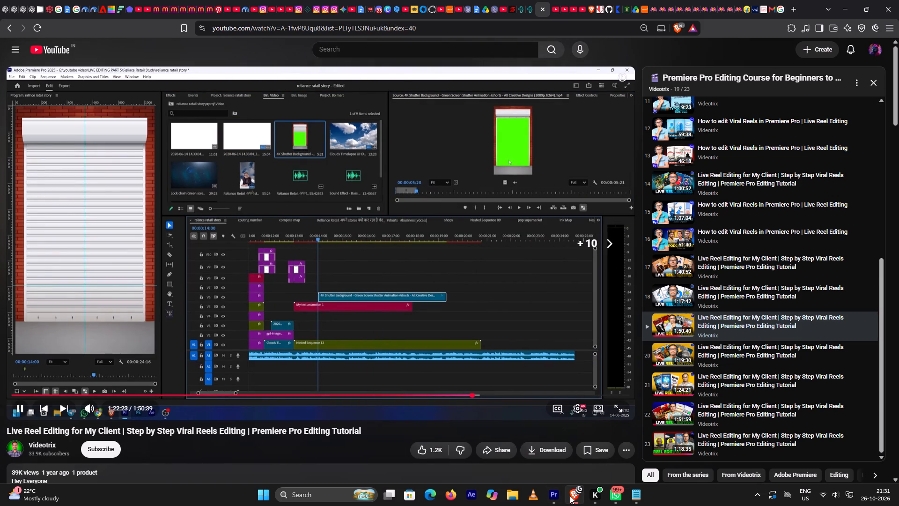
pyautogui.press('Right')
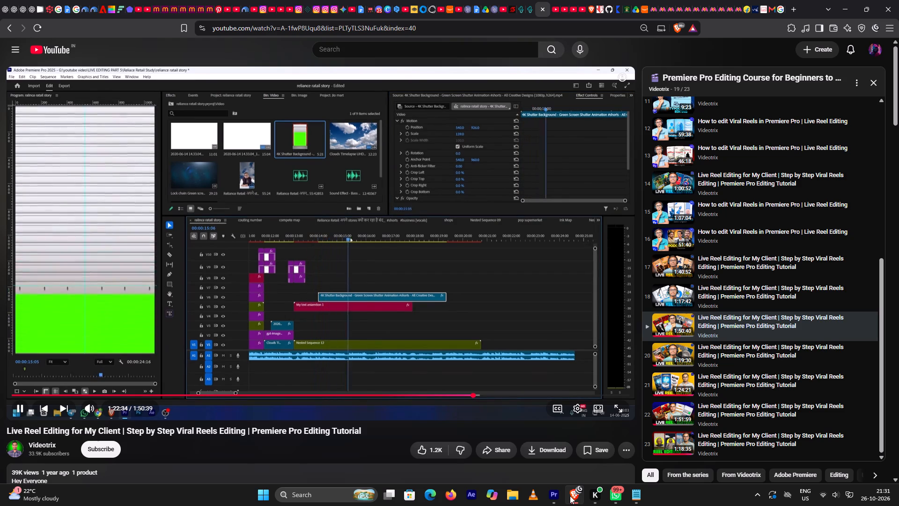
pyautogui.press('Right')
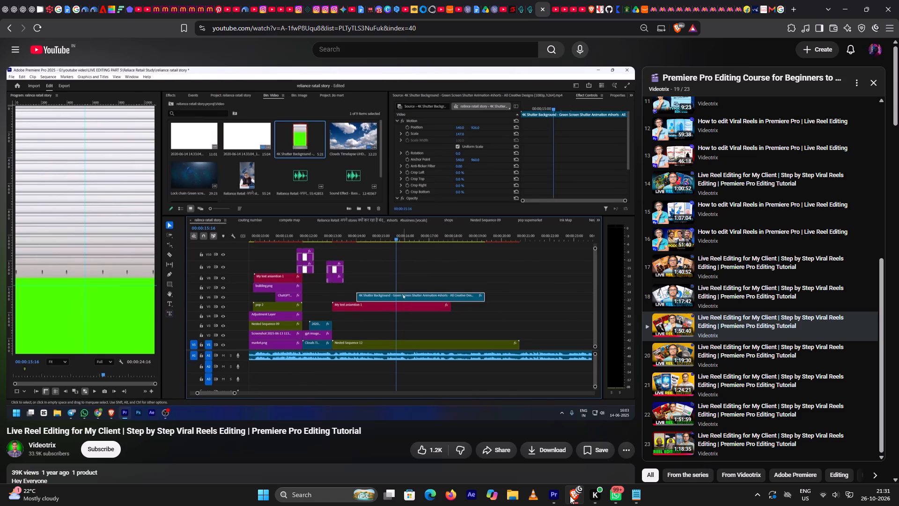
pyautogui.press('Left')
pyautogui.press('Left')
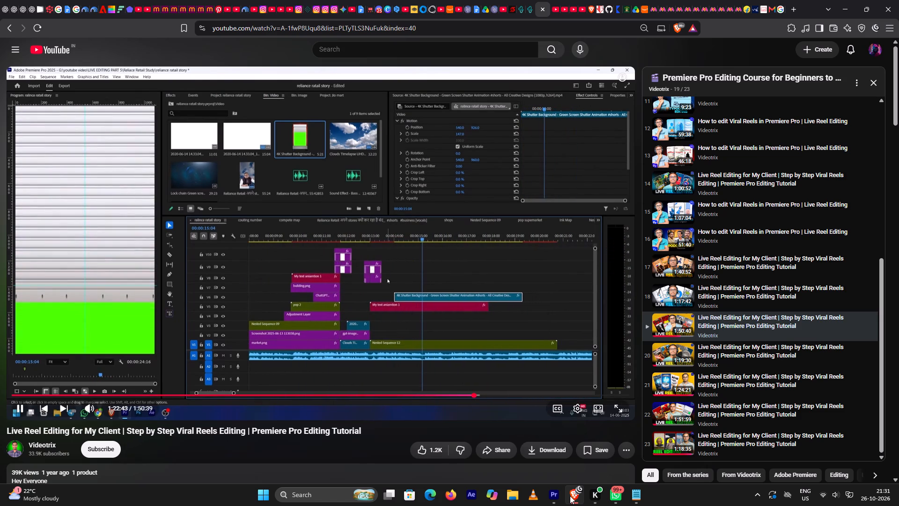
pyautogui.press('space')
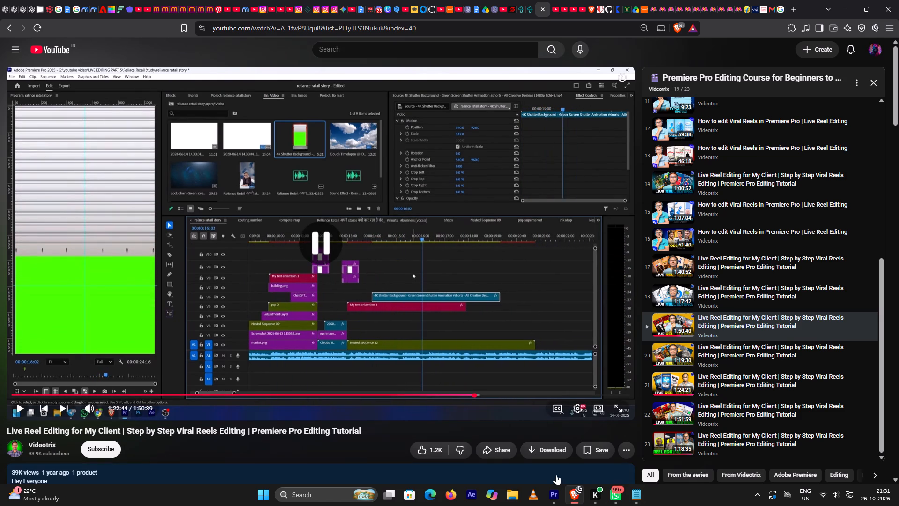
# Switch to Premiere Pro and preview the sped-up shutter clip from 00;00;14;12 to 00;00;15;06.
pyautogui.click(556, 497)
pyautogui.click(566, 329)
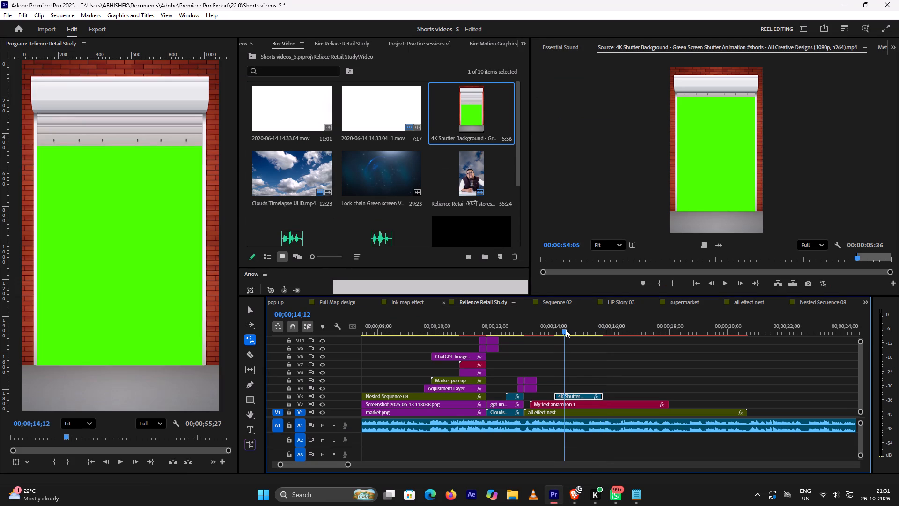
pyautogui.press('space')
pyautogui.press('space')
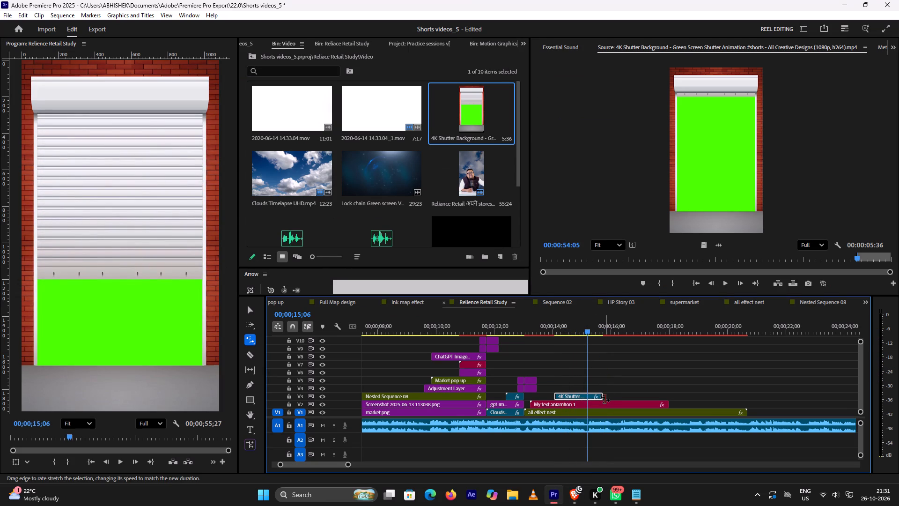
# Rate-stretch the end of the V3 shutter clip back to 00;00;15;06 and preview the faster closing.
pyautogui.moveTo(601, 394); pyautogui.dragTo(590, 394)
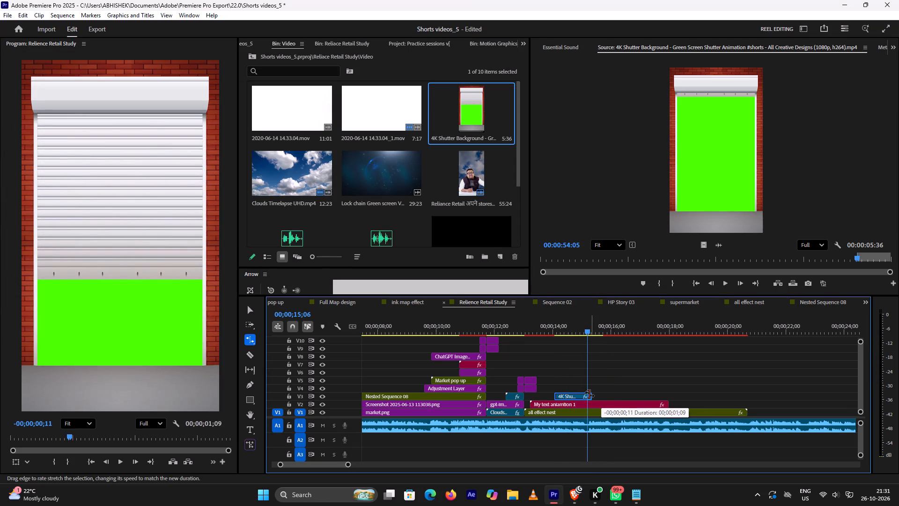
pyautogui.moveTo(590, 394); pyautogui.dragTo(589, 394)
pyautogui.click(554, 328)
pyautogui.press('space')
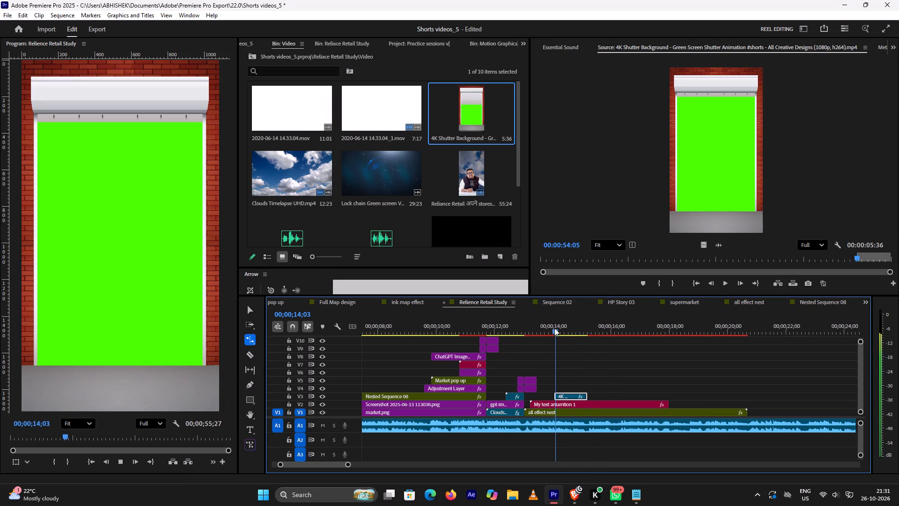
pyautogui.press('space')
pyautogui.click(542, 327)
pyautogui.press('space')
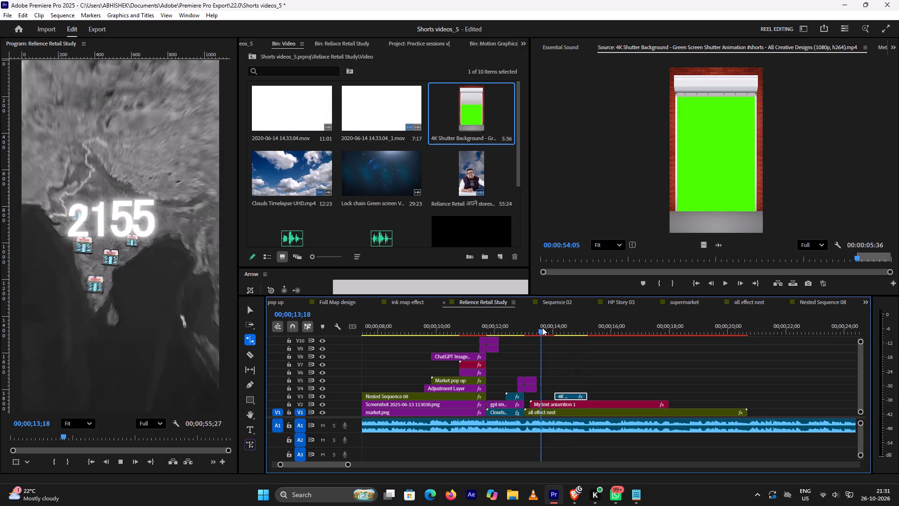
pyautogui.press('space')
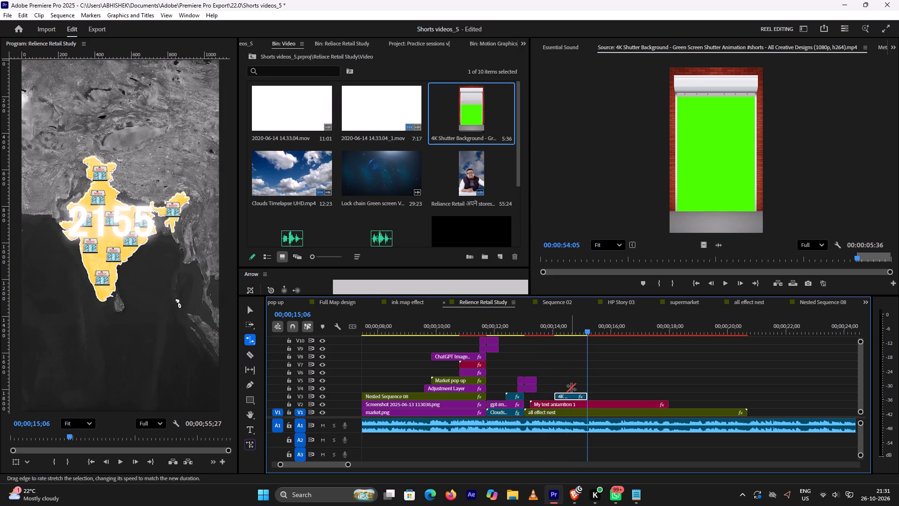
# Apply the Ultra Key effect to the shutter clip on track V3.
pyautogui.press('v')
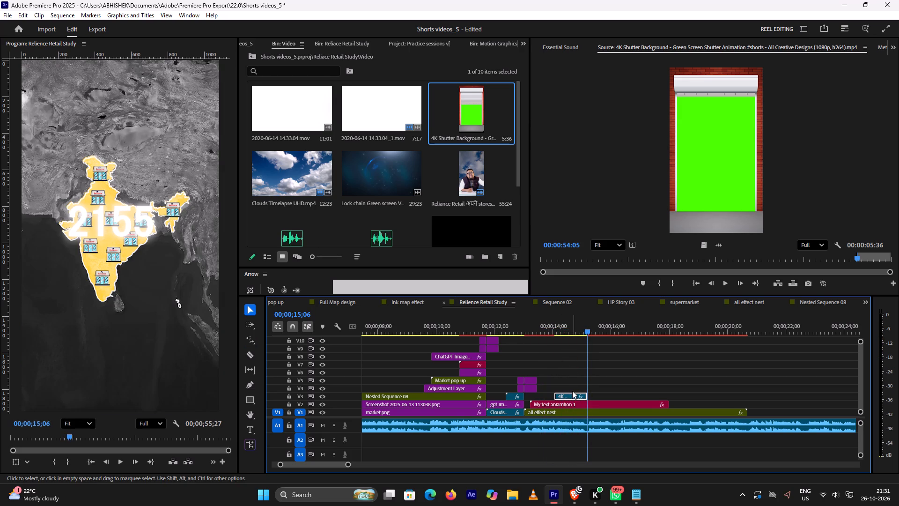
pyautogui.click(572, 391)
pyautogui.click(563, 327)
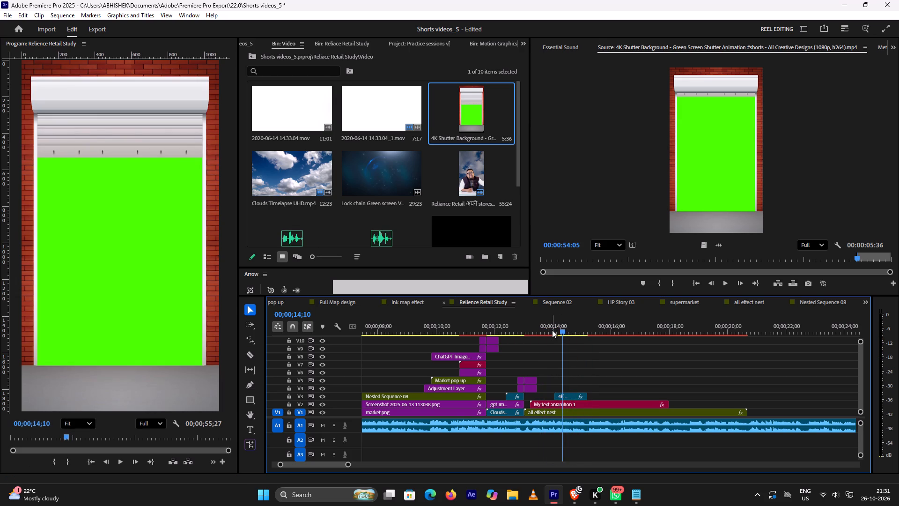
pyautogui.press('e')
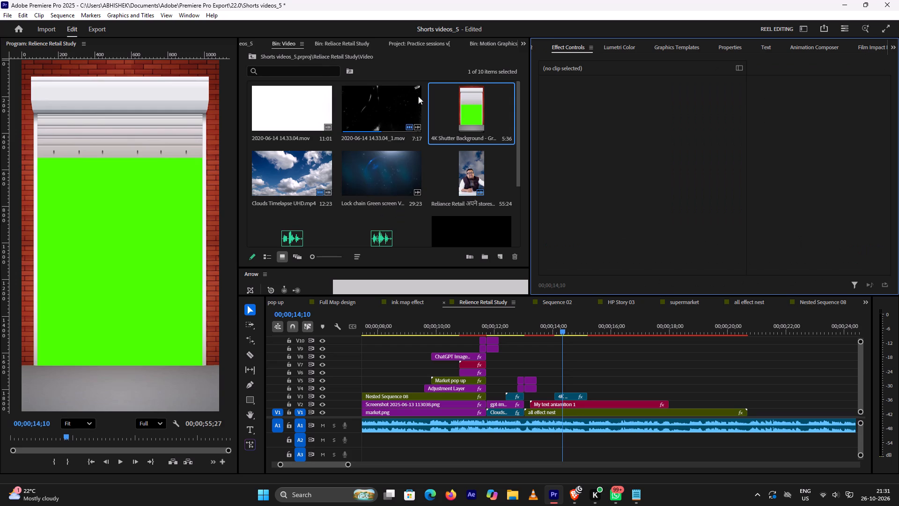
pyautogui.click(572, 394)
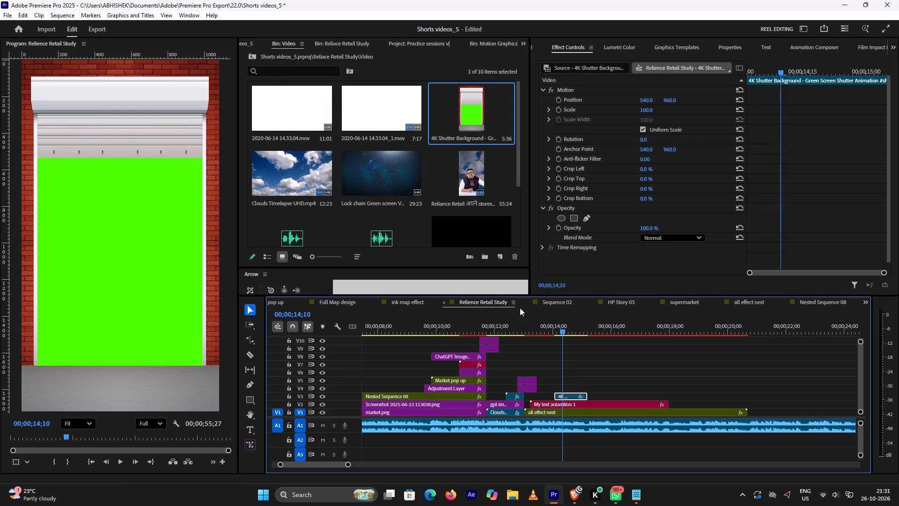
pyautogui.hotkey('ctrl', 'y')
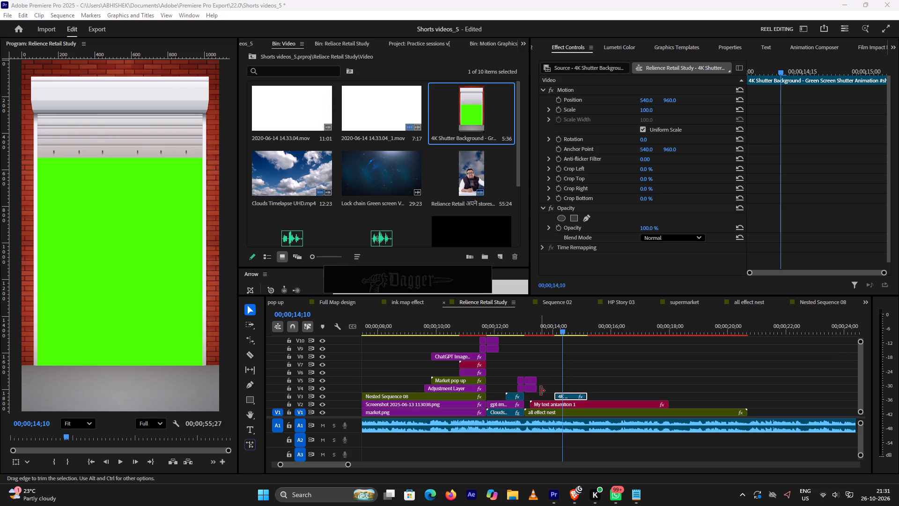
pyautogui.write('ultra')
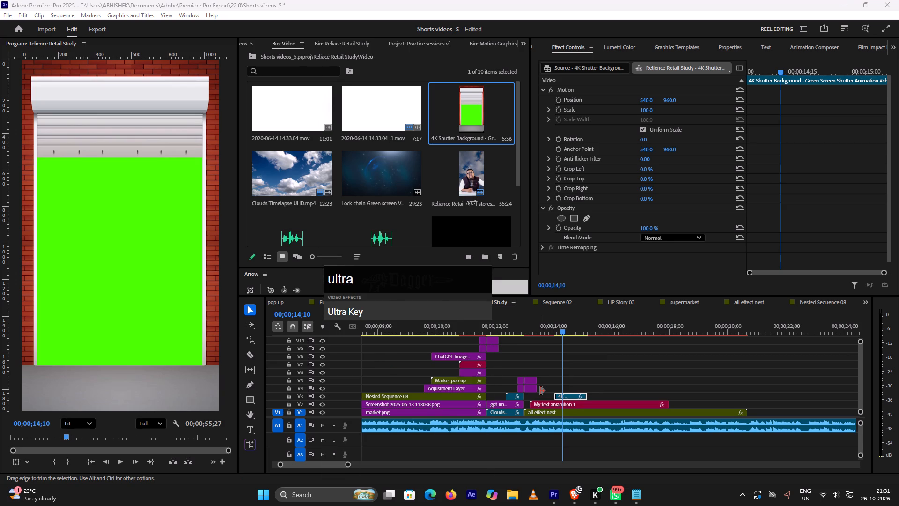
pyautogui.press('Return')
# Sample the shutter clip's green area as the Ultra Key key color and preview the keyed shutter over the map.
pyautogui.doubleClick(578, 397)
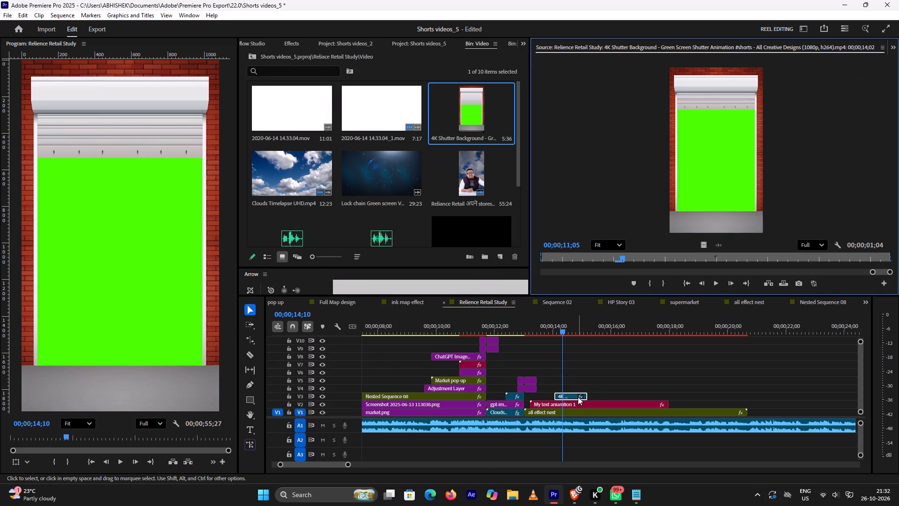
pyautogui.press('e')
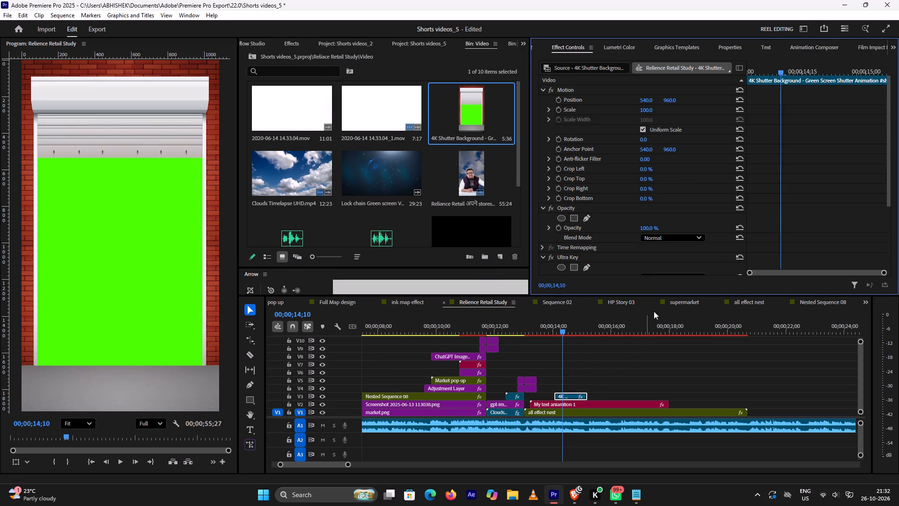
pyautogui.moveTo(888, 180); pyautogui.dragTo(898, 294)
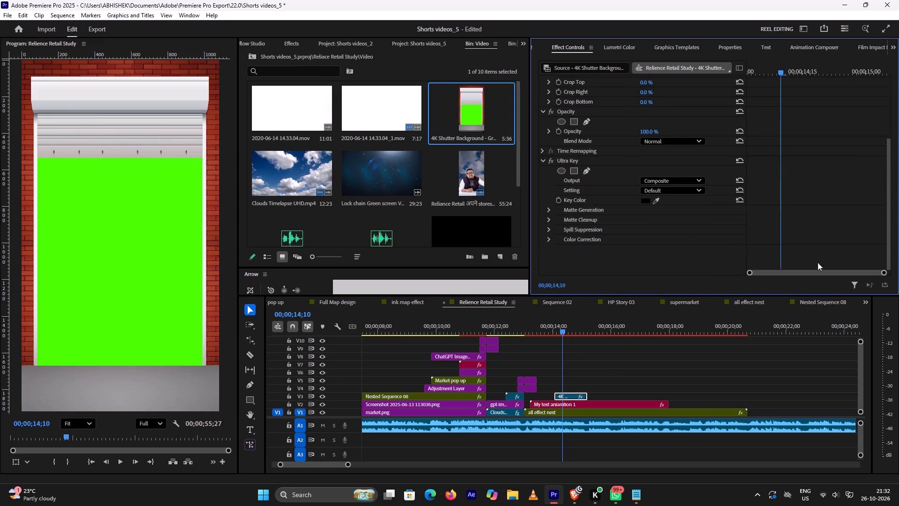
pyautogui.click(653, 203)
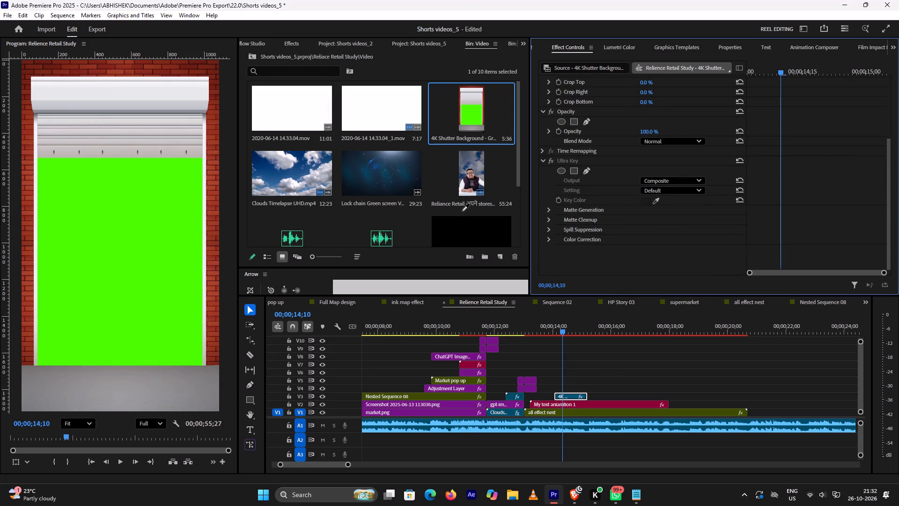
pyautogui.click(174, 220)
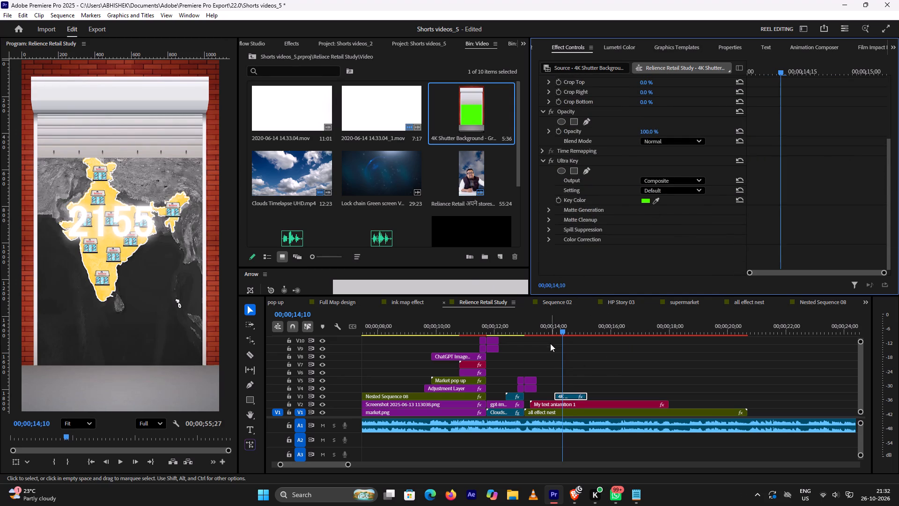
pyautogui.click(547, 332)
pyautogui.press('space')
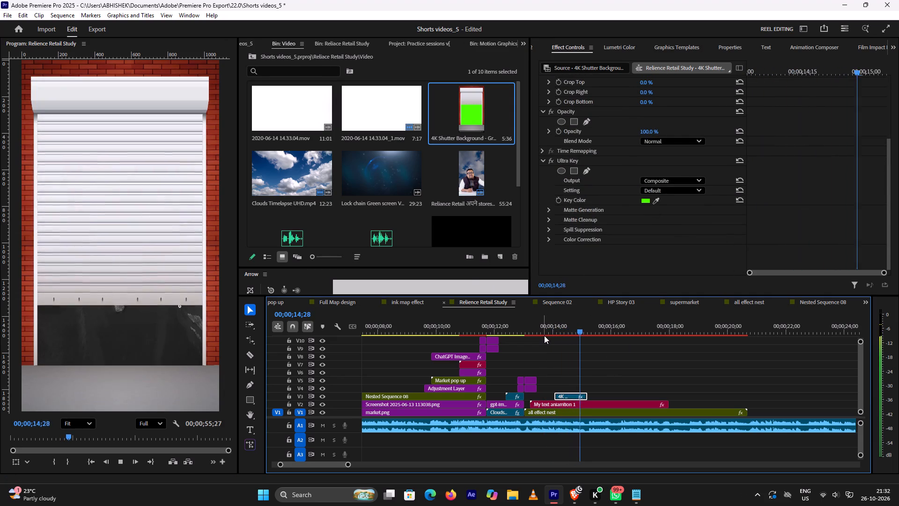
pyautogui.press('space')
# Switch to the YouTube tutorial in Brave and check how the shutter clip is framed at about 1:22:46.
pyautogui.click(572, 494)
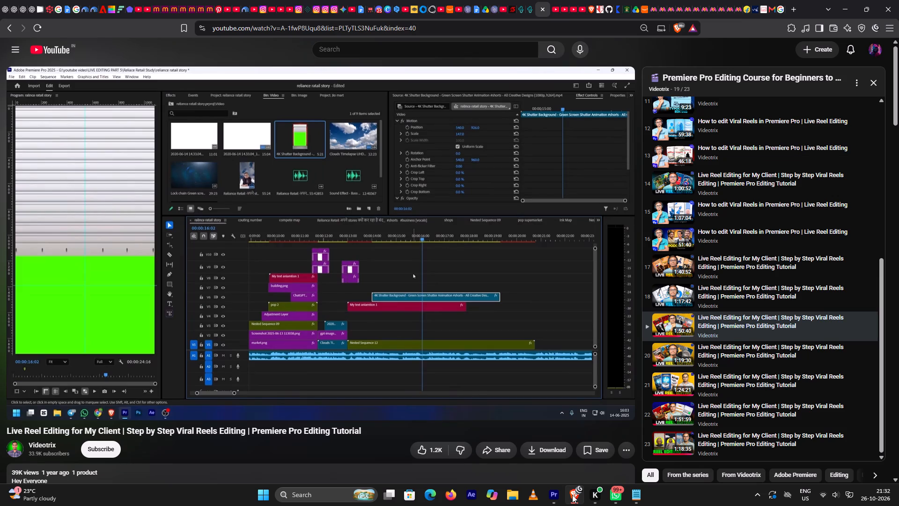
pyautogui.press('space')
pyautogui.press('space')
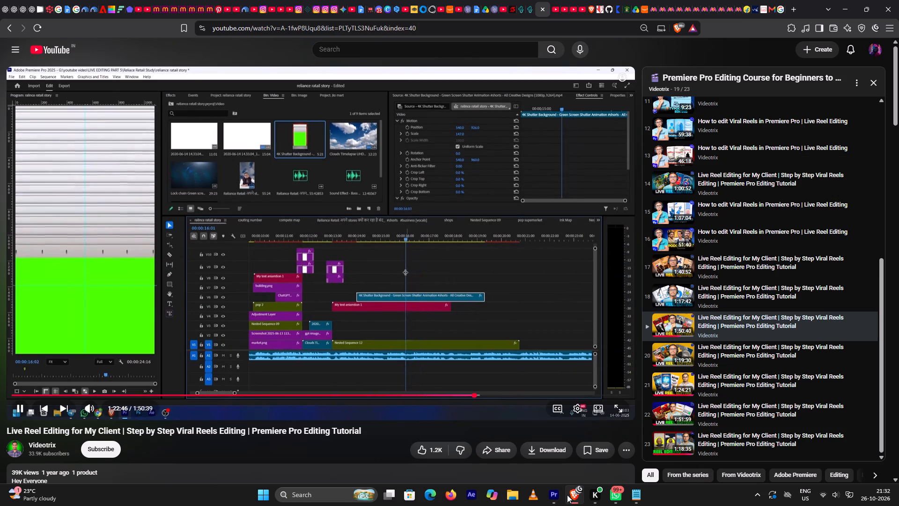
# Switch to Premiere Pro, set the V3 shutter clip's Scale to 125 and preview the closing shutter.
pyautogui.click(551, 496)
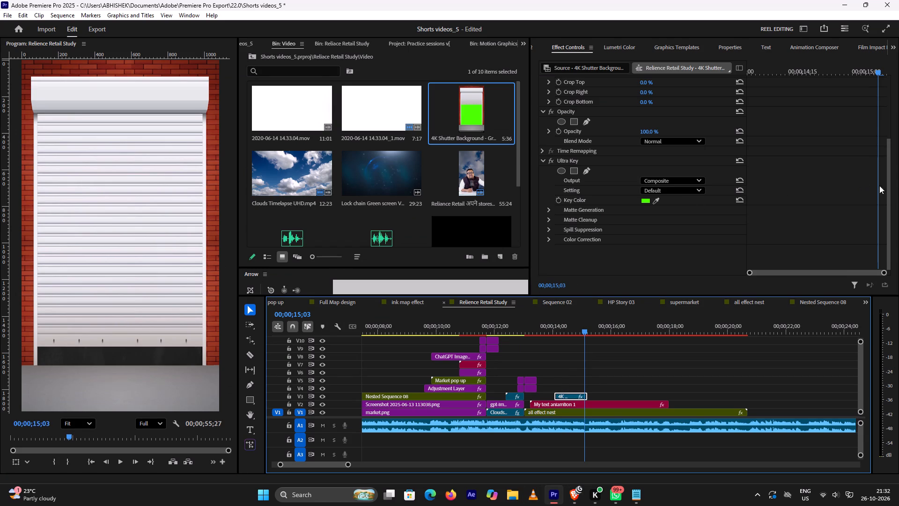
pyautogui.moveTo(888, 193); pyautogui.dragTo(890, 54)
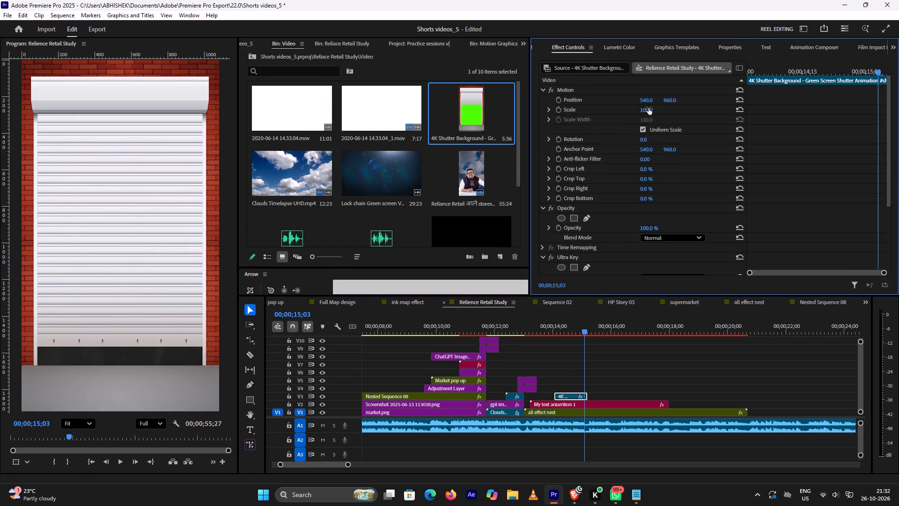
pyautogui.moveTo(647, 108); pyautogui.dragTo(655, 108)
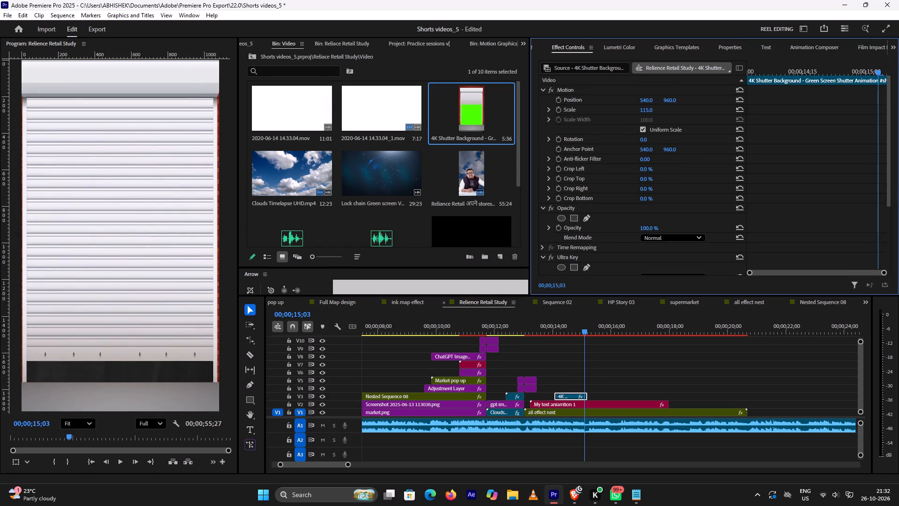
pyautogui.moveTo(655, 108); pyautogui.dragTo(660, 109)
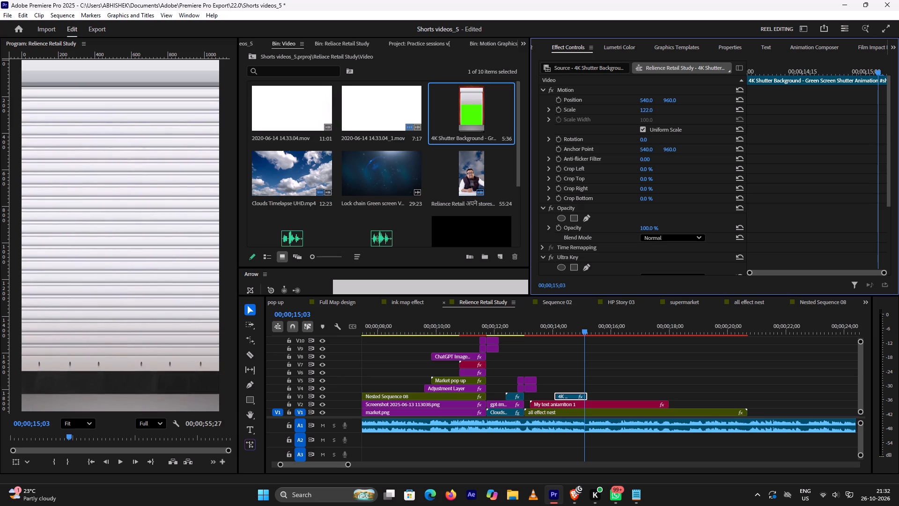
pyautogui.moveTo(660, 109); pyautogui.dragTo(662, 109)
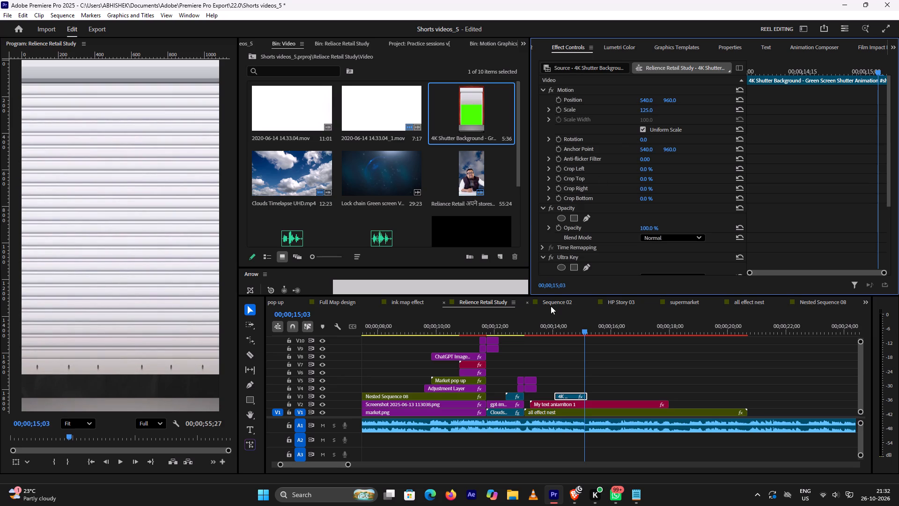
pyautogui.click(545, 331)
pyautogui.press('space')
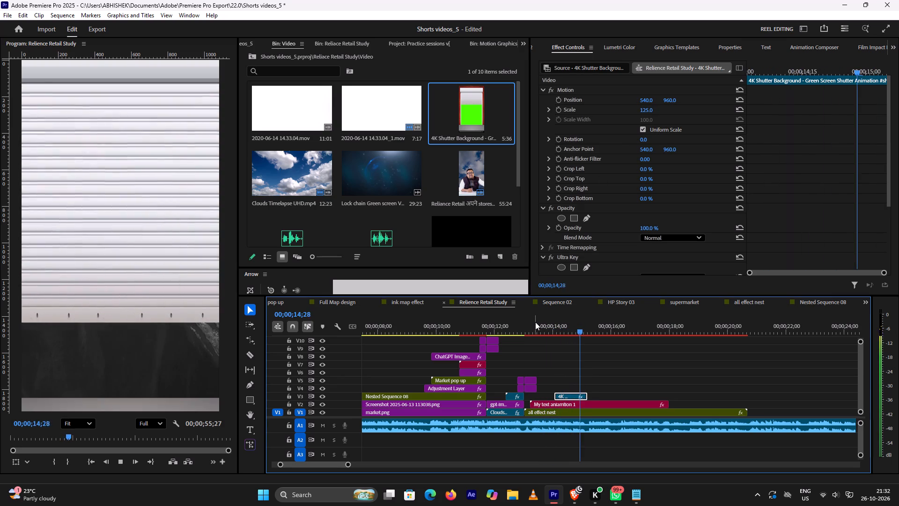
pyautogui.press('space')
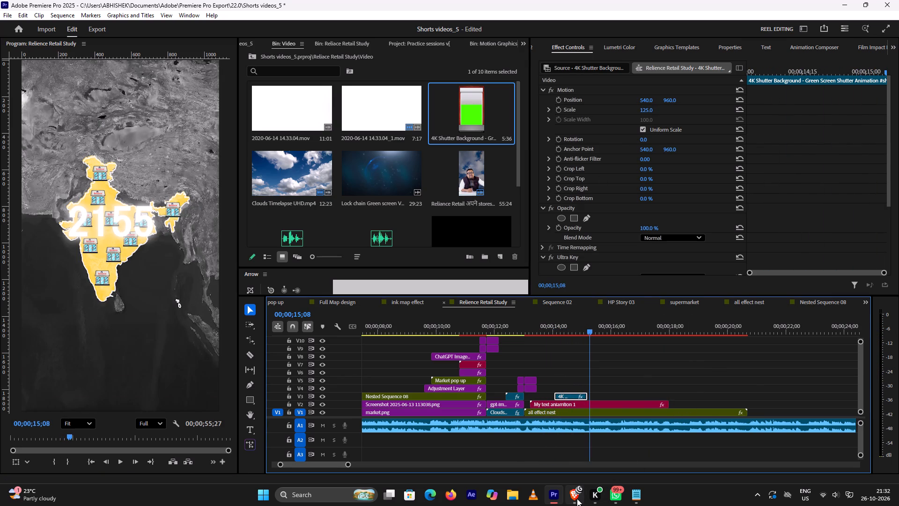
# Switch to the YouTube tutorial in Brave and watch how the shutter clip's effects are applied.
pyautogui.click(577, 499)
pyautogui.press('space')
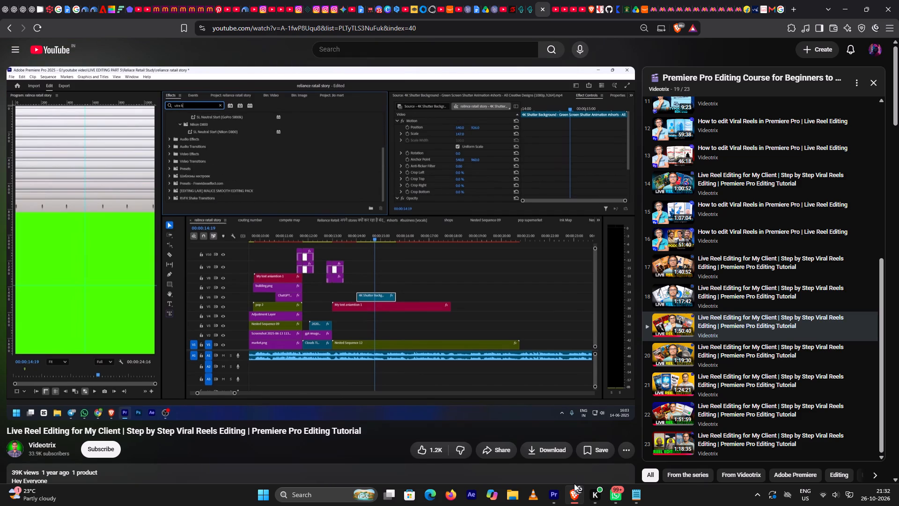
pyautogui.press('Right')
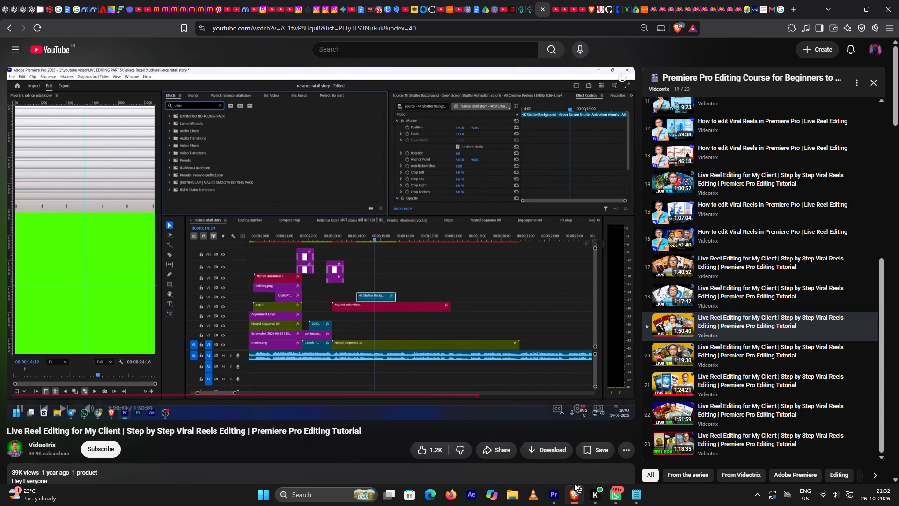
# Watch the tutorial up to about 1:23:42 to see how the Tint effect is set on the shutter clip.
pyautogui.press('Right')
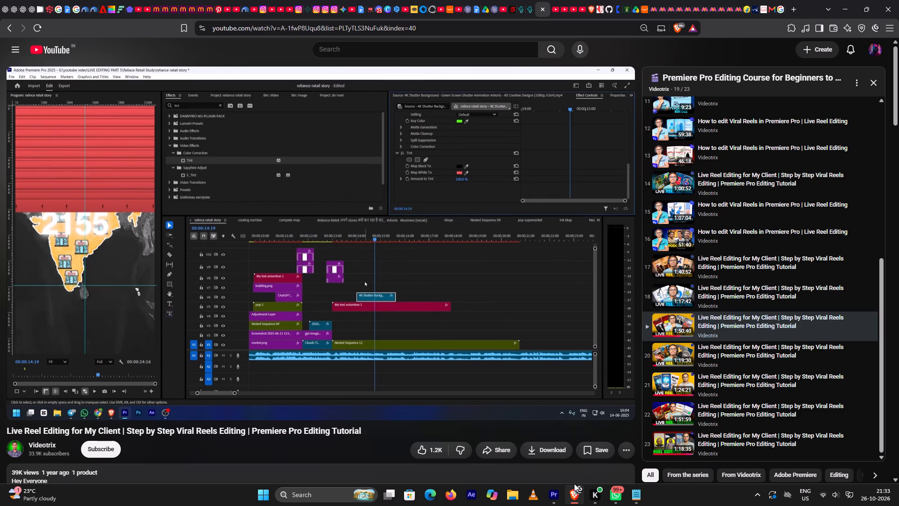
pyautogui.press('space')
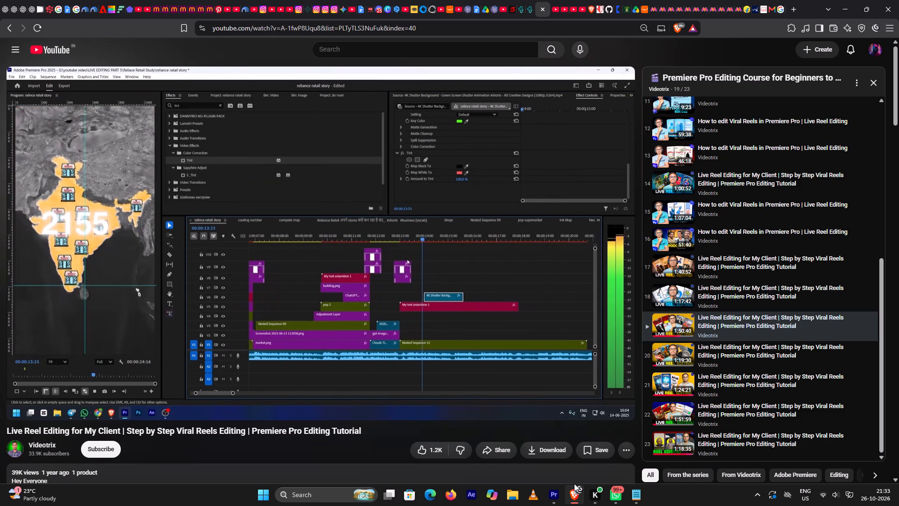
# Turn off the Windows Night light so the screen colours display without the warm filter.
pyautogui.click(826, 500)
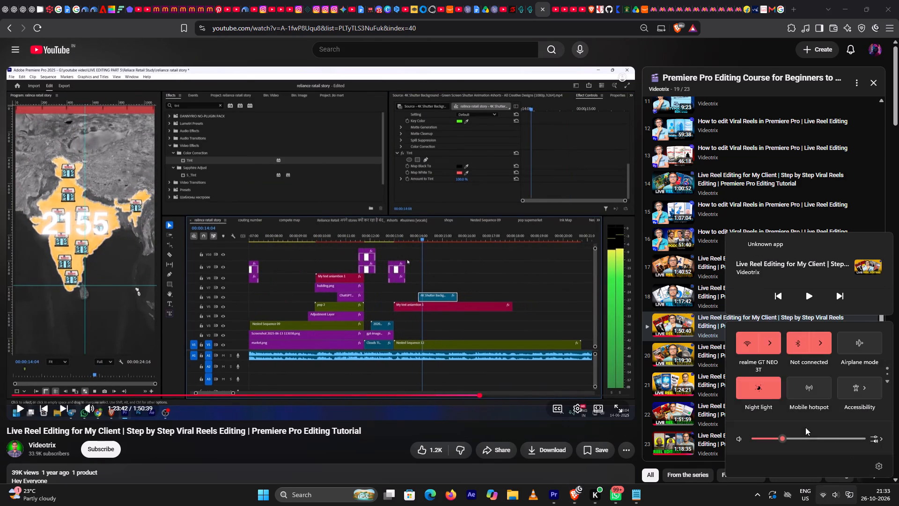
pyautogui.click(771, 390)
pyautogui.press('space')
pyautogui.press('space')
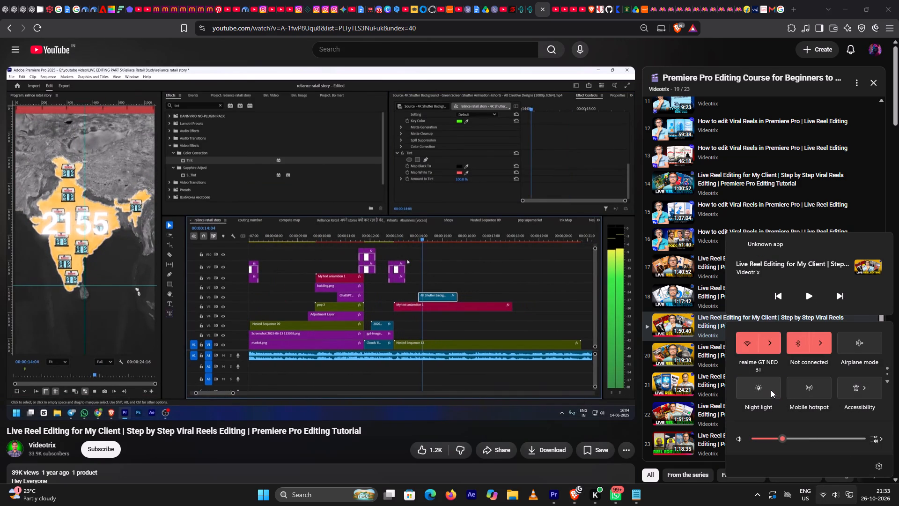
pyautogui.click(688, 497)
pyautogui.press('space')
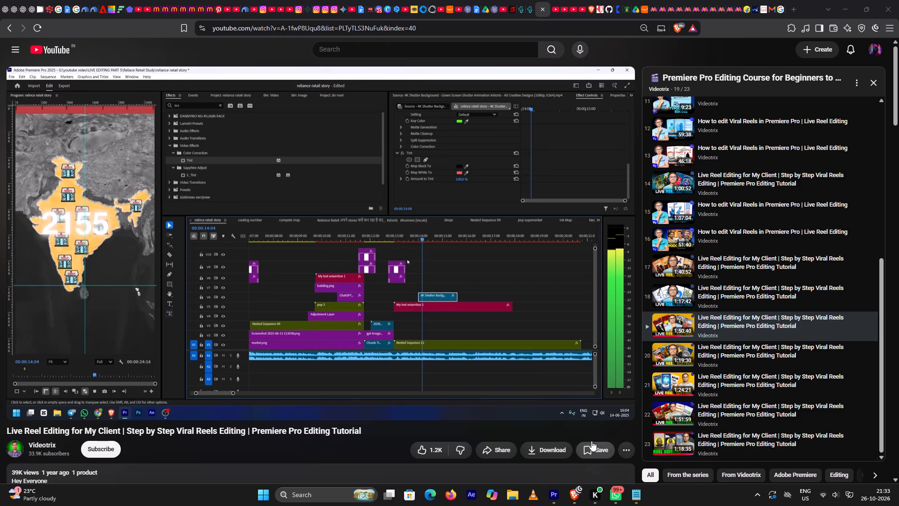
# Resume the tutorial from about 1:23:42 and watch how the tinted shutter closes and opens over the map.
pyautogui.click(530, 372)
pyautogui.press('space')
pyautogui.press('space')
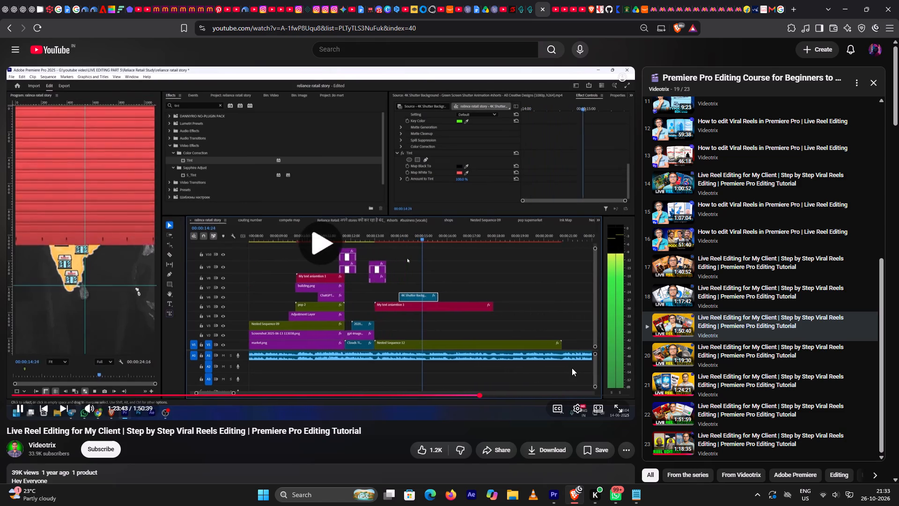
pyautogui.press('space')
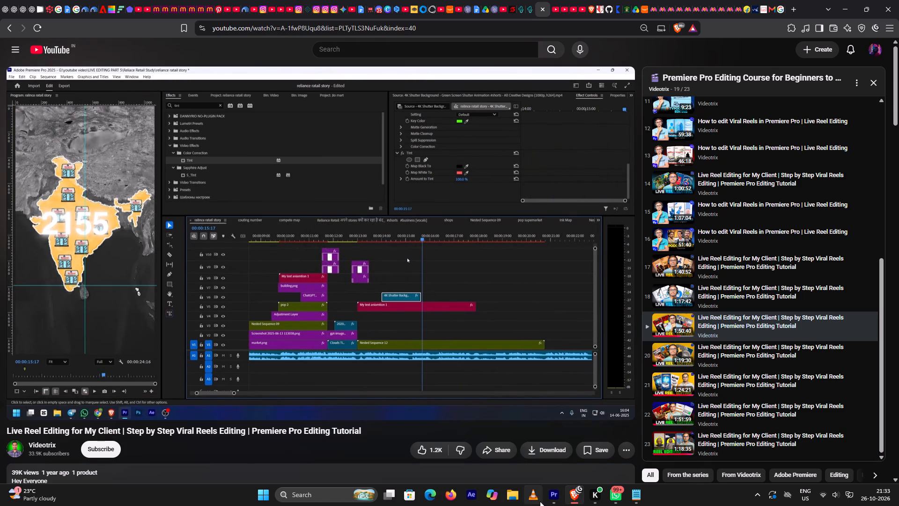
# Switch to Premiere Pro and return to the shutter clip in the Relience Retail Study sequence.
pyautogui.click(553, 502)
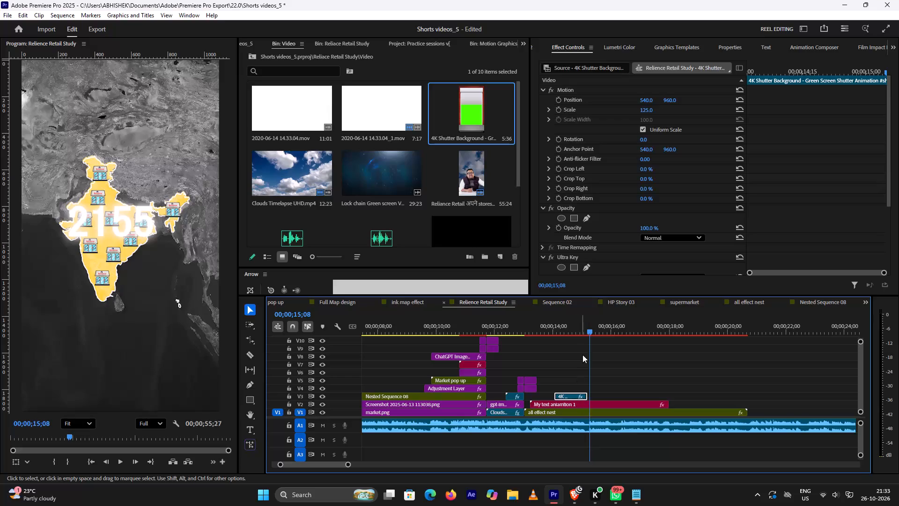
# In Premiere Pro, apply the Tint effect to the shutter clip on track V3.
pyautogui.click(559, 325)
pyautogui.click(569, 397)
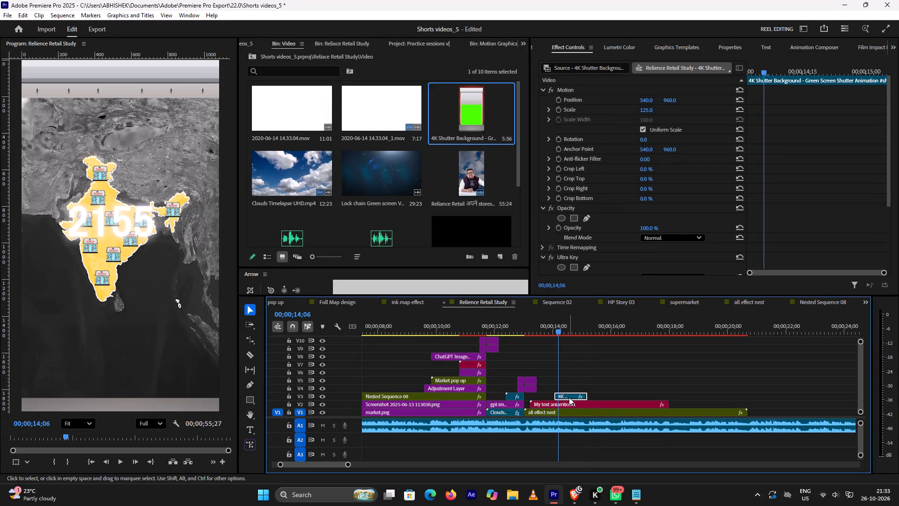
pyautogui.hotkey('ctrl', 'y')
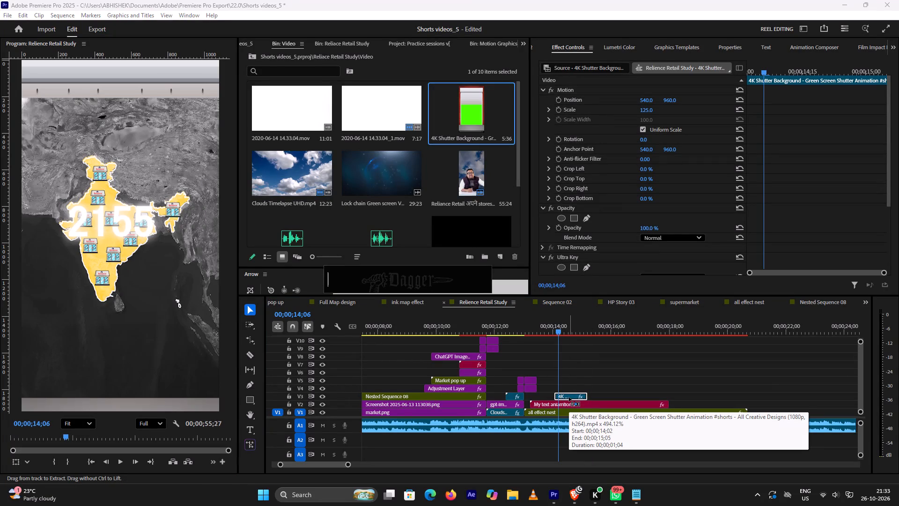
pyautogui.write('tint')
pyautogui.press('Return')
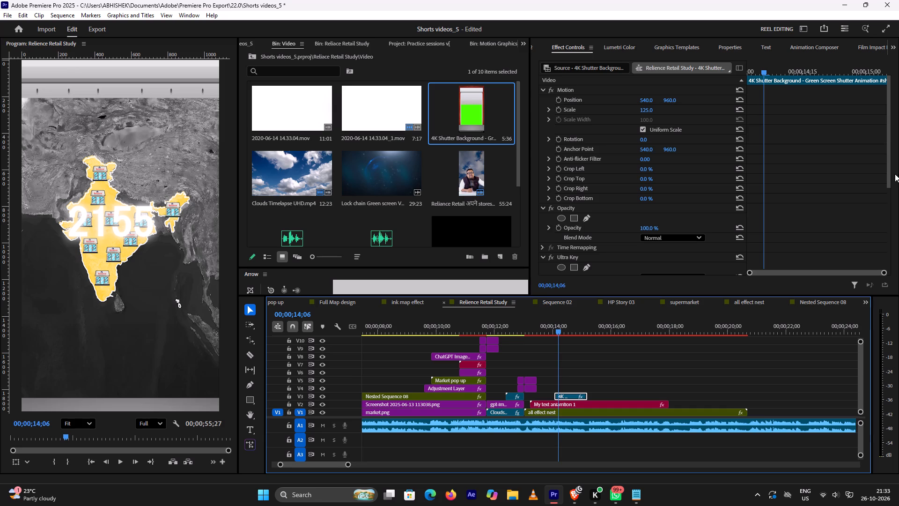
# Set the shutter clip's Tint Map White To colour to orange-red FF3000 and preview the tinted shutter in the sequence.
pyautogui.moveTo(887, 180); pyautogui.dragTo(898, 274)
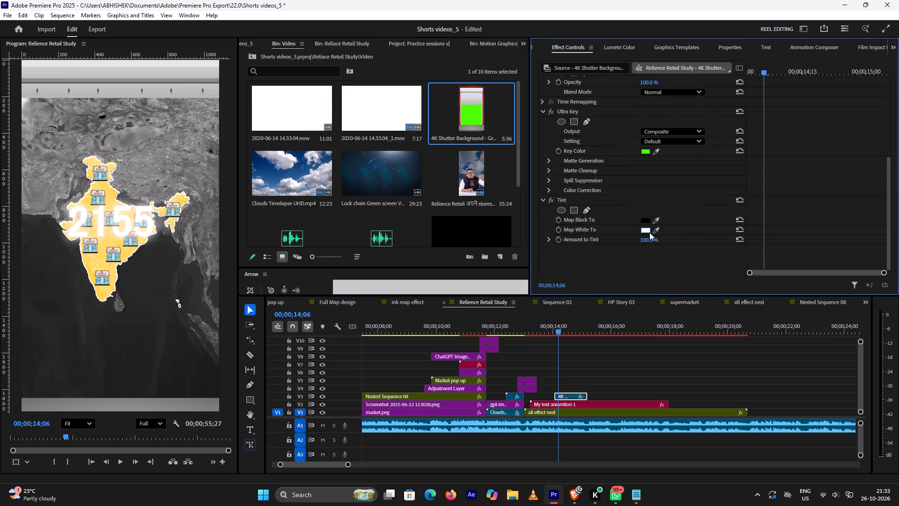
pyautogui.click(645, 232)
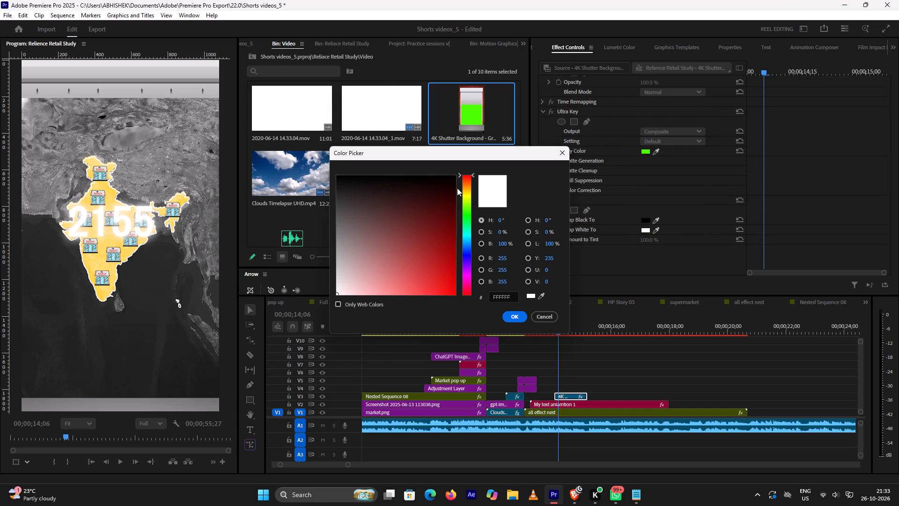
pyautogui.moveTo(468, 176); pyautogui.dragTo(468, 181)
pyautogui.moveTo(420, 268); pyautogui.dragTo(486, 322)
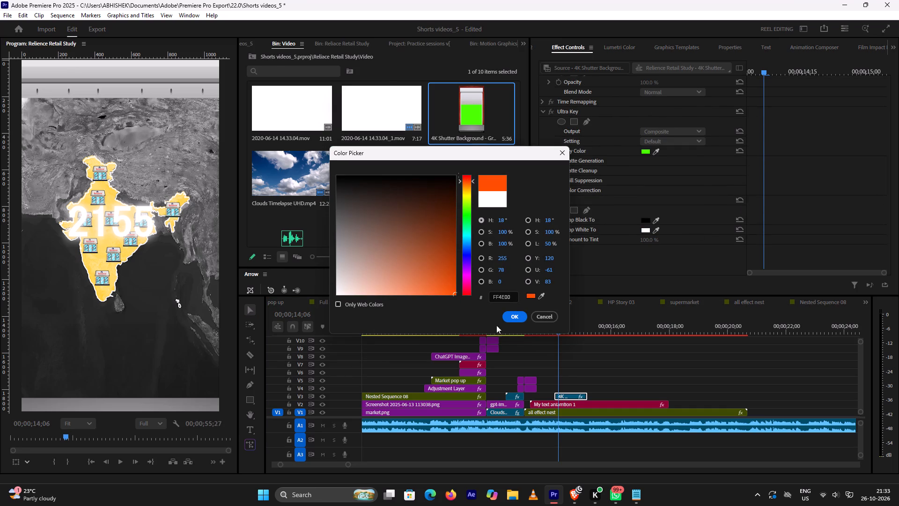
pyautogui.click(464, 181)
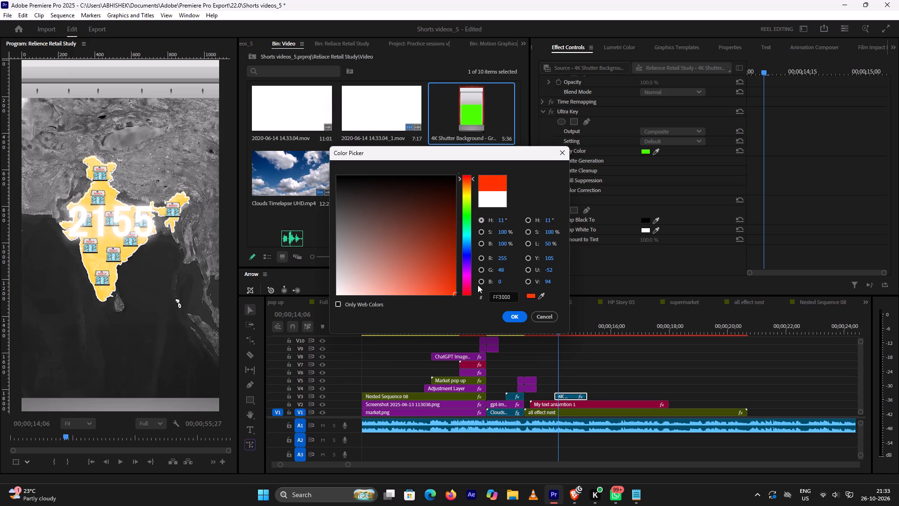
pyautogui.moveTo(452, 290); pyautogui.dragTo(453, 289)
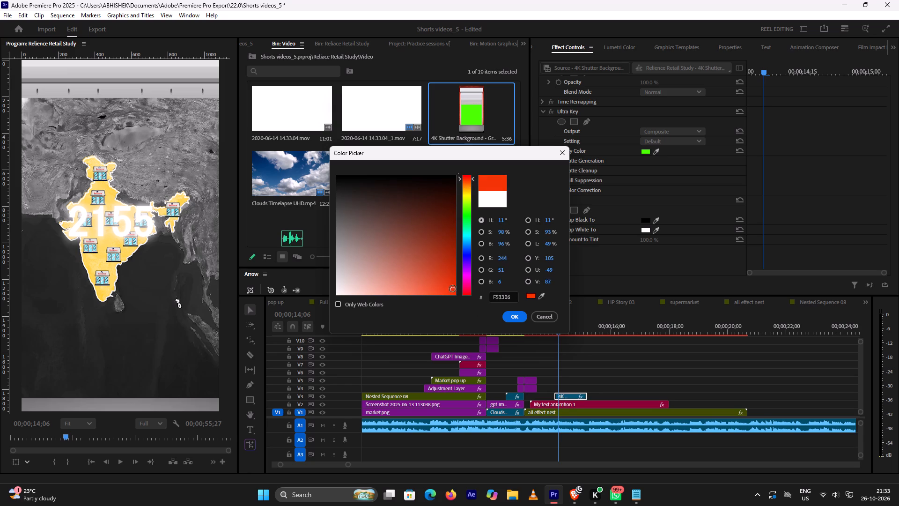
pyautogui.moveTo(453, 289); pyautogui.dragTo(469, 311)
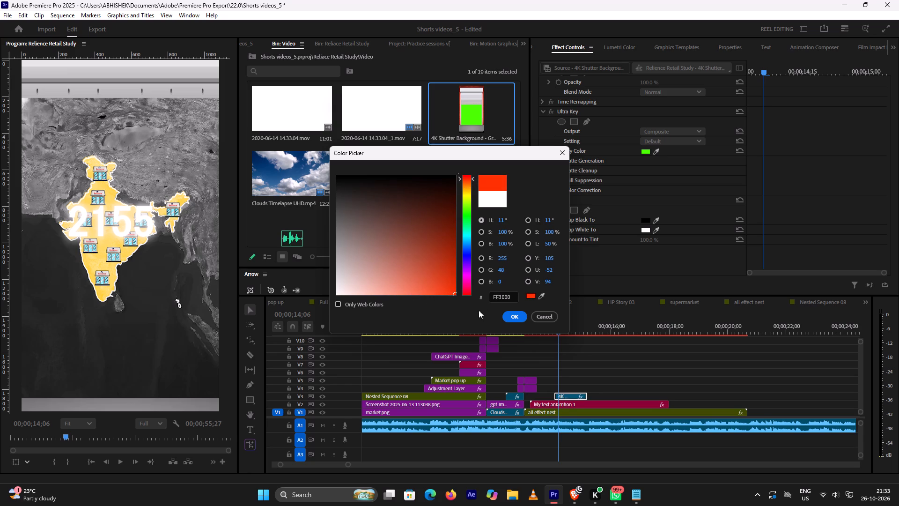
pyautogui.click(514, 319)
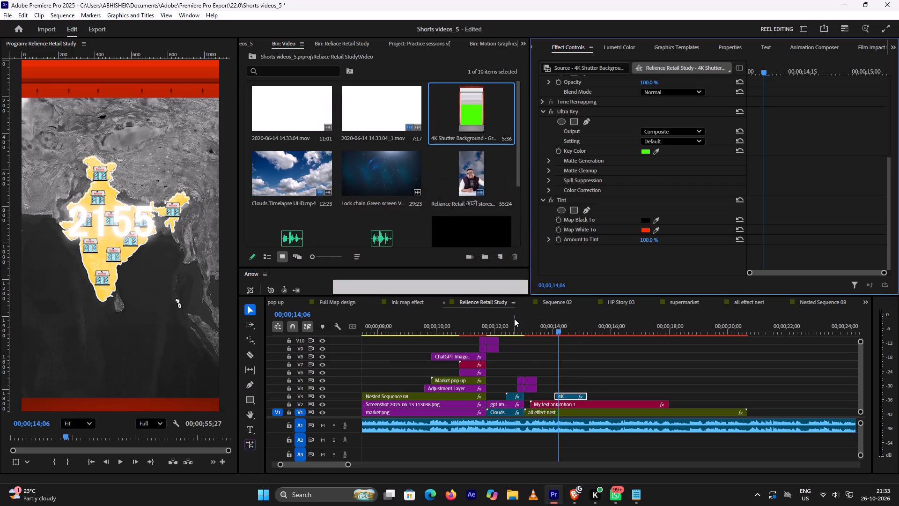
pyautogui.click(545, 332)
pyautogui.press('space')
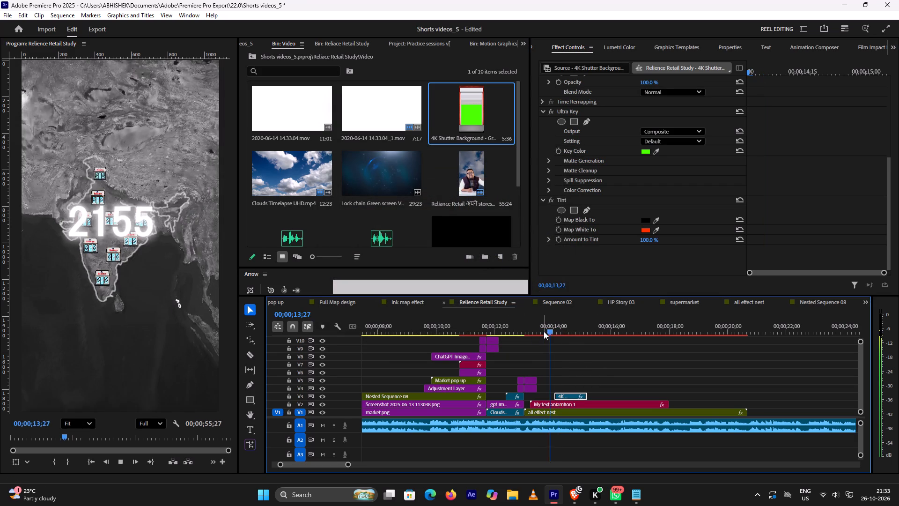
pyautogui.press('space')
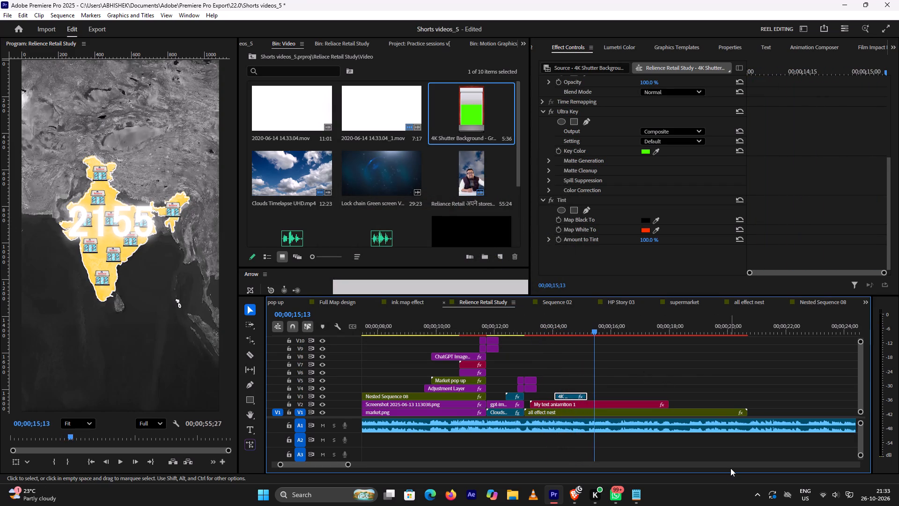
# Switch to the YouTube tutorial in Brave and watch up to about 1:24:07 how the second shutter clip is added.
pyautogui.click(571, 494)
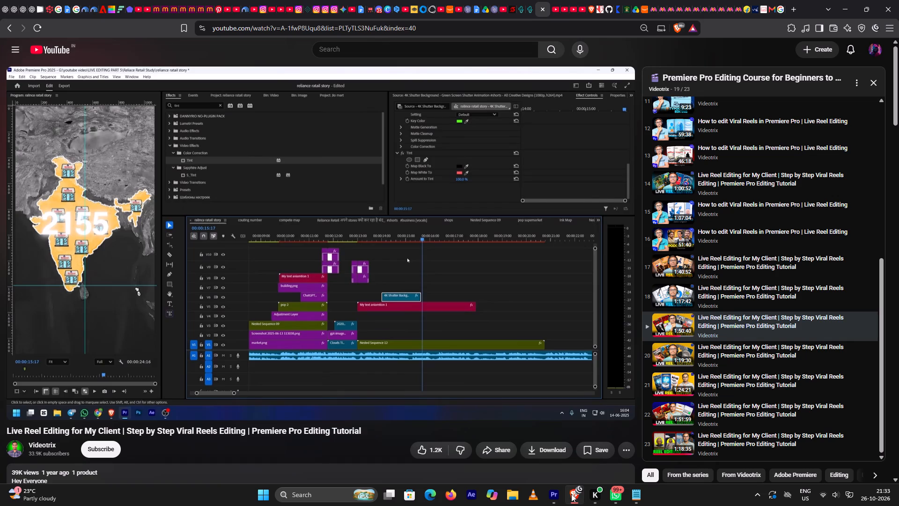
pyautogui.press('Left')
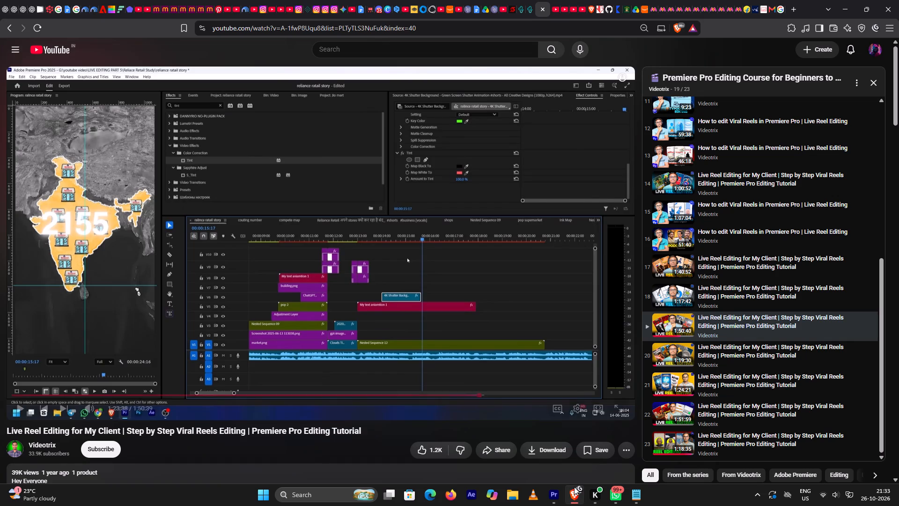
pyautogui.press('space')
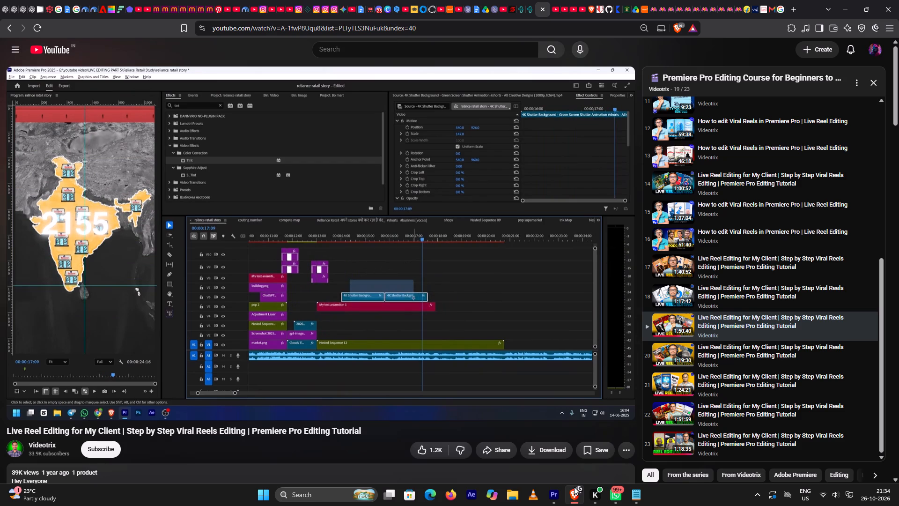
pyautogui.press('space')
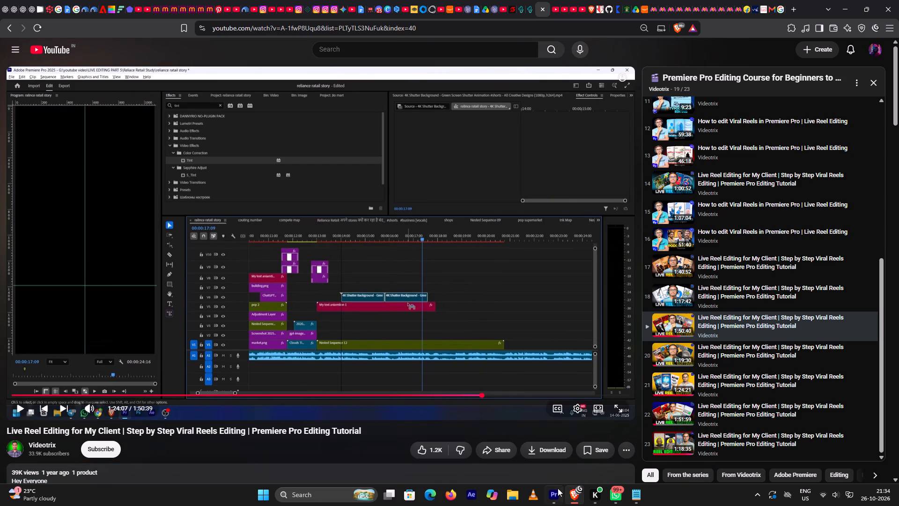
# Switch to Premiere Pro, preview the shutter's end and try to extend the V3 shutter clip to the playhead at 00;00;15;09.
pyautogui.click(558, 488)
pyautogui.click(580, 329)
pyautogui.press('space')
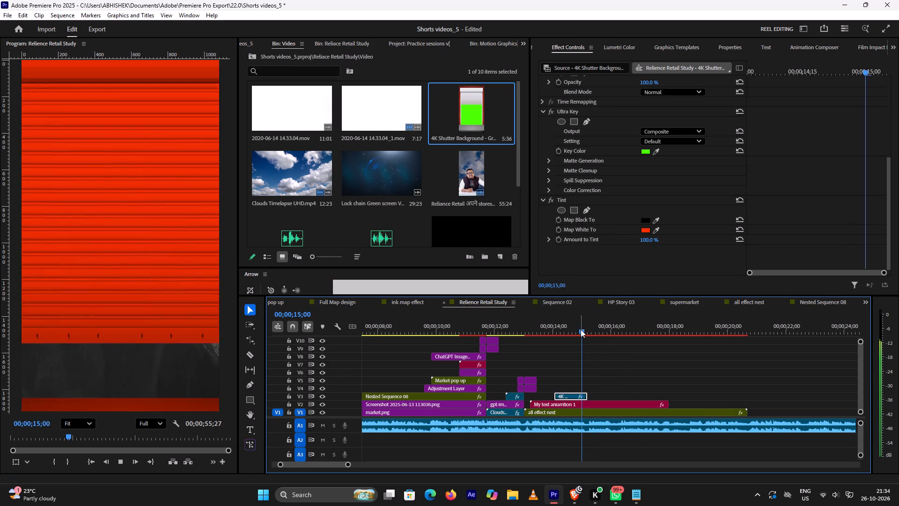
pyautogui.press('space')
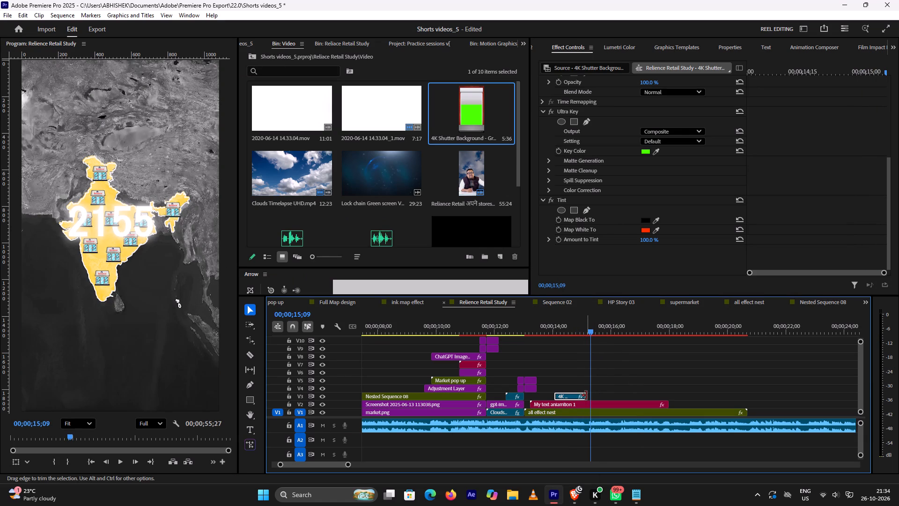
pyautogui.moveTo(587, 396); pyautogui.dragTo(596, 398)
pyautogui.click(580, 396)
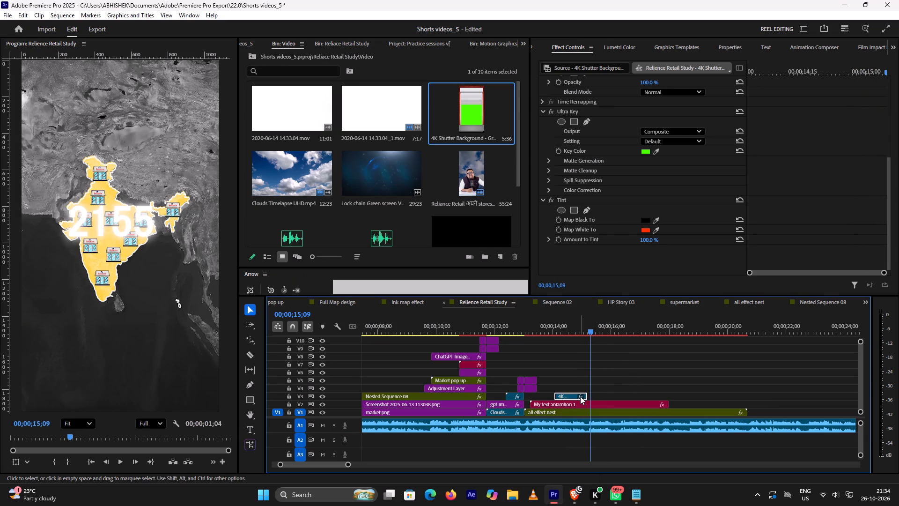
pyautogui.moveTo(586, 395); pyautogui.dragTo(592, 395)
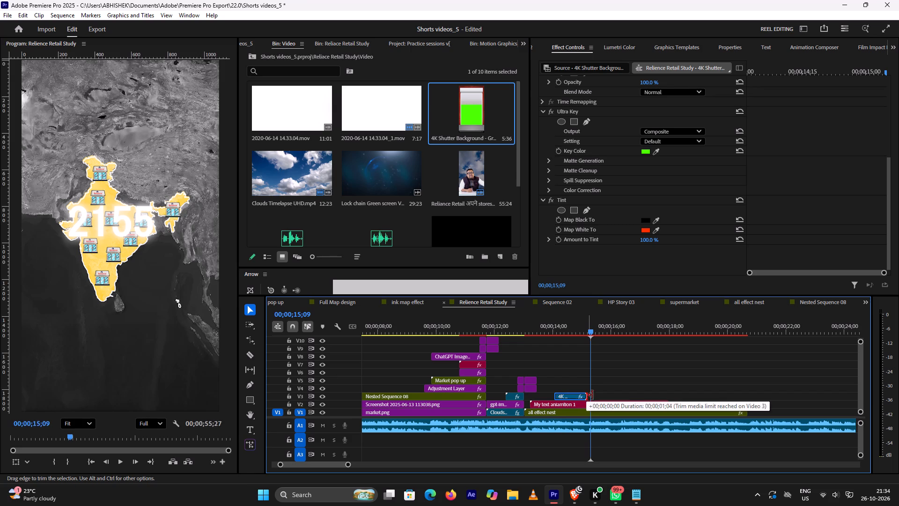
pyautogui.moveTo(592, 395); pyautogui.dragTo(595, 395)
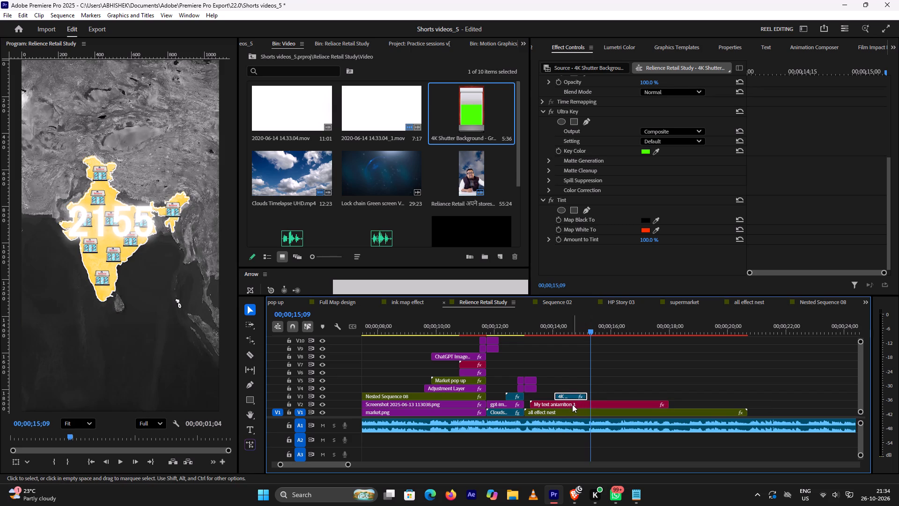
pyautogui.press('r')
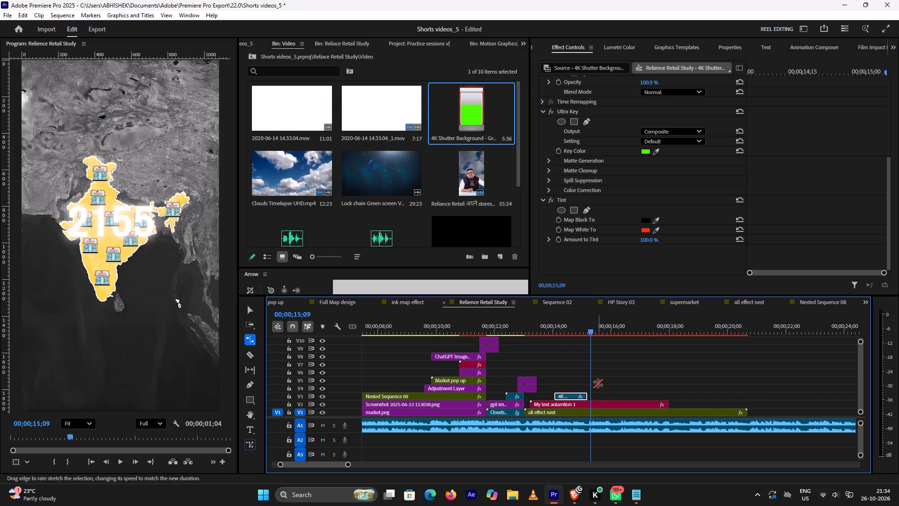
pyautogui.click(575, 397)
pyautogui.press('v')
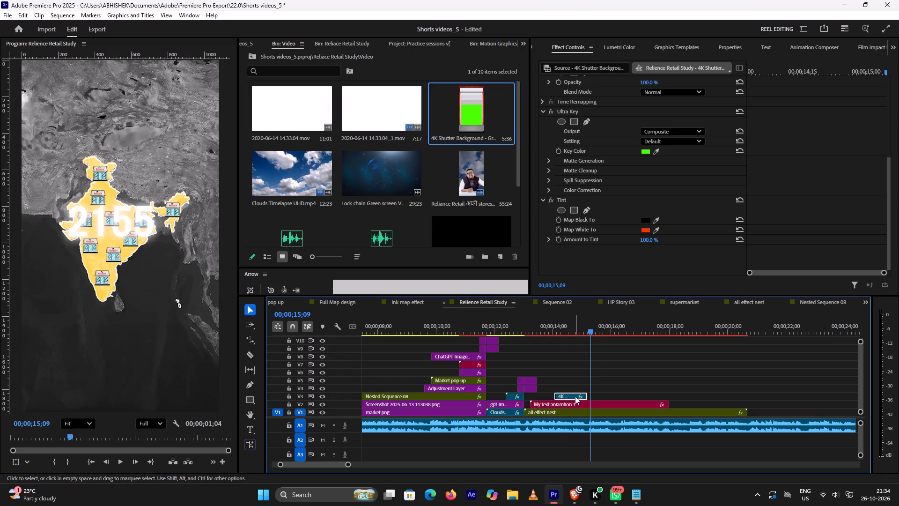
# Open the V3 shutter clip in the Source Monitor and show the full length of its source footage.
pyautogui.doubleClick(575, 396)
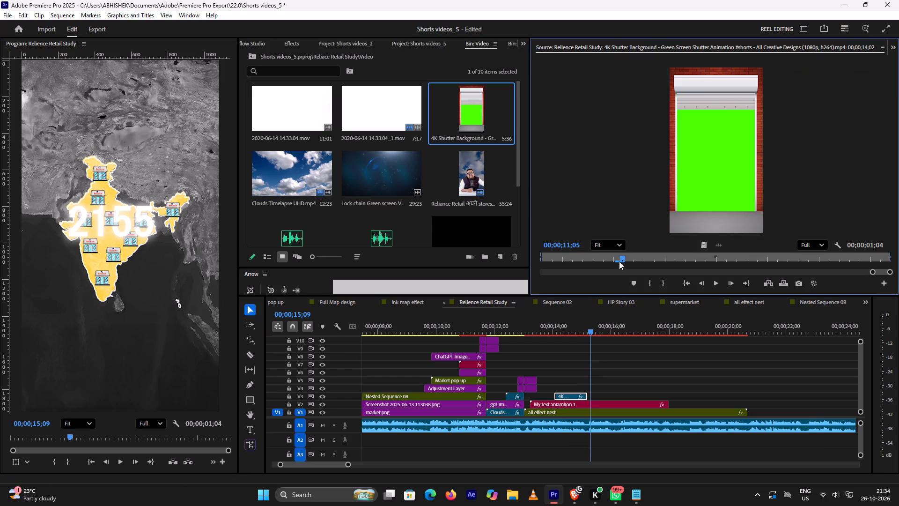
pyautogui.moveTo(620, 259); pyautogui.dragTo(531, 268)
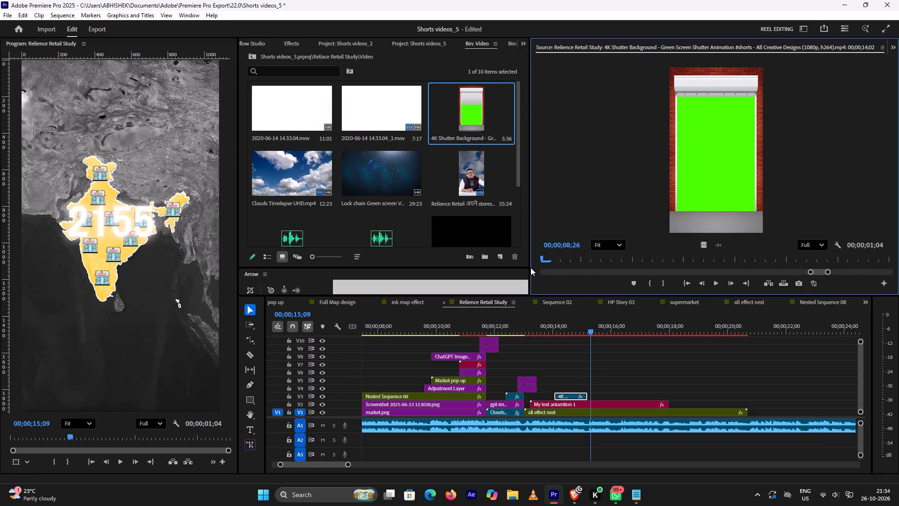
pyautogui.moveTo(531, 268); pyautogui.dragTo(537, 269)
pyautogui.moveTo(730, 270); pyautogui.dragTo(684, 275)
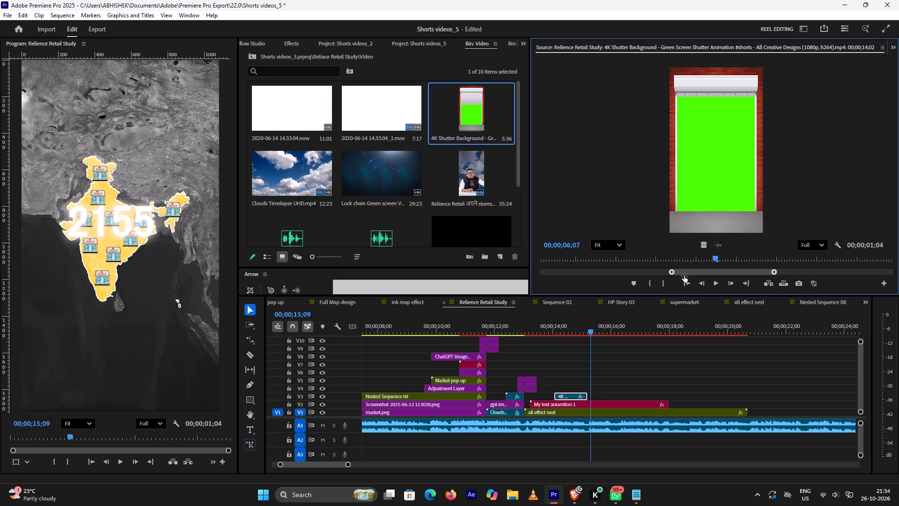
pyautogui.moveTo(684, 275); pyautogui.dragTo(340, 283)
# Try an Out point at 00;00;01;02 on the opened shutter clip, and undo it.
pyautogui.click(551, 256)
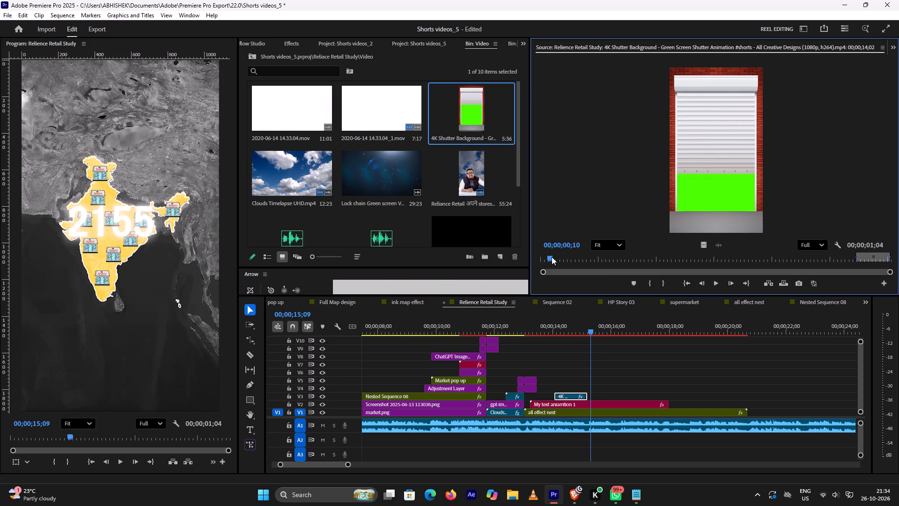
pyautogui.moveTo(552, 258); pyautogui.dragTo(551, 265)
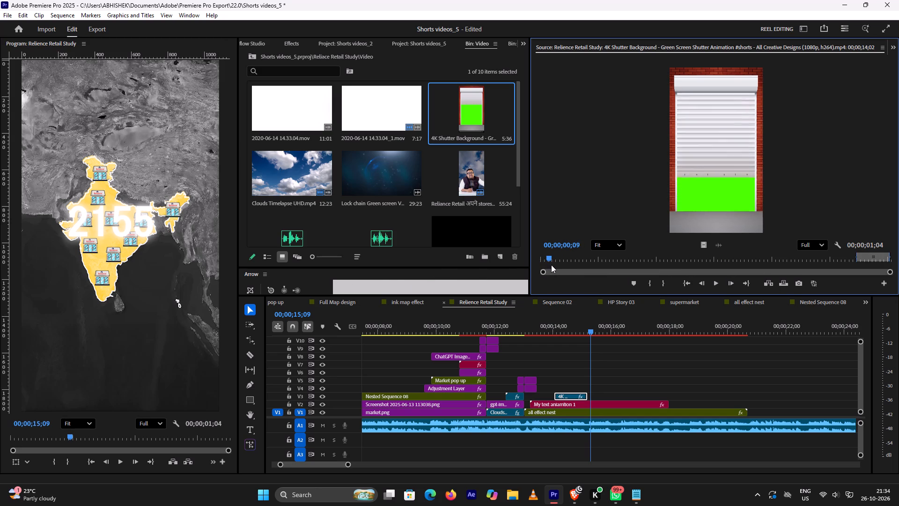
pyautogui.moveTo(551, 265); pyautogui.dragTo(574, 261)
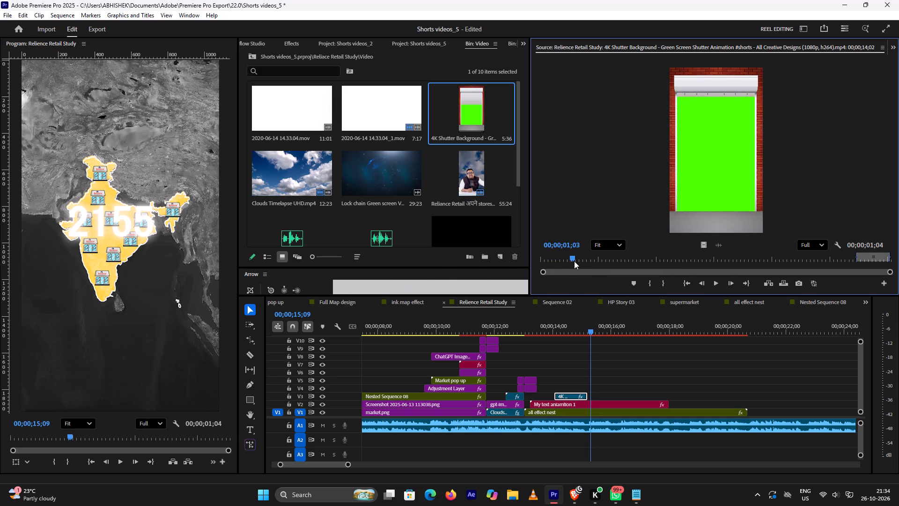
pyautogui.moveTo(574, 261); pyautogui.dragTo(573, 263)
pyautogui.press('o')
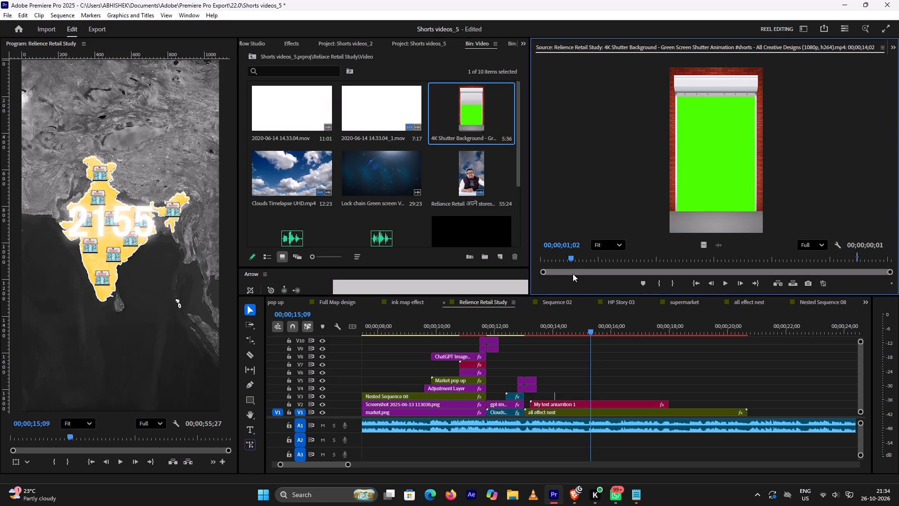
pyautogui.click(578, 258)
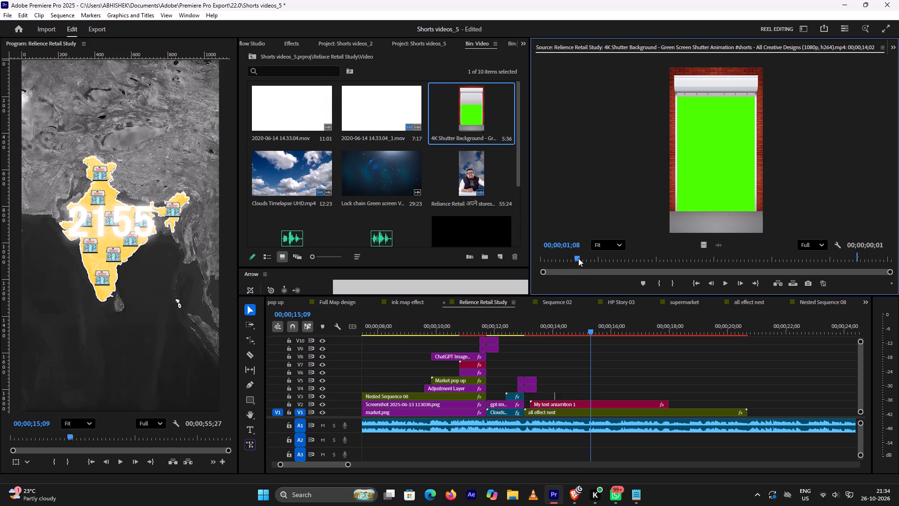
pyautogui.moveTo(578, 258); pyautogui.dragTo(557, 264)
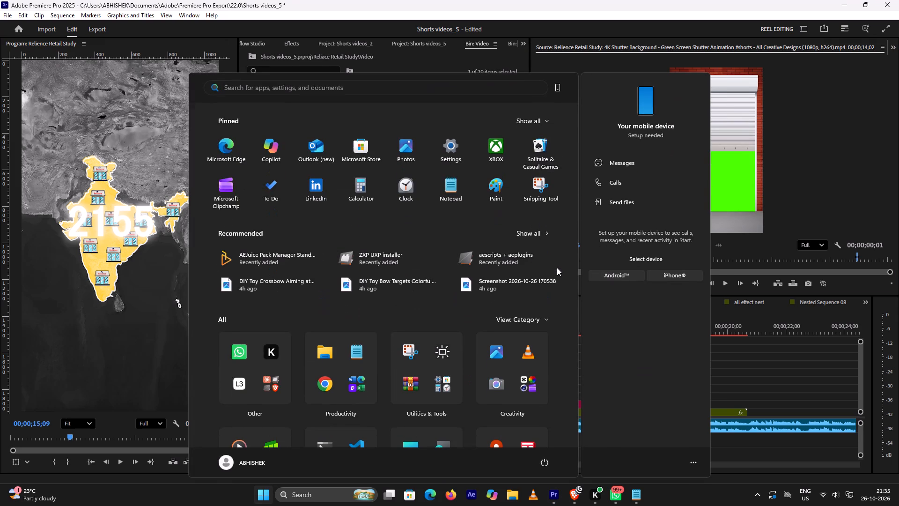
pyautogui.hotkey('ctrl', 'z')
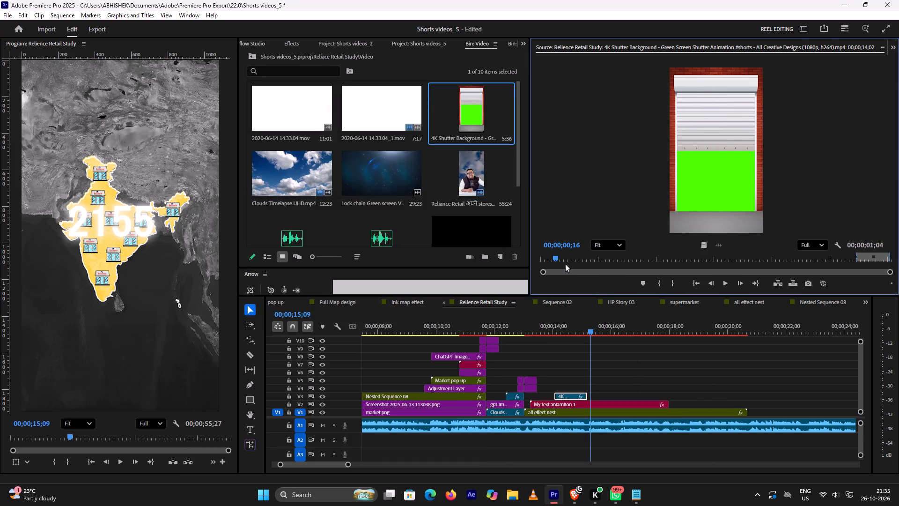
# Open the 4K Shutter Background clip from the Video bin and set an Out point giving a 00:00:07:08 range that ends on the open shutter.
pyautogui.moveTo(556, 254); pyautogui.dragTo(570, 261)
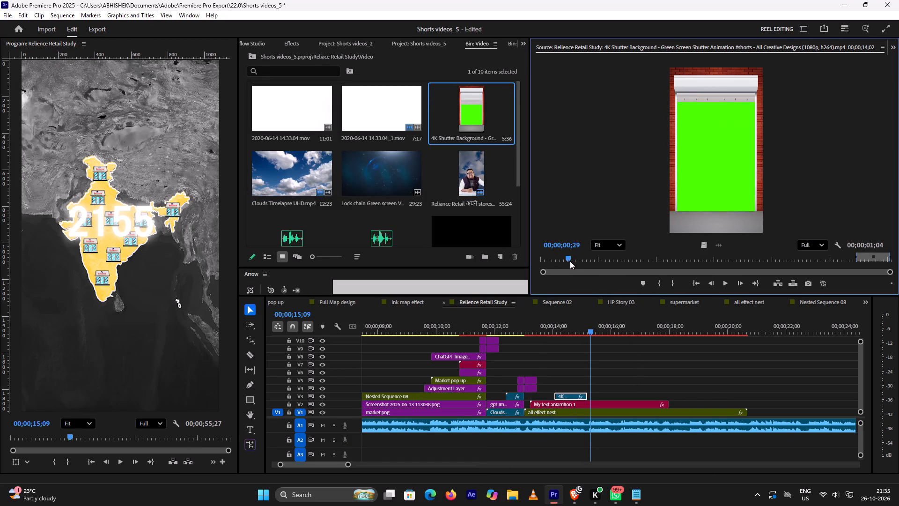
pyautogui.moveTo(570, 261); pyautogui.dragTo(585, 268)
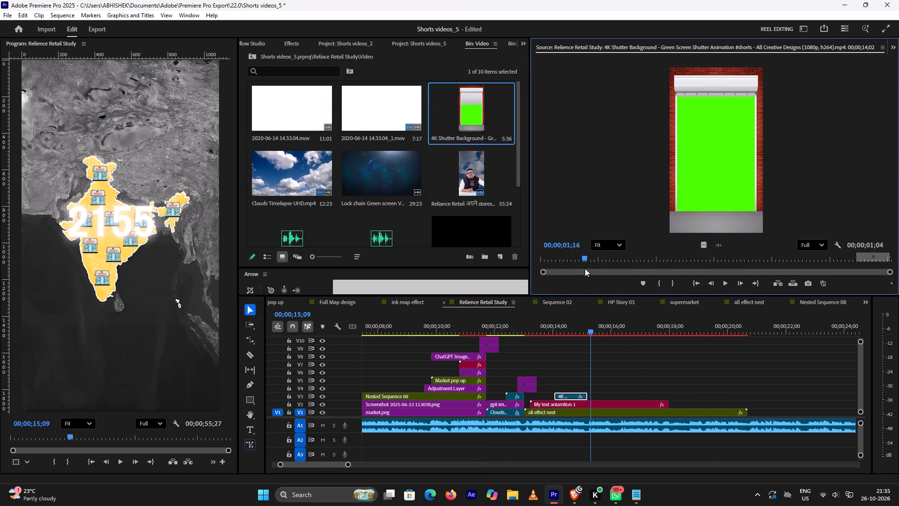
pyautogui.moveTo(585, 268); pyautogui.dragTo(596, 273)
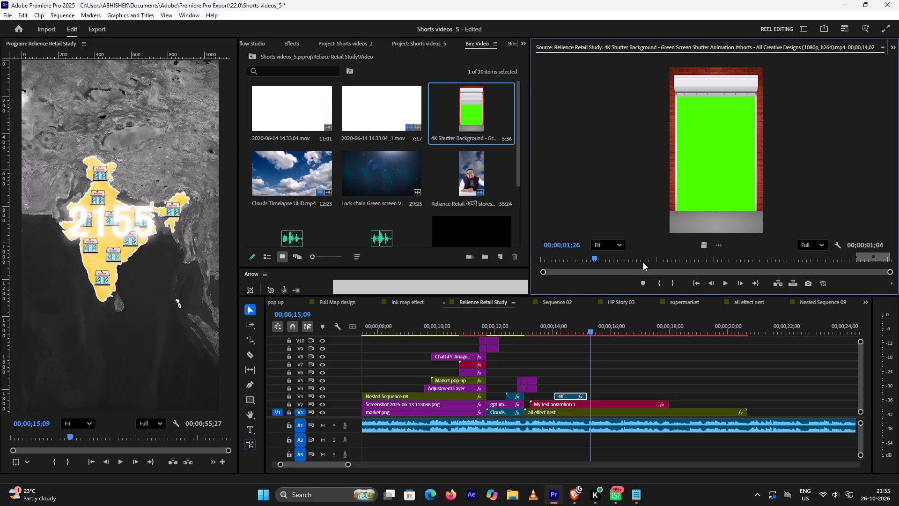
pyautogui.click(633, 251)
pyautogui.doubleClick(468, 130)
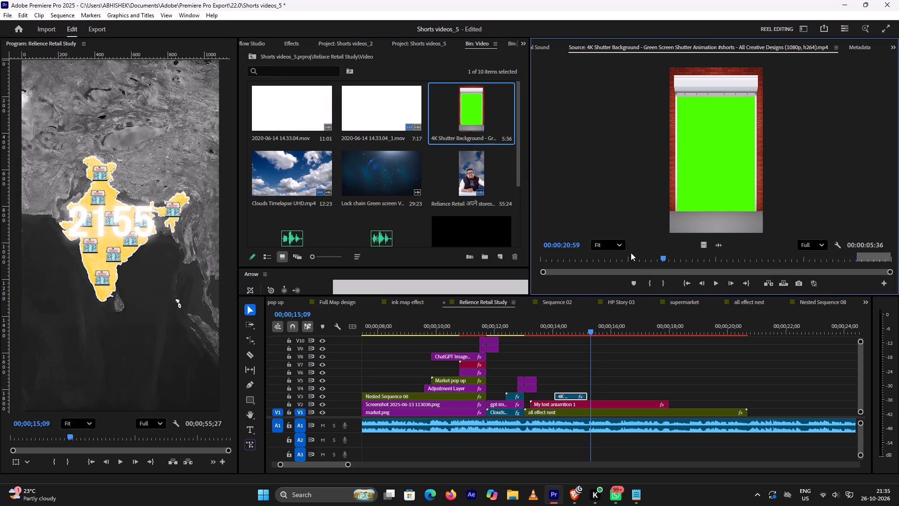
pyautogui.moveTo(658, 259); pyautogui.dragTo(584, 266)
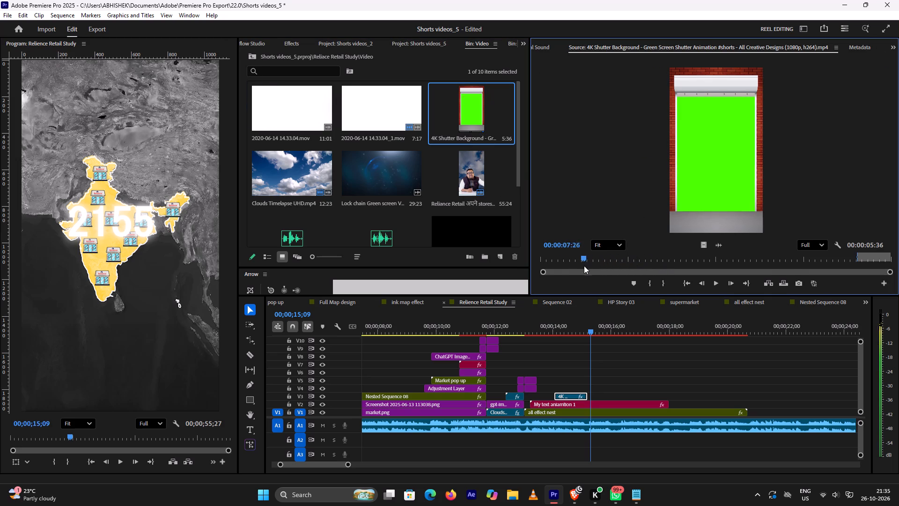
pyautogui.moveTo(584, 266); pyautogui.dragTo(583, 262)
pyautogui.press('o')
pyautogui.moveTo(561, 255); pyautogui.dragTo(608, 327)
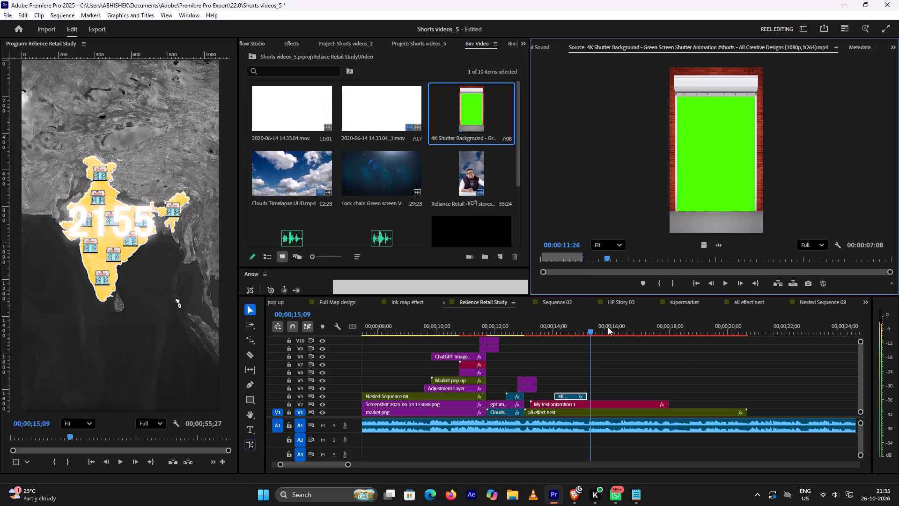
pyautogui.moveTo(608, 327); pyautogui.dragTo(601, 384)
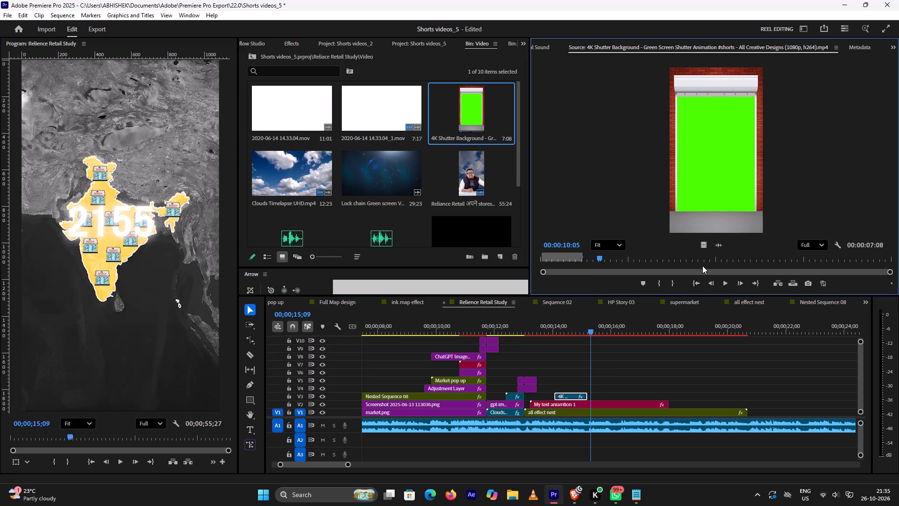
# Place only the video of the marked shutter clip on V4, starting at 00;00;14;02 directly above the V3 shutter clip.
pyautogui.moveTo(697, 243); pyautogui.dragTo(657, 283)
pyautogui.moveTo(703, 246); pyautogui.dragTo(662, 290)
pyautogui.moveTo(662, 290); pyautogui.dragTo(552, 387)
pyautogui.click(674, 384)
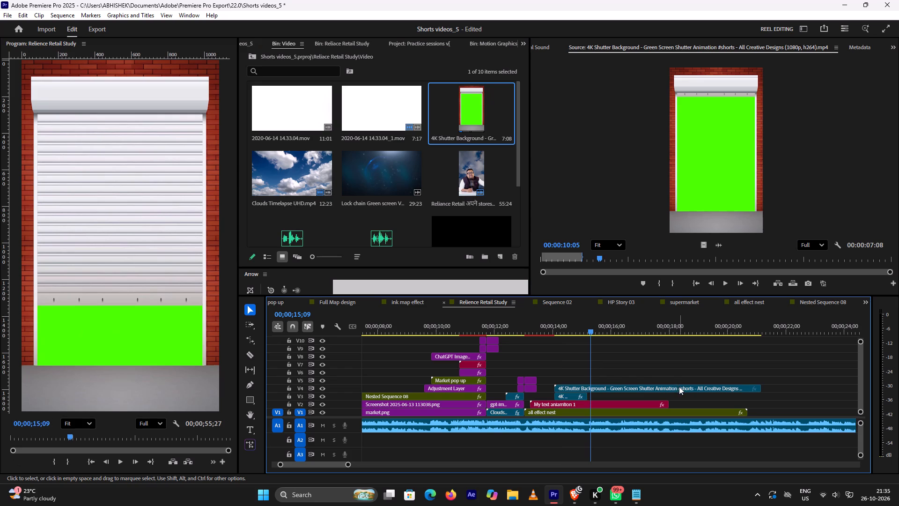
# Rate-stretch the V4 shutter clip to a duration of 00;00;01;04 so it ends with the V3 shutter clip, and preview it.
pyautogui.click(679, 387)
pyautogui.press('r')
pyautogui.moveTo(758, 387); pyautogui.dragTo(754, 389)
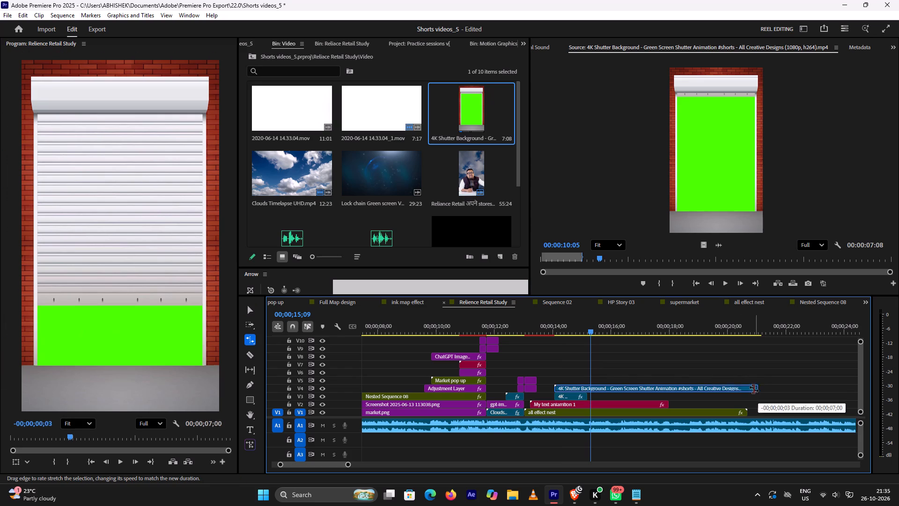
pyautogui.moveTo(754, 389); pyautogui.dragTo(597, 398)
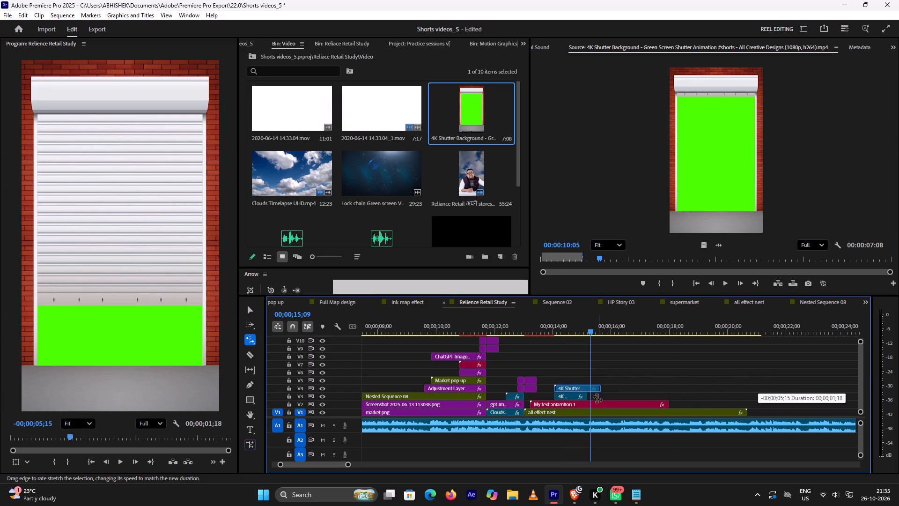
pyautogui.moveTo(597, 398); pyautogui.dragTo(588, 406)
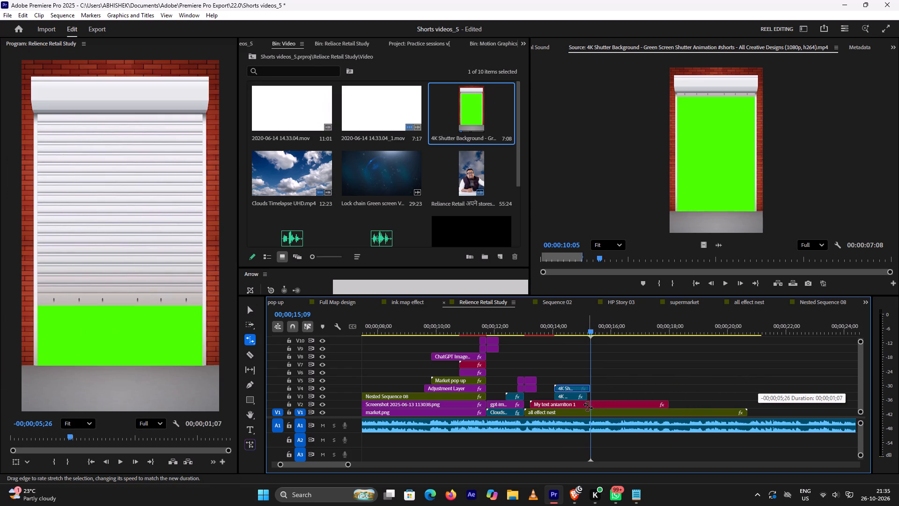
pyautogui.moveTo(588, 406); pyautogui.dragTo(585, 407)
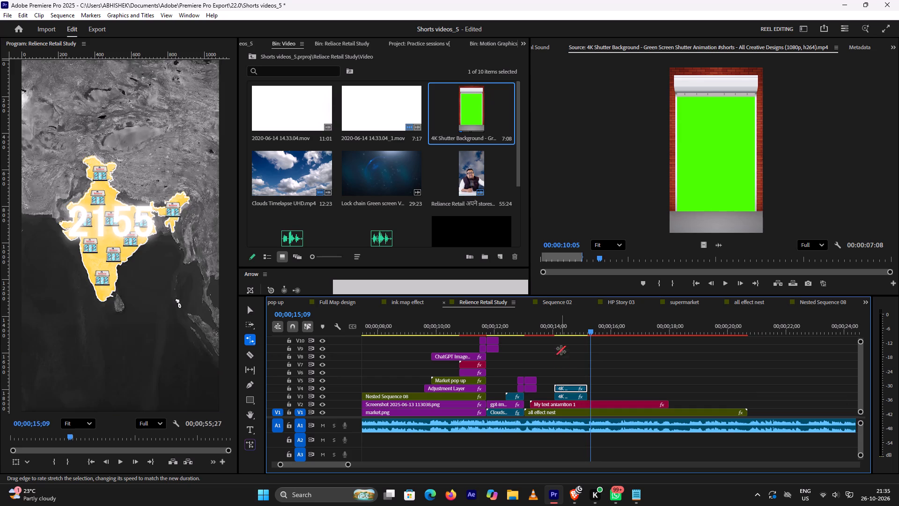
pyautogui.press('v')
pyautogui.click(553, 328)
pyautogui.press('space')
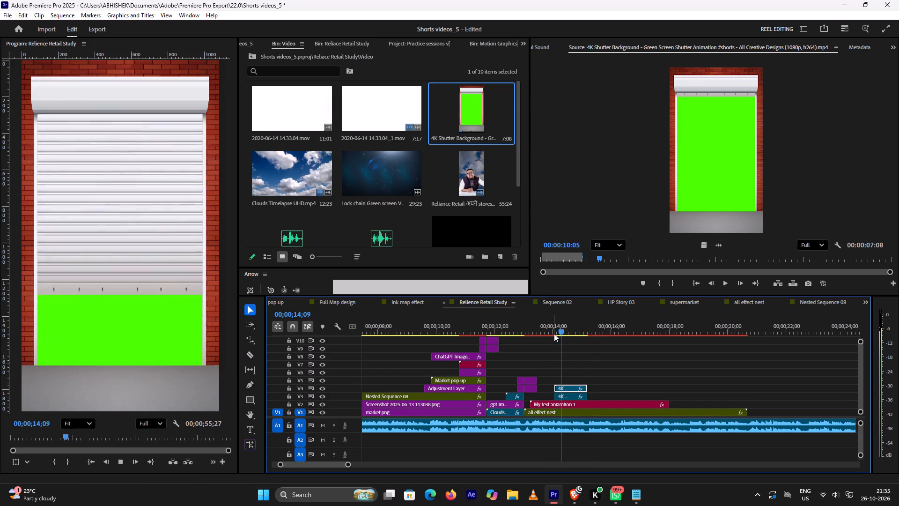
pyautogui.press('space')
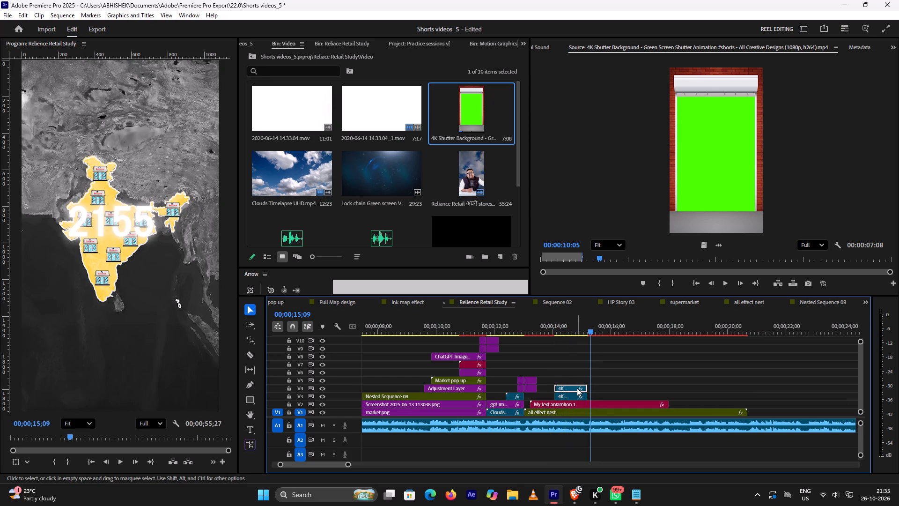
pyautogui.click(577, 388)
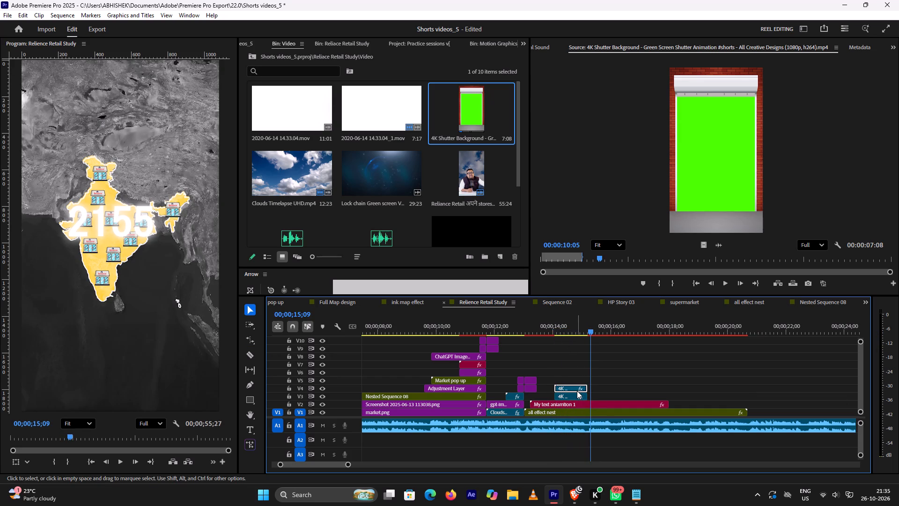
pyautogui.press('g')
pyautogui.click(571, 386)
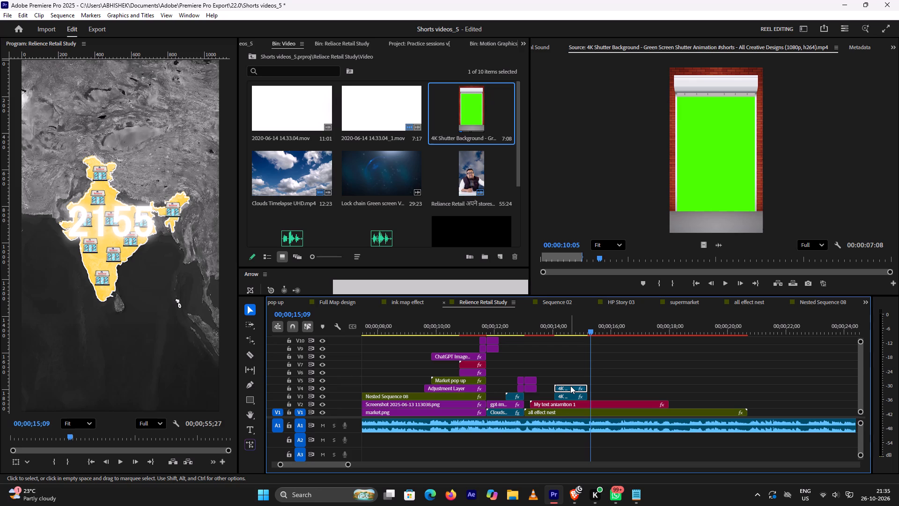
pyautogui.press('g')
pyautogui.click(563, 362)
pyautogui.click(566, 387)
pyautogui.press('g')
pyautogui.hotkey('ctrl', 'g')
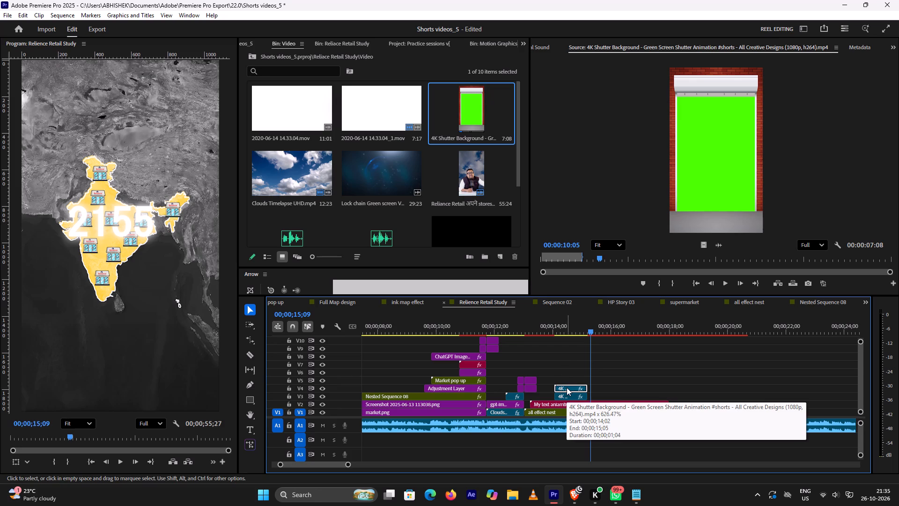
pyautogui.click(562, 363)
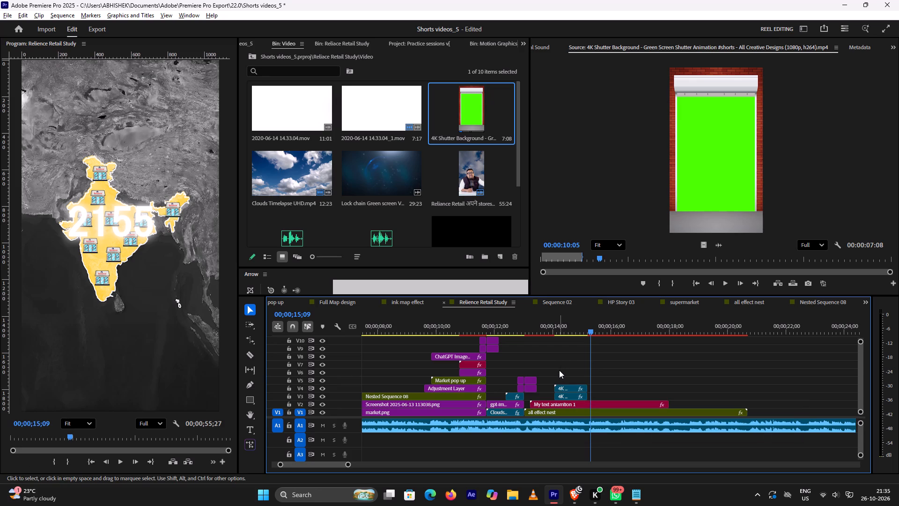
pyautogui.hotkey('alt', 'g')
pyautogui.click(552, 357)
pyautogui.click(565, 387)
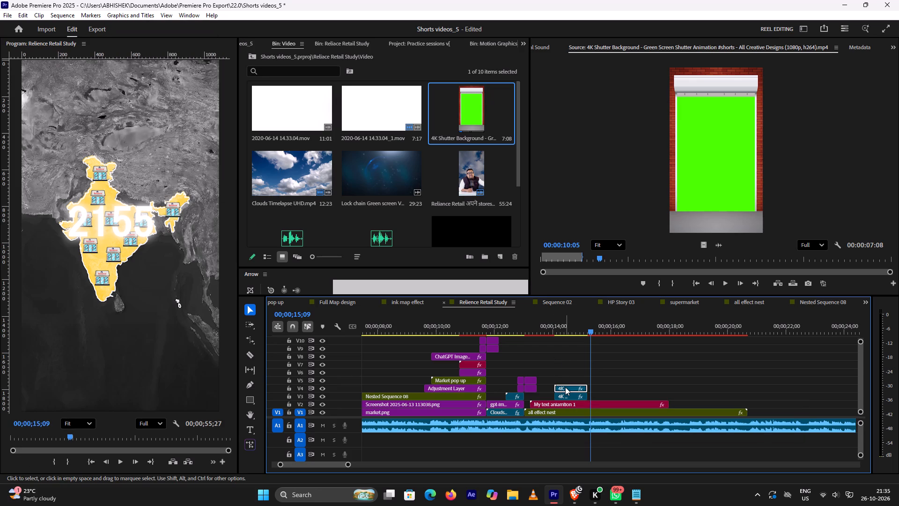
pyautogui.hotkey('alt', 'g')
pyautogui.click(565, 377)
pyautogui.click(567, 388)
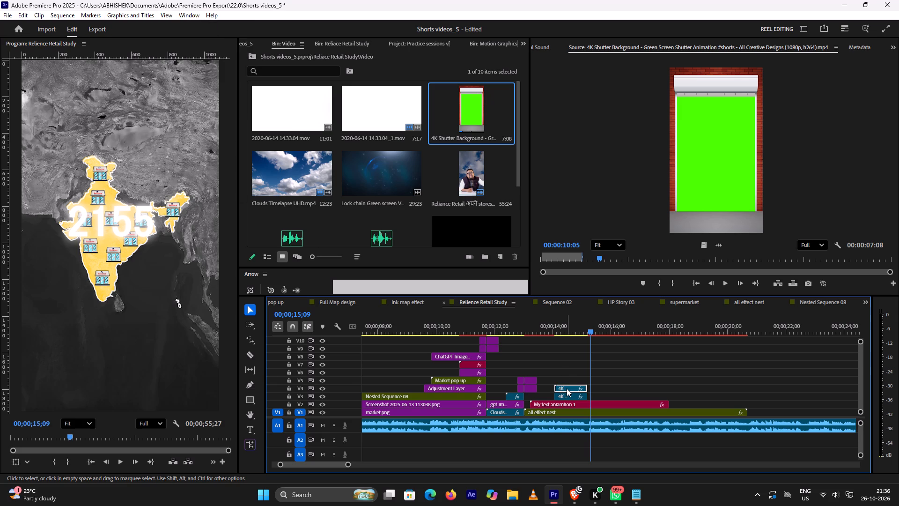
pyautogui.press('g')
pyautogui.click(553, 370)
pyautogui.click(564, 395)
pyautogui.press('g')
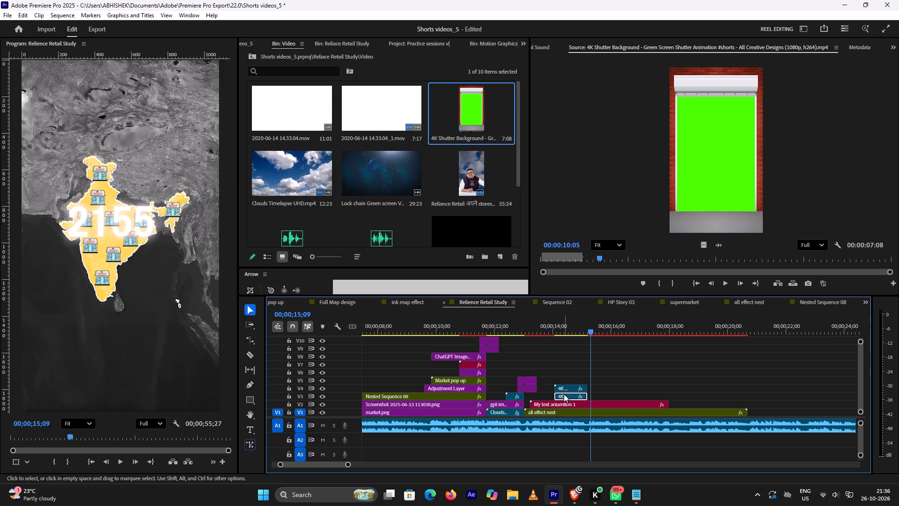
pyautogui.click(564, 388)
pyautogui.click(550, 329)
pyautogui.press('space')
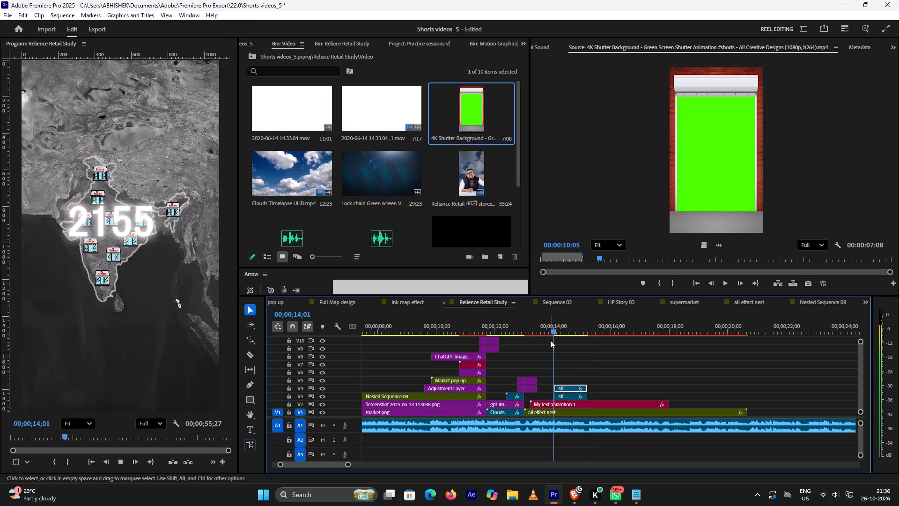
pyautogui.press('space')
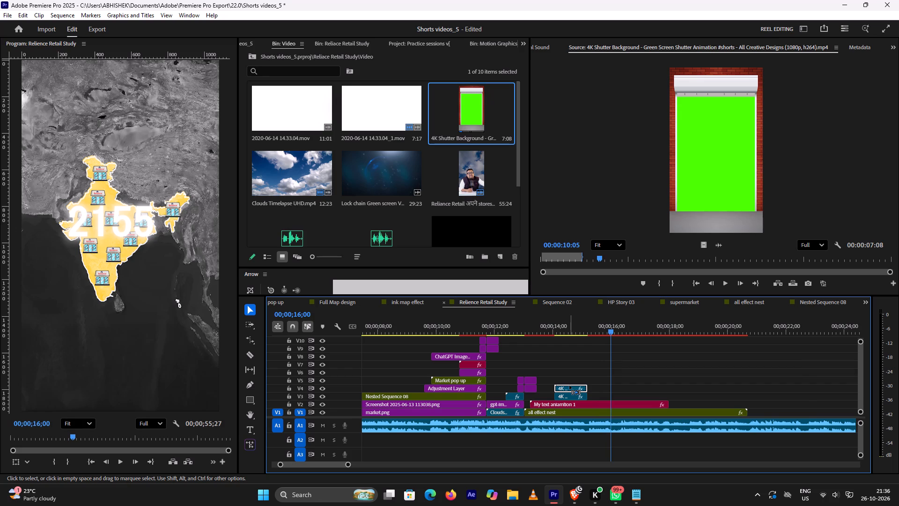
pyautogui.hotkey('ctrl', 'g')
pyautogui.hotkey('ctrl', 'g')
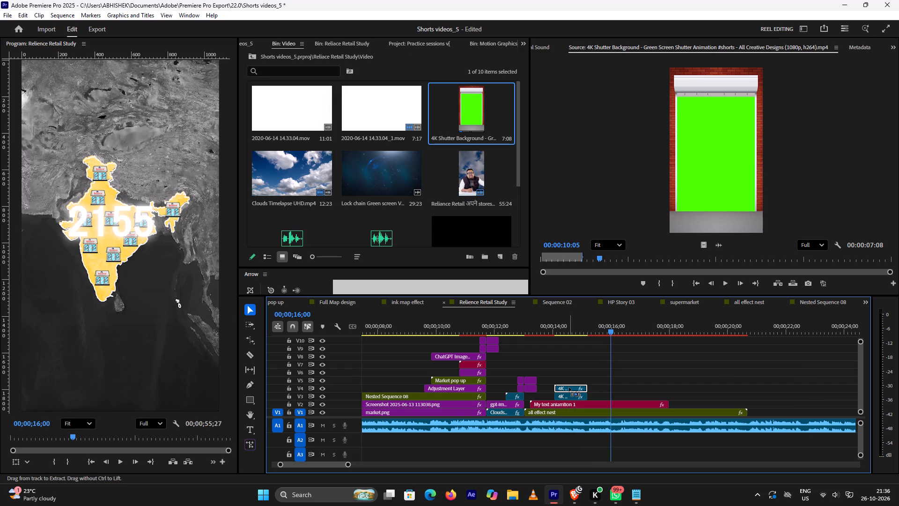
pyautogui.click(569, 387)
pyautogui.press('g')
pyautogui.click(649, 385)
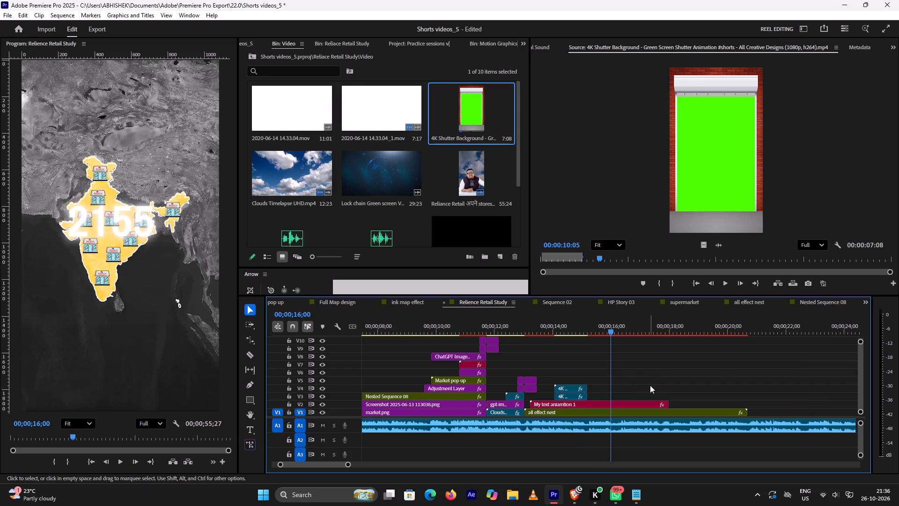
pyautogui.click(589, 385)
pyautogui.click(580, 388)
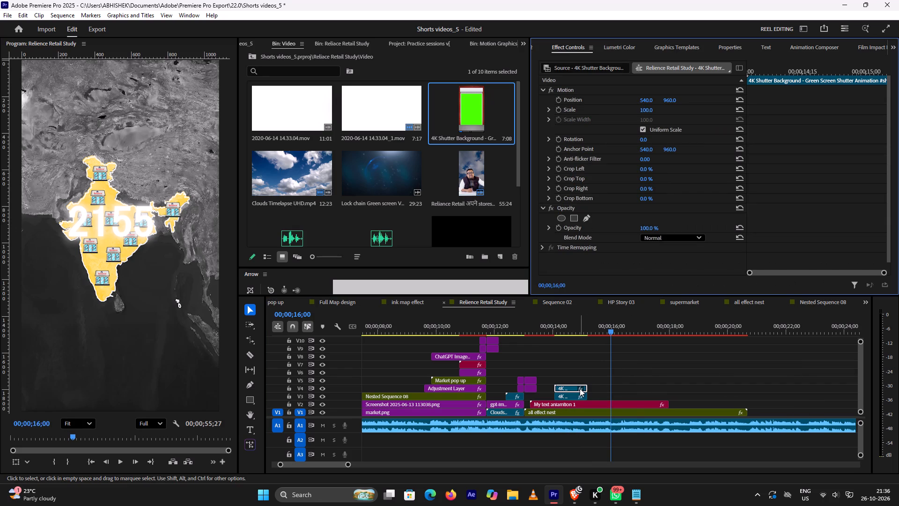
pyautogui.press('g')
# Preview the sequence from 00;00;11;19 to the opening shutter at 00;00;14;12.
pyautogui.click(484, 332)
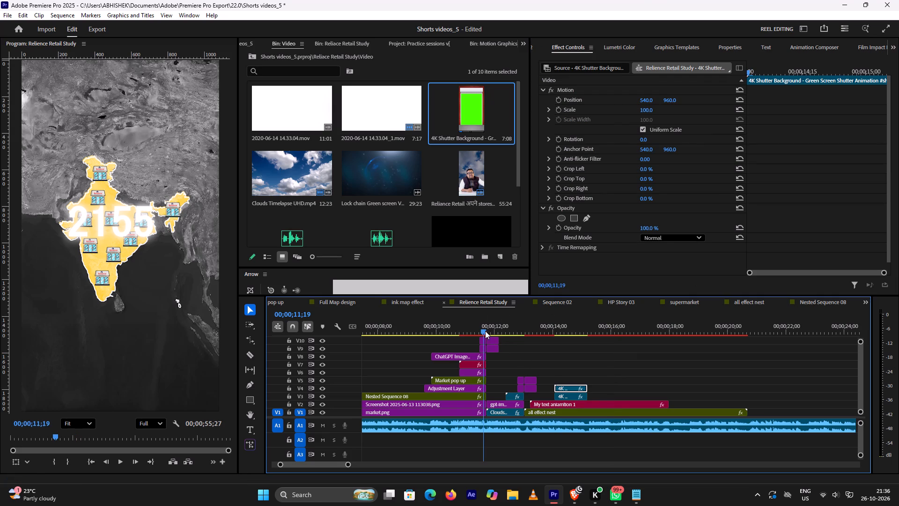
pyautogui.press('space')
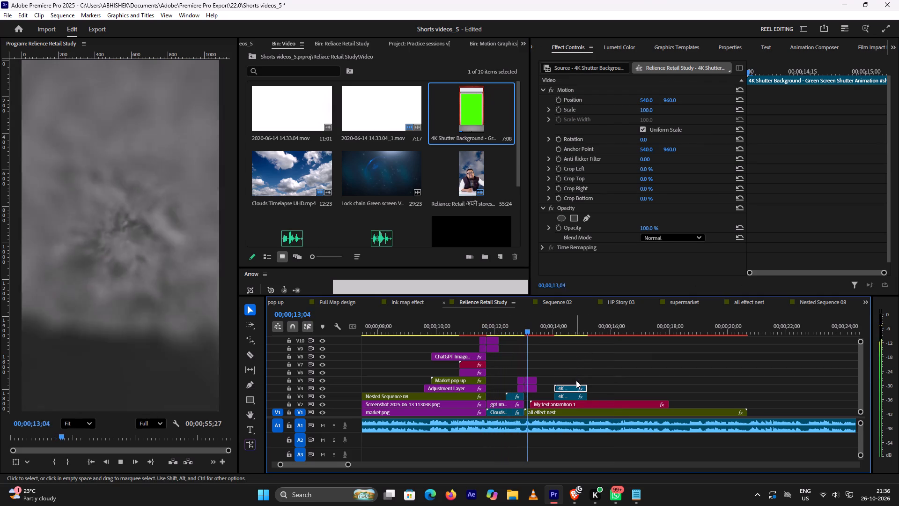
pyautogui.press('space')
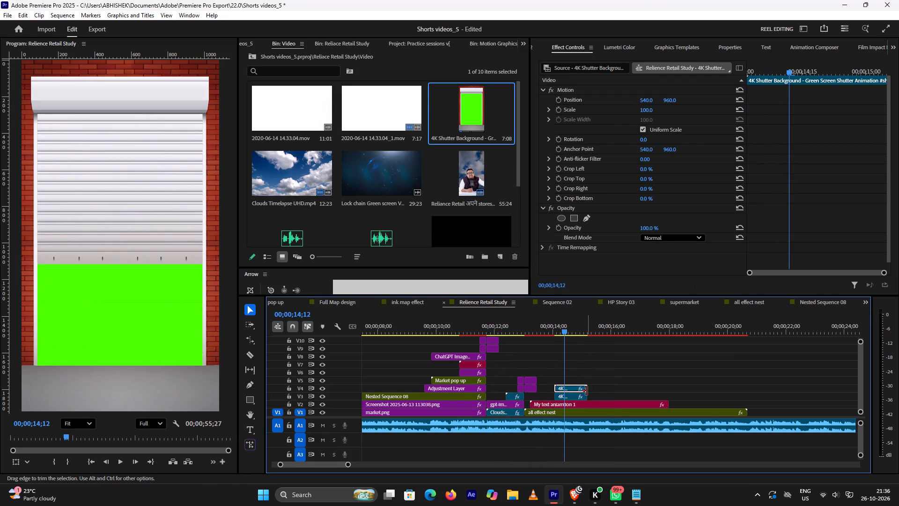
# Show the effect settings of the V3 shutter clip beneath the new V4 clip.
pyautogui.click(578, 395)
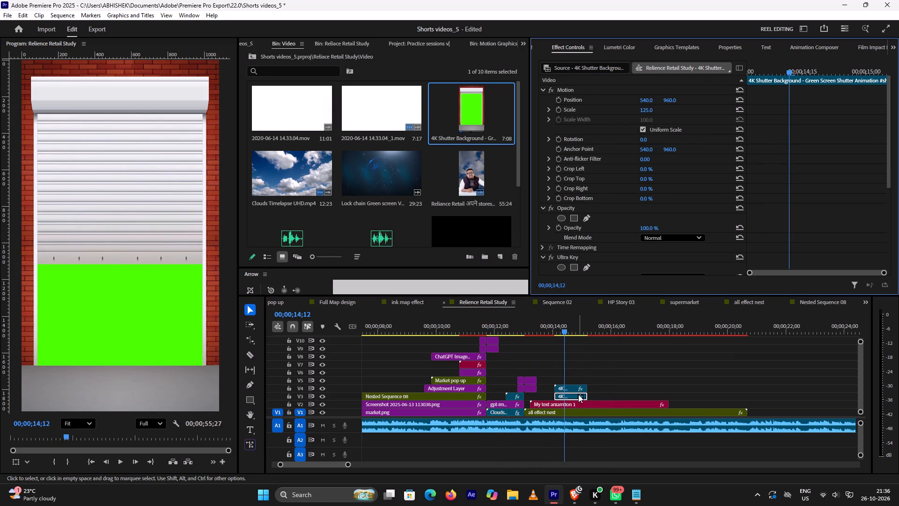
# Preview the shutter opening from 00;00;14;12, and replay it from just before the stacked V3 and V4 shutter clips.
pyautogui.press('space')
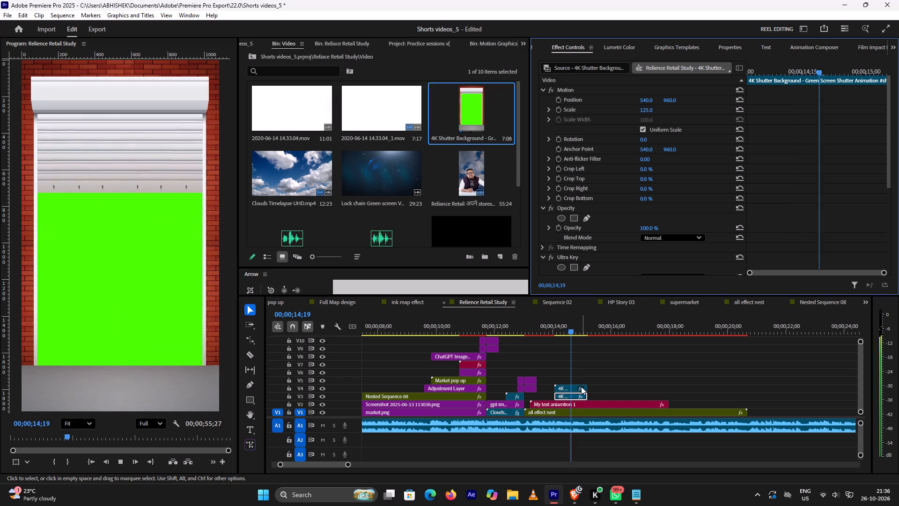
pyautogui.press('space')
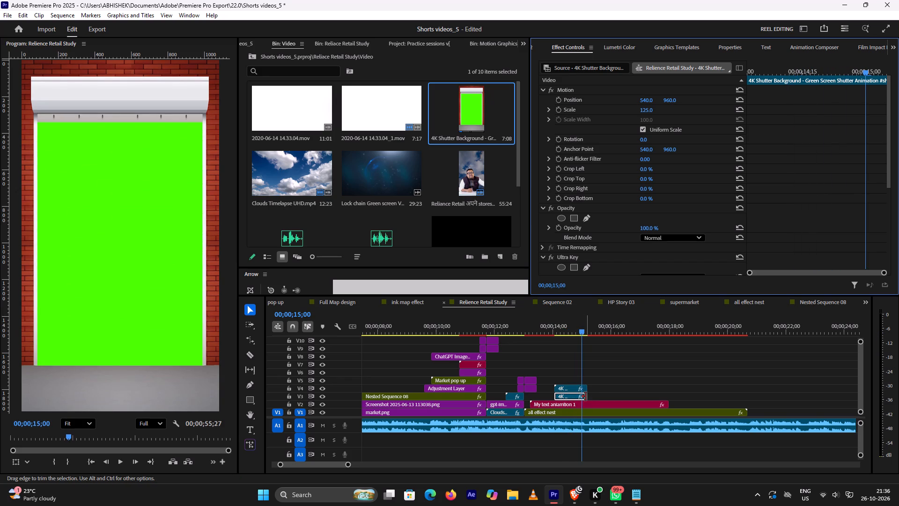
pyautogui.click(568, 375)
pyautogui.click(553, 330)
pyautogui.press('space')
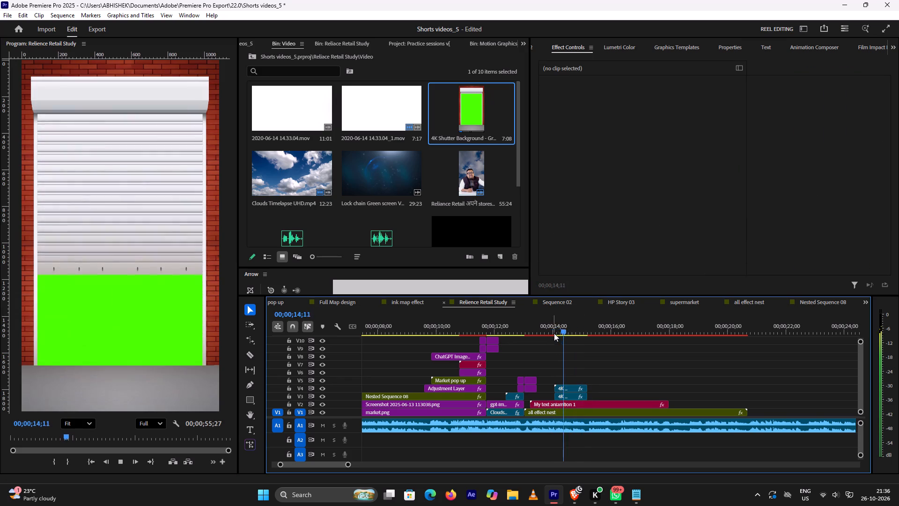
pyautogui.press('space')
# Show the effect settings of the V4 shutter clip.
pyautogui.click(569, 385)
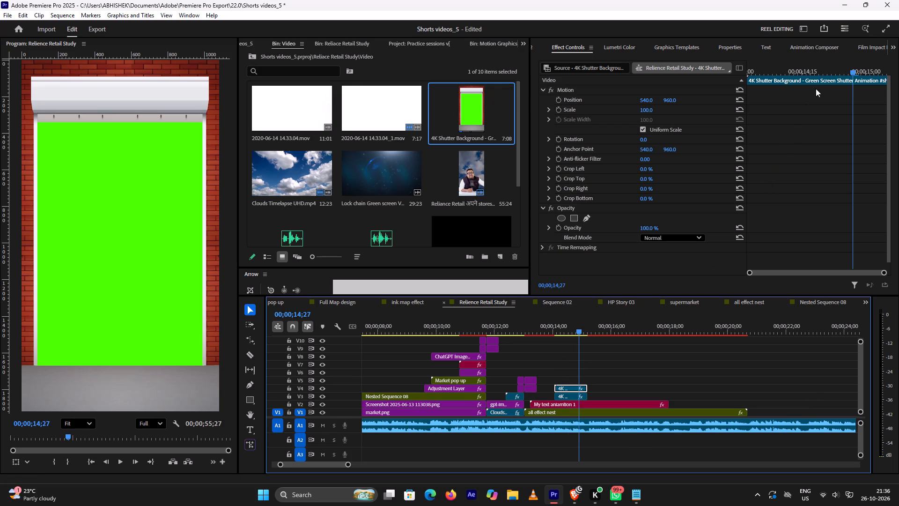
# Turn on the Windows Night light.
pyautogui.click(827, 499)
pyautogui.click(768, 390)
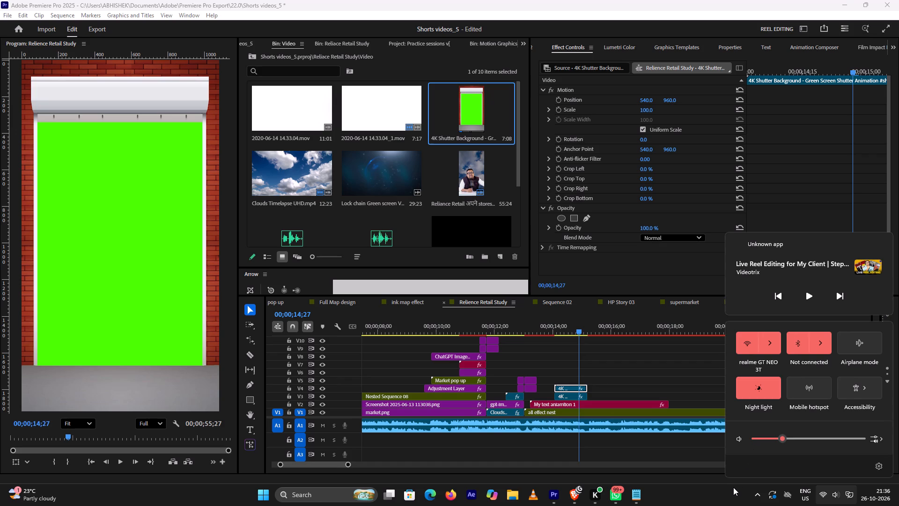
pyautogui.click(733, 488)
# Switch to Notepad and close its window containing the ink cartridge notes.
pyautogui.click(636, 496)
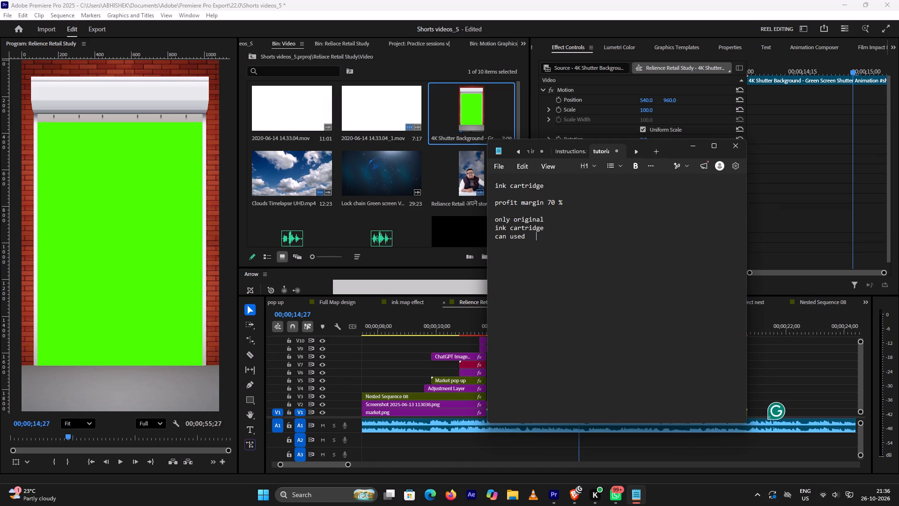
pyautogui.click(733, 150)
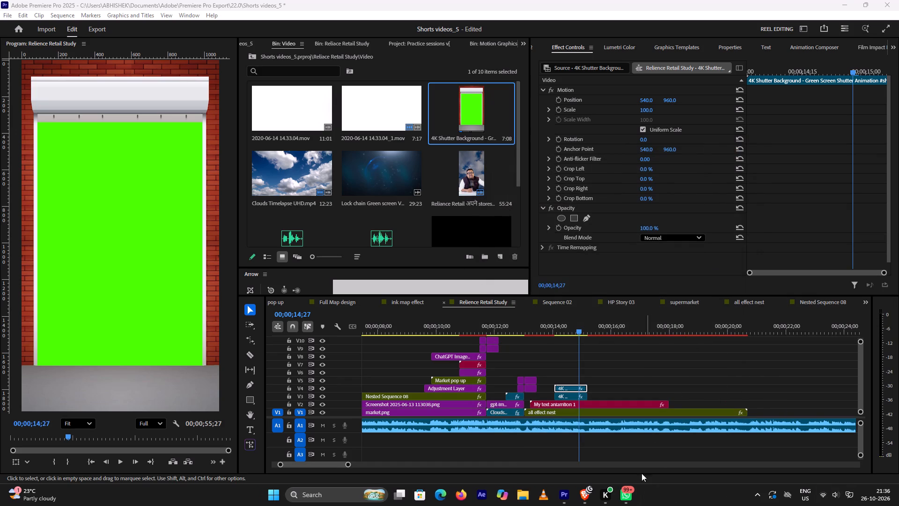